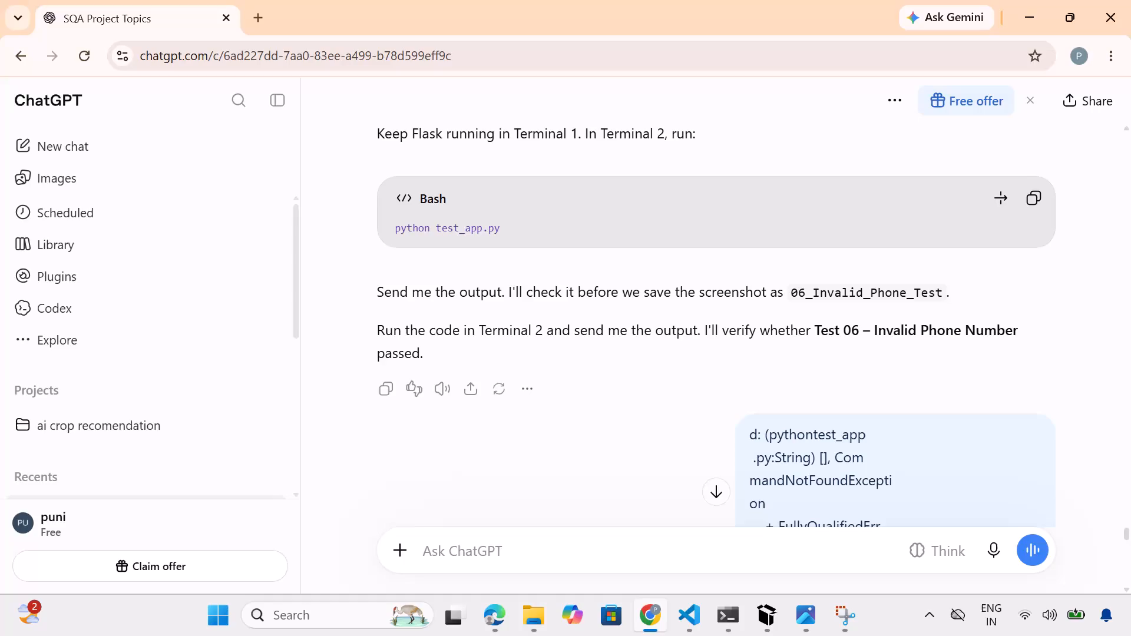
# Switch to Edge and snip the College Event Registration form at 127.0.0.1:5000, from its heading to the Register button, with Snipping Tool.
pyautogui.click(508, 622)
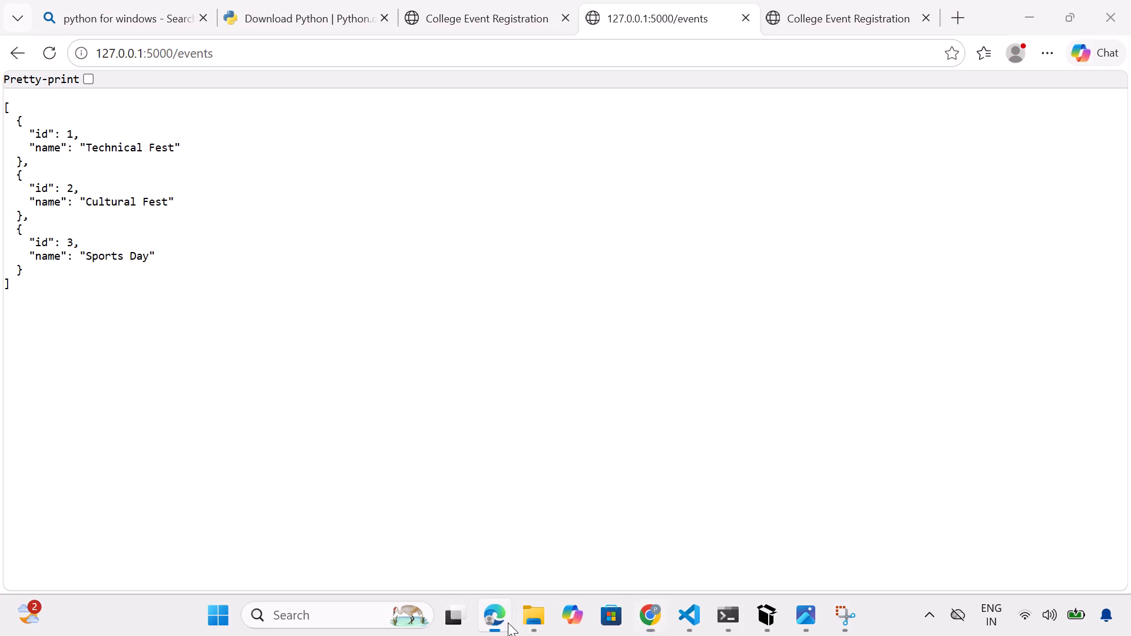
pyautogui.click(641, 6)
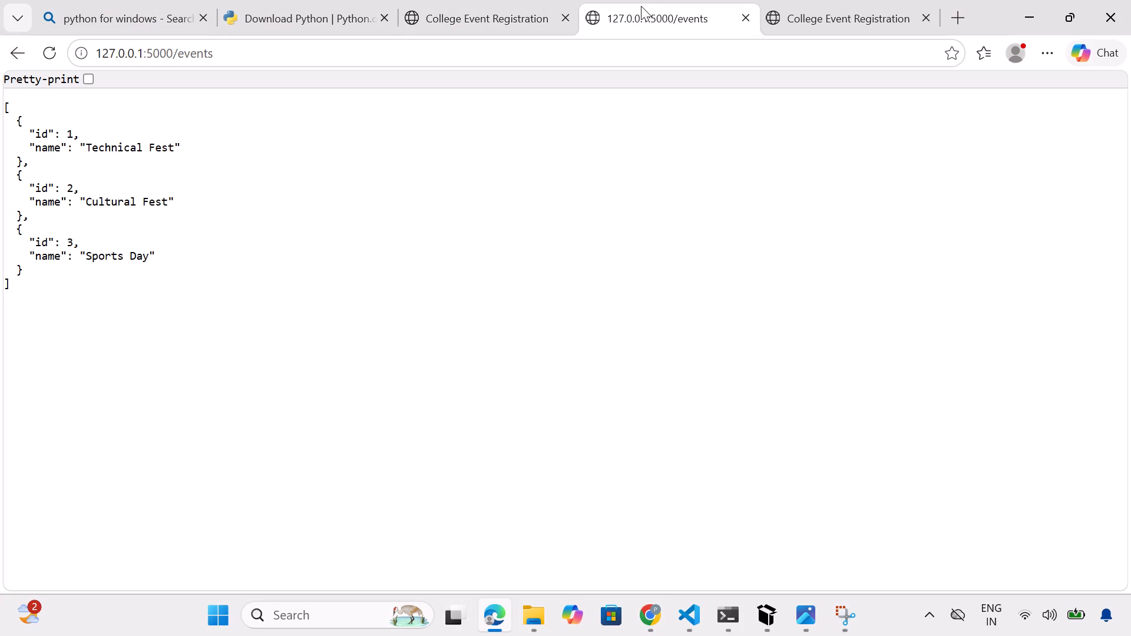
pyautogui.click(641, 19)
pyautogui.click(802, 13)
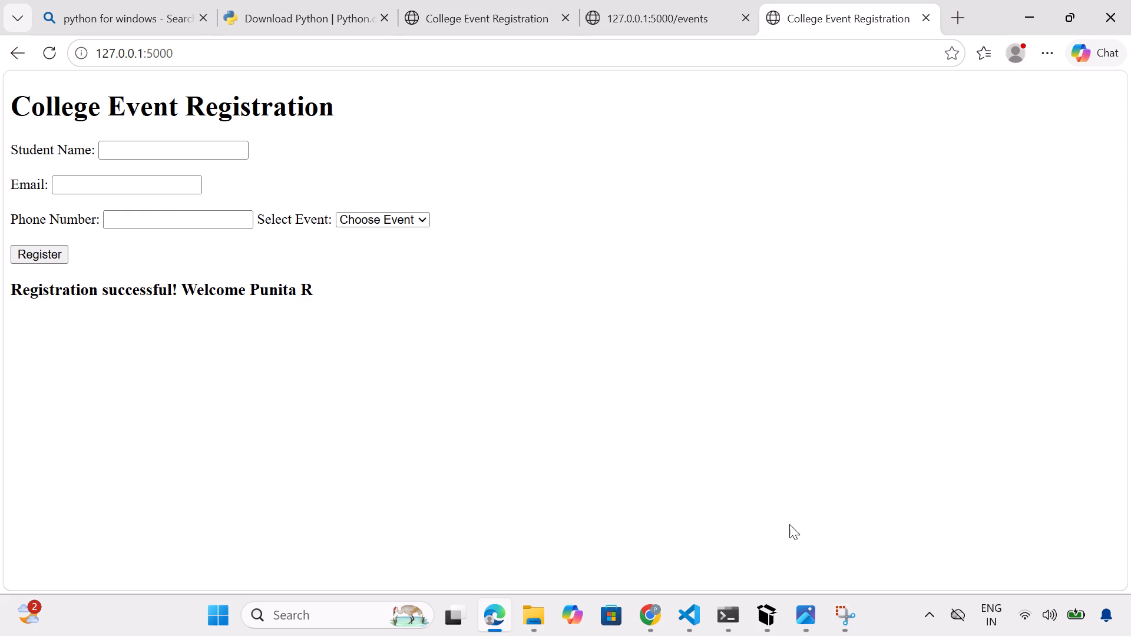
pyautogui.click(836, 616)
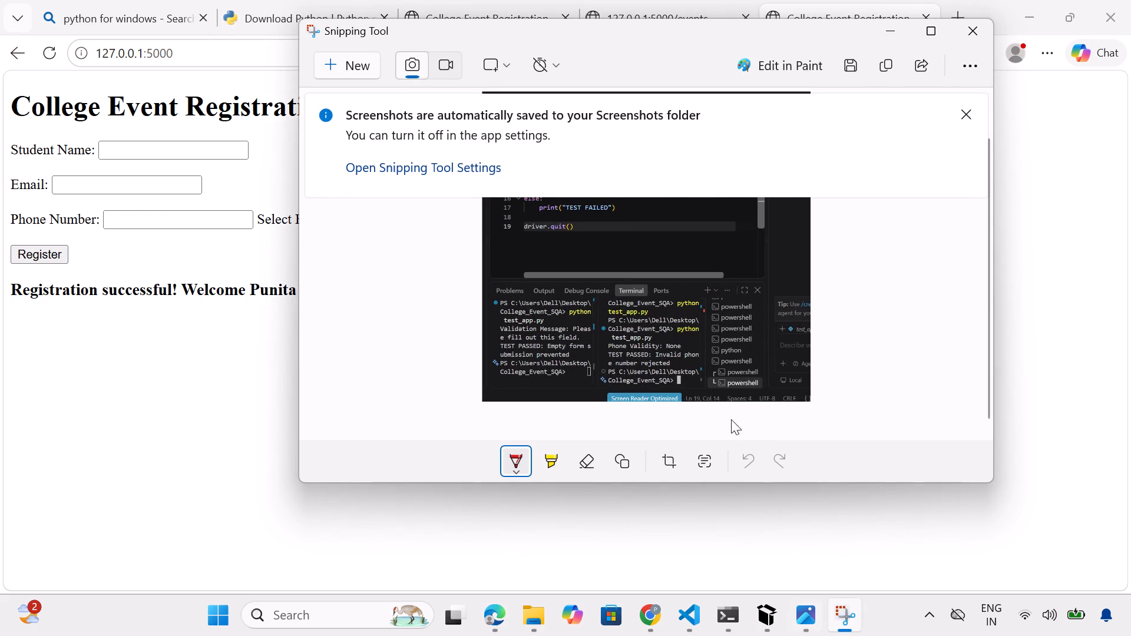
pyautogui.click(362, 69)
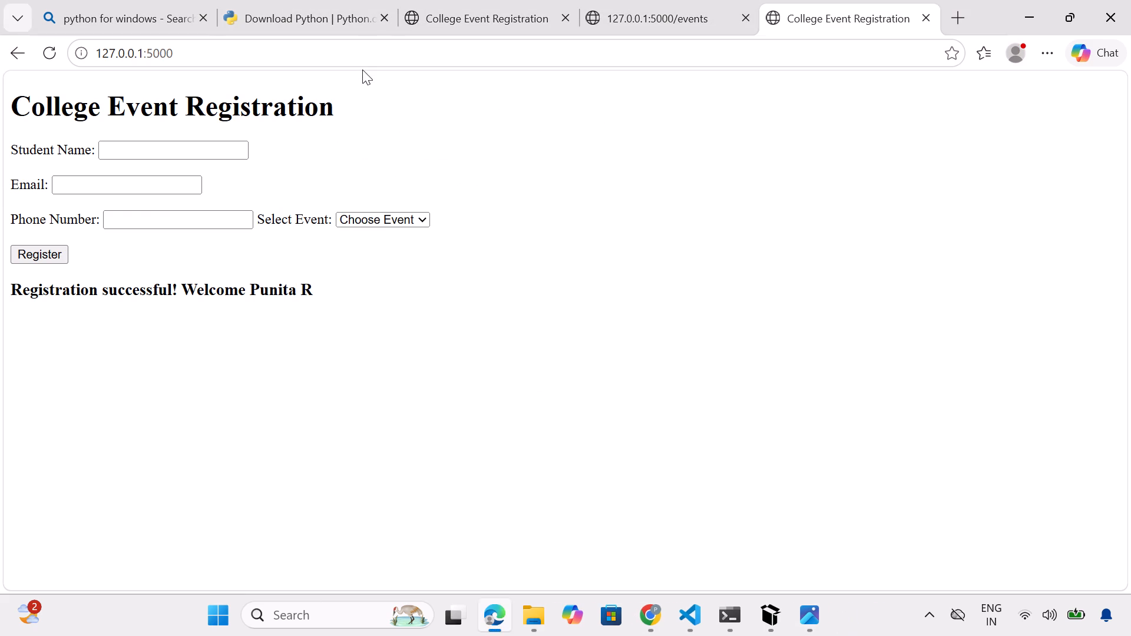
pyautogui.moveTo(5, 74); pyautogui.dragTo(26, 120)
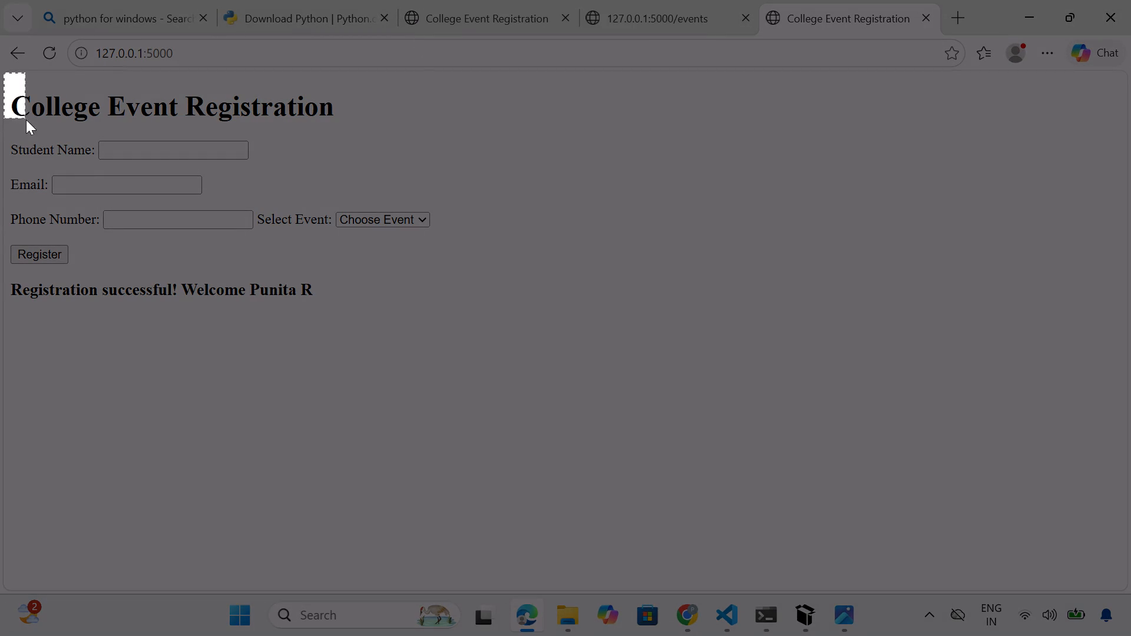
pyautogui.moveTo(26, 120); pyautogui.dragTo(169, 254)
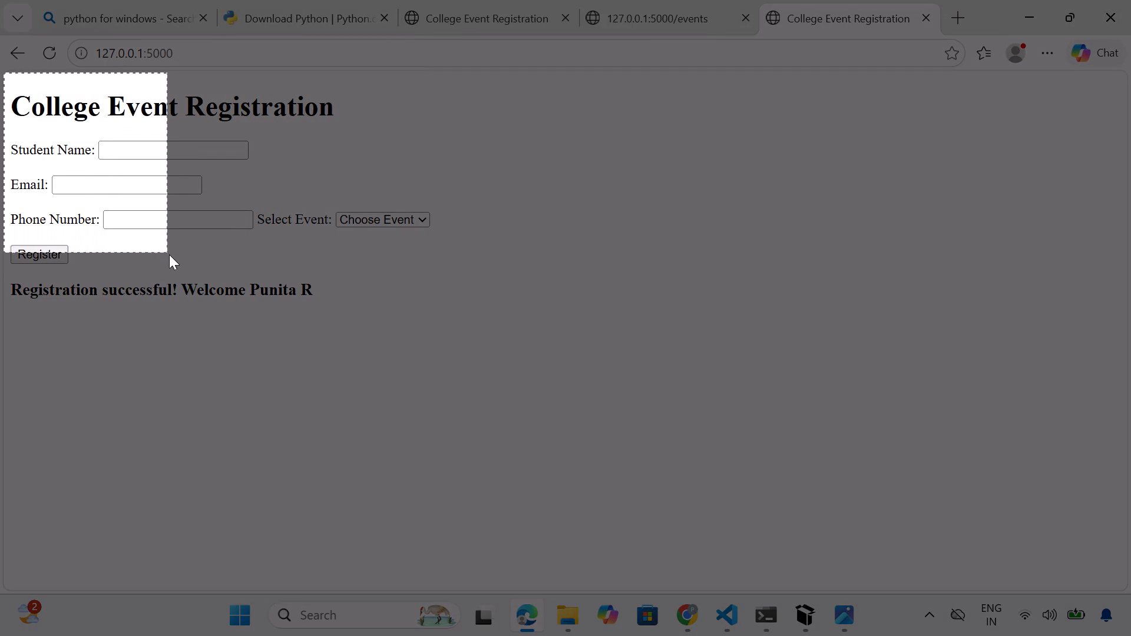
pyautogui.moveTo(169, 254); pyautogui.dragTo(402, 263)
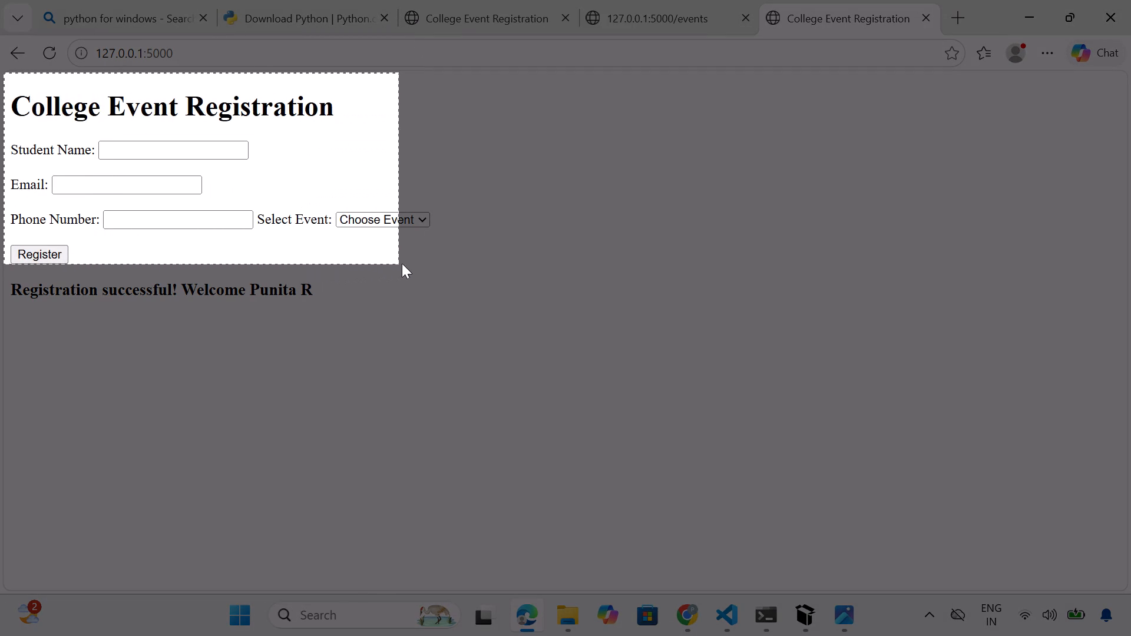
pyautogui.moveTo(402, 263); pyautogui.dragTo(447, 270)
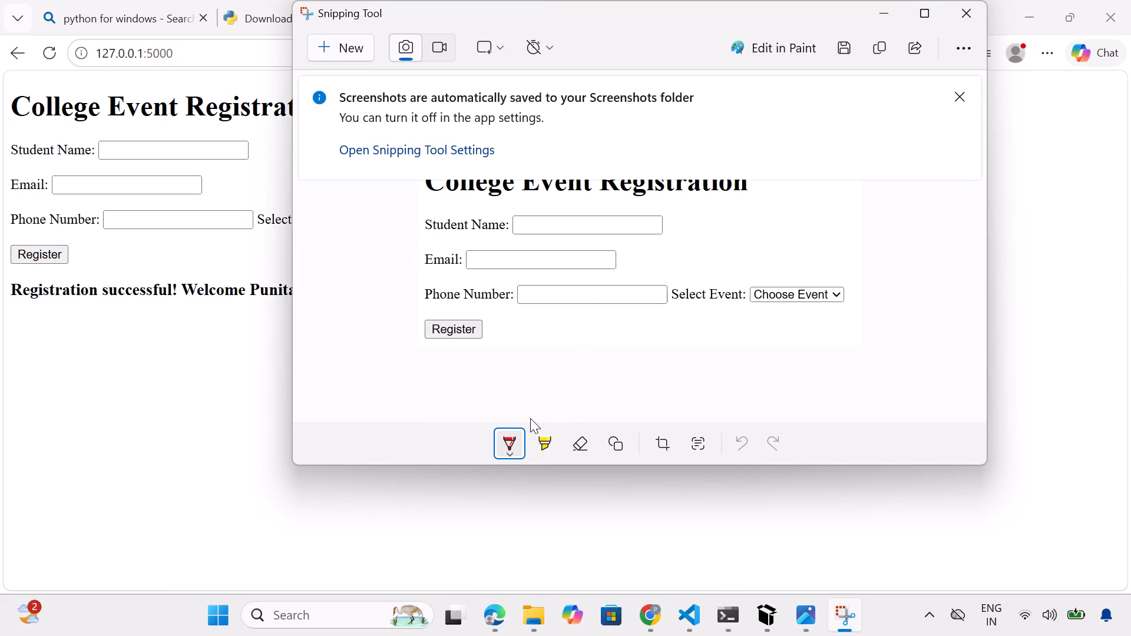
pyautogui.click(846, 51)
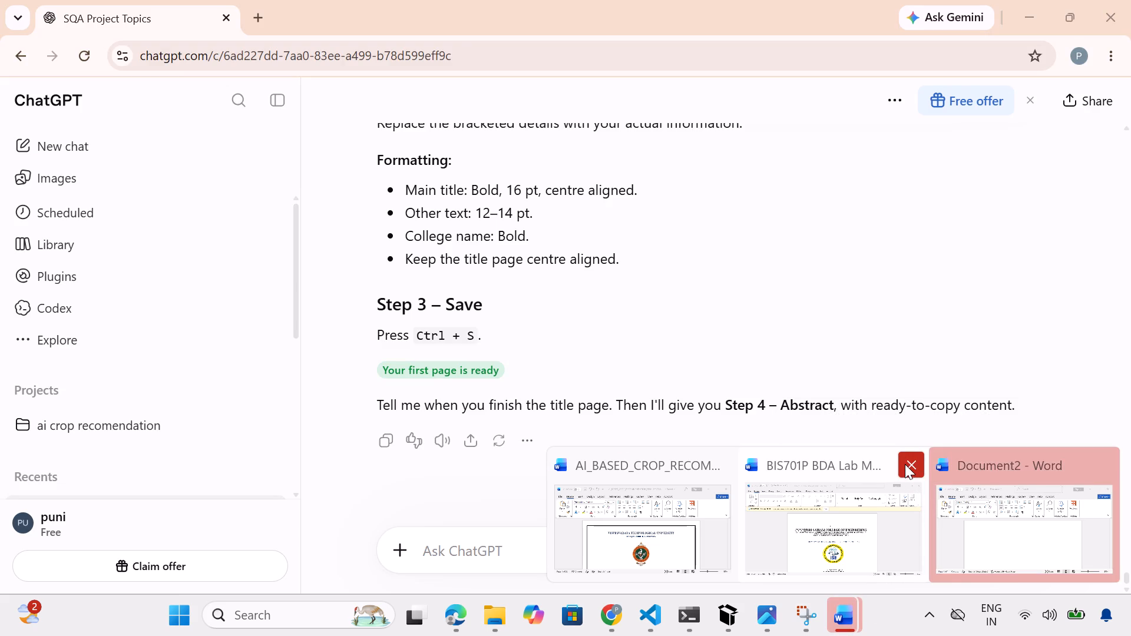
pyautogui.click(905, 464)
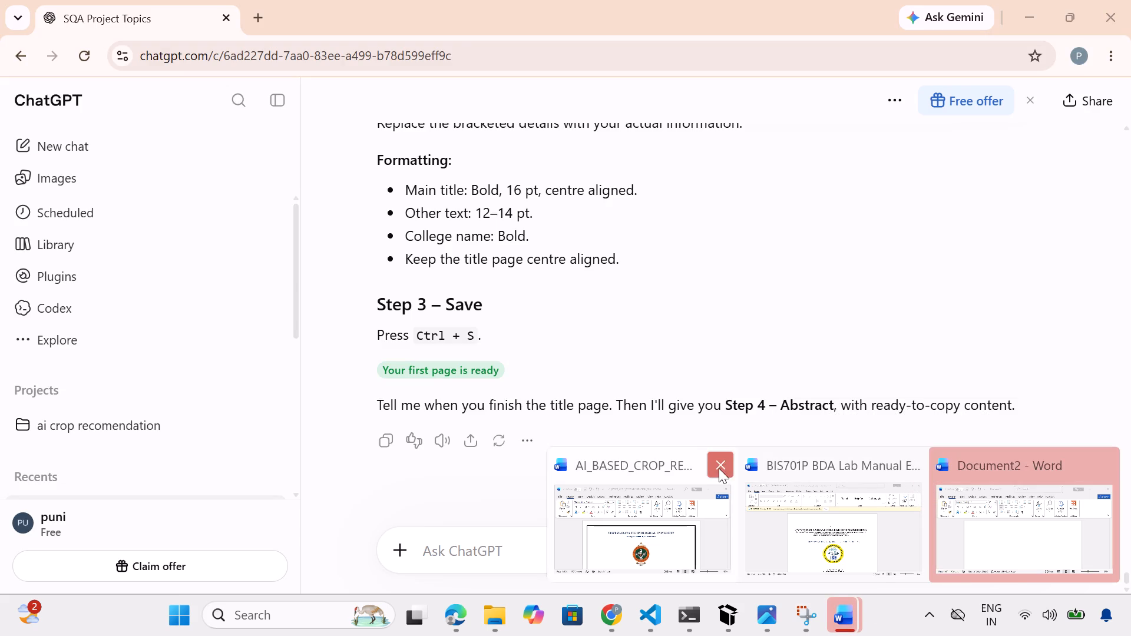
pyautogui.click(720, 464)
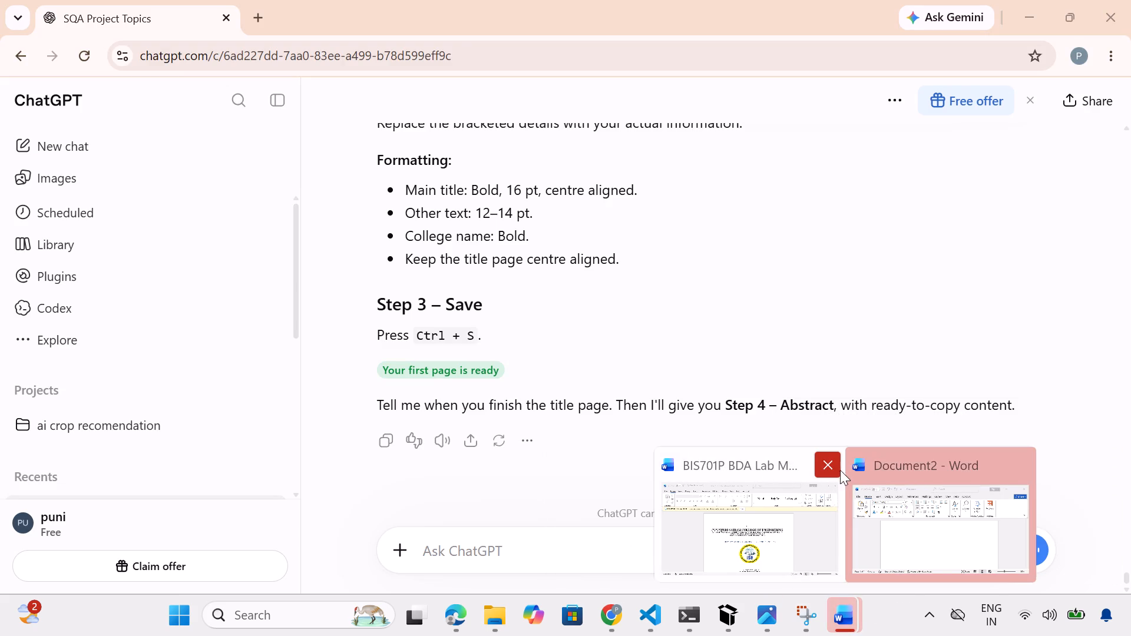
pyautogui.click(825, 463)
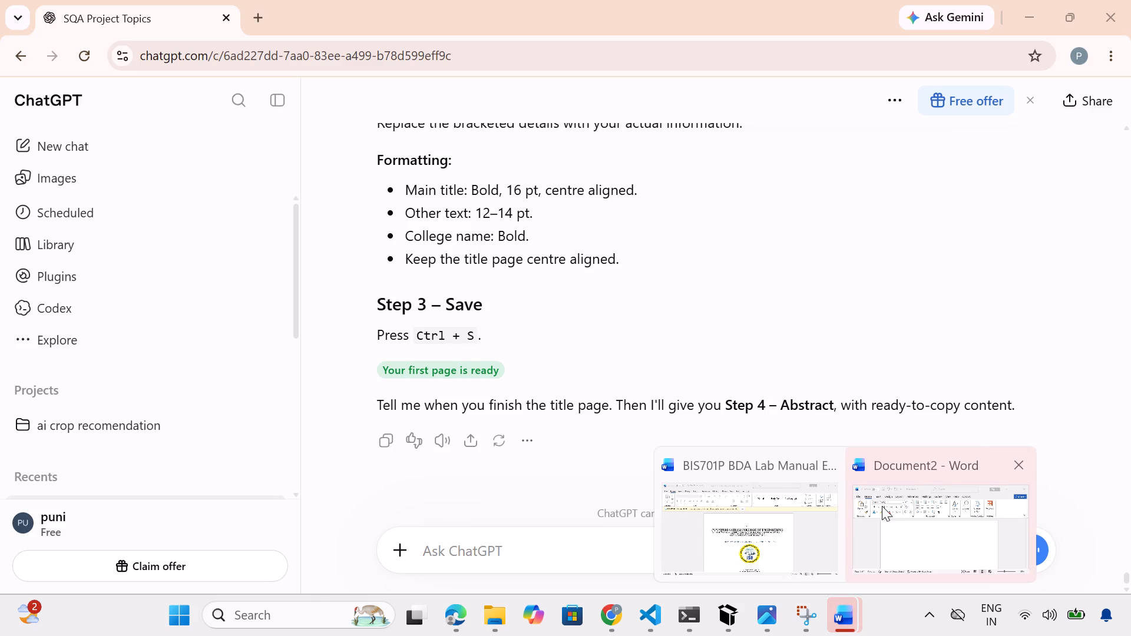
pyautogui.click(884, 508)
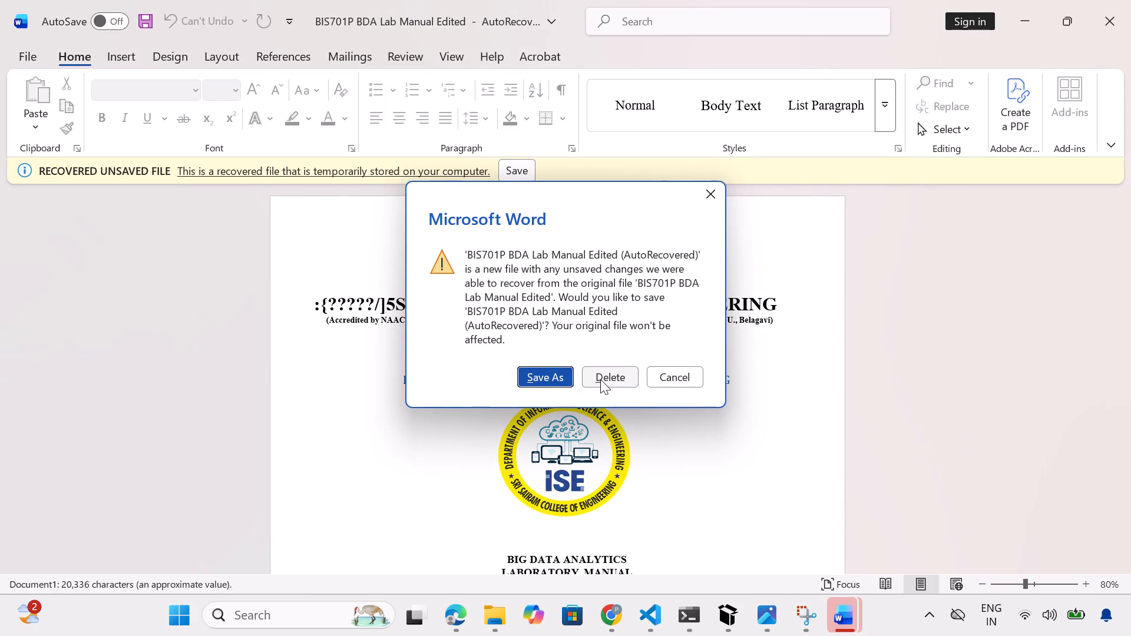
pyautogui.click(629, 377)
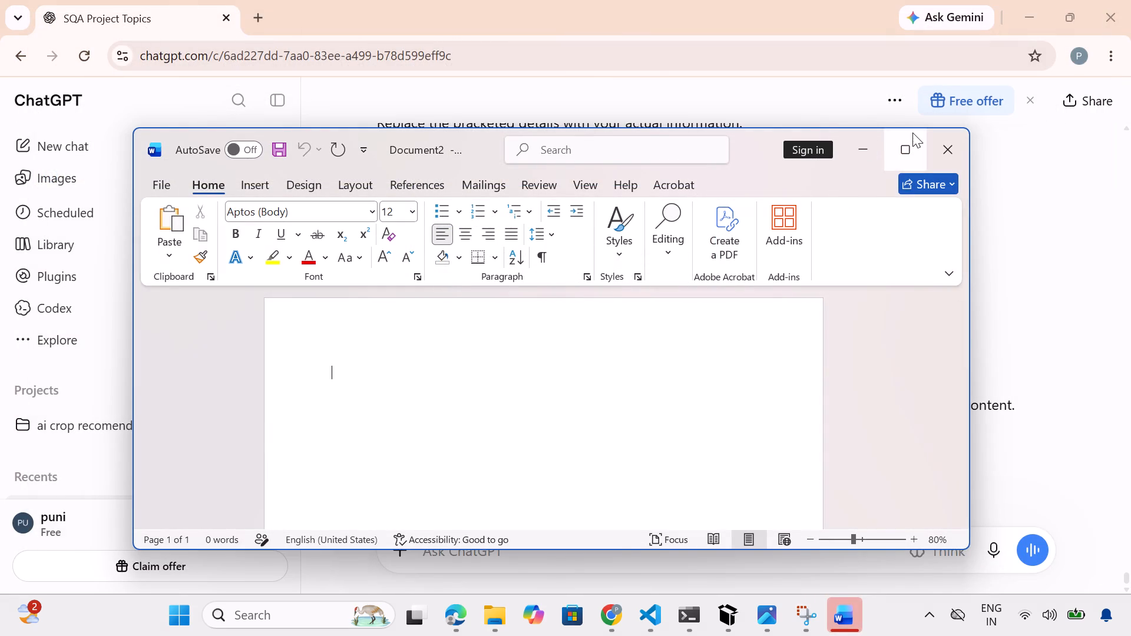
# Maximize the new blank document's window and try to bring up Save As.
pyautogui.click(897, 151)
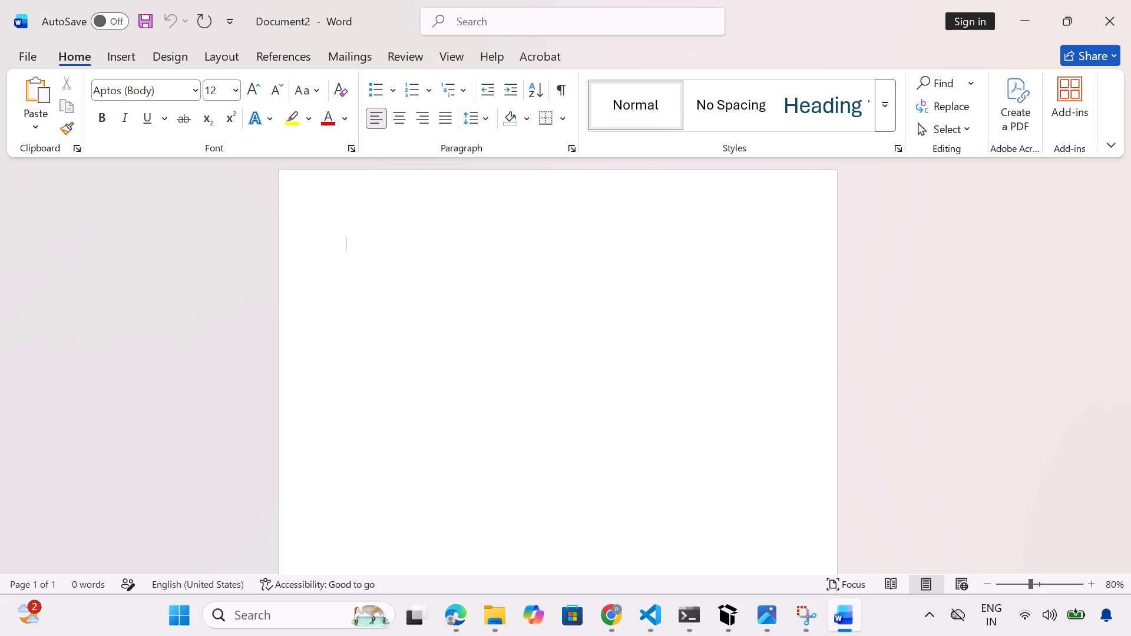
pyautogui.hotkey('ctrl', 'shift', 's')
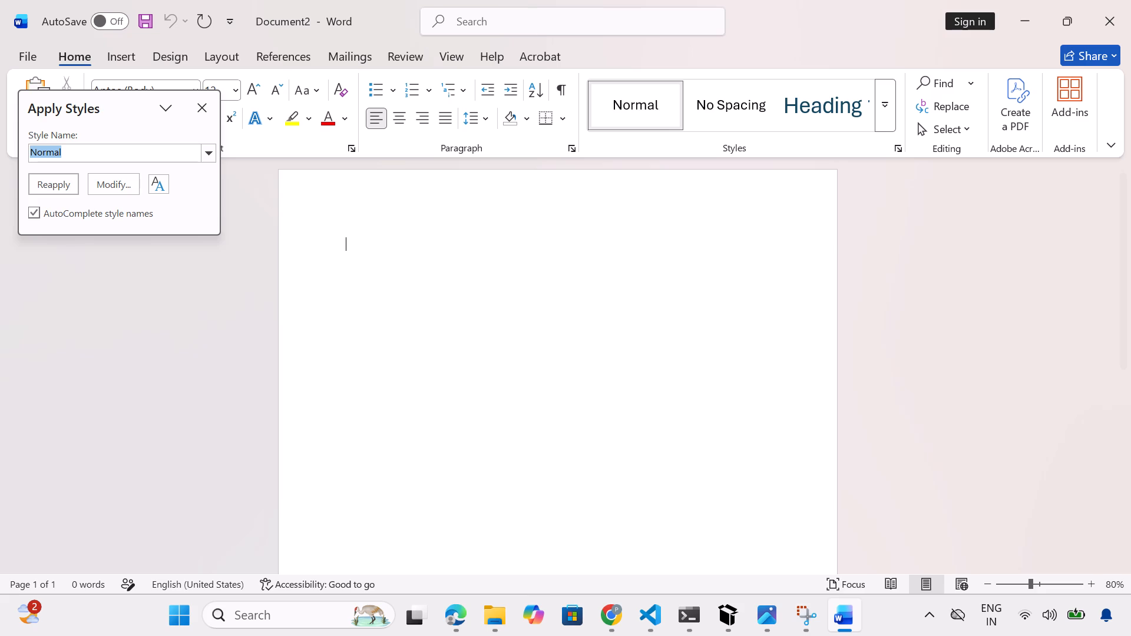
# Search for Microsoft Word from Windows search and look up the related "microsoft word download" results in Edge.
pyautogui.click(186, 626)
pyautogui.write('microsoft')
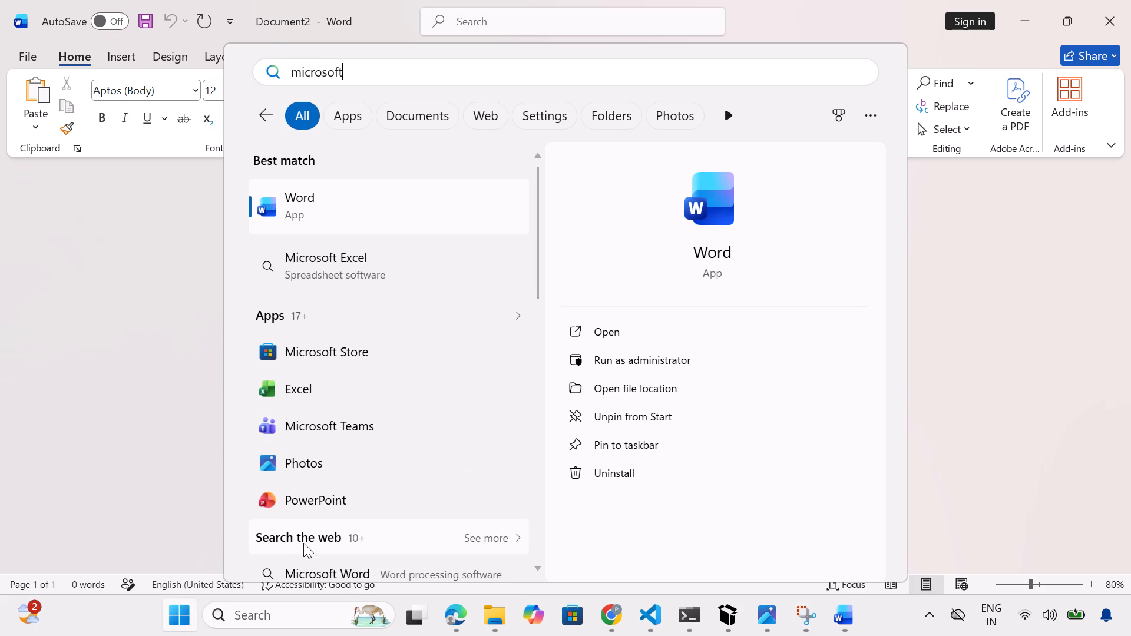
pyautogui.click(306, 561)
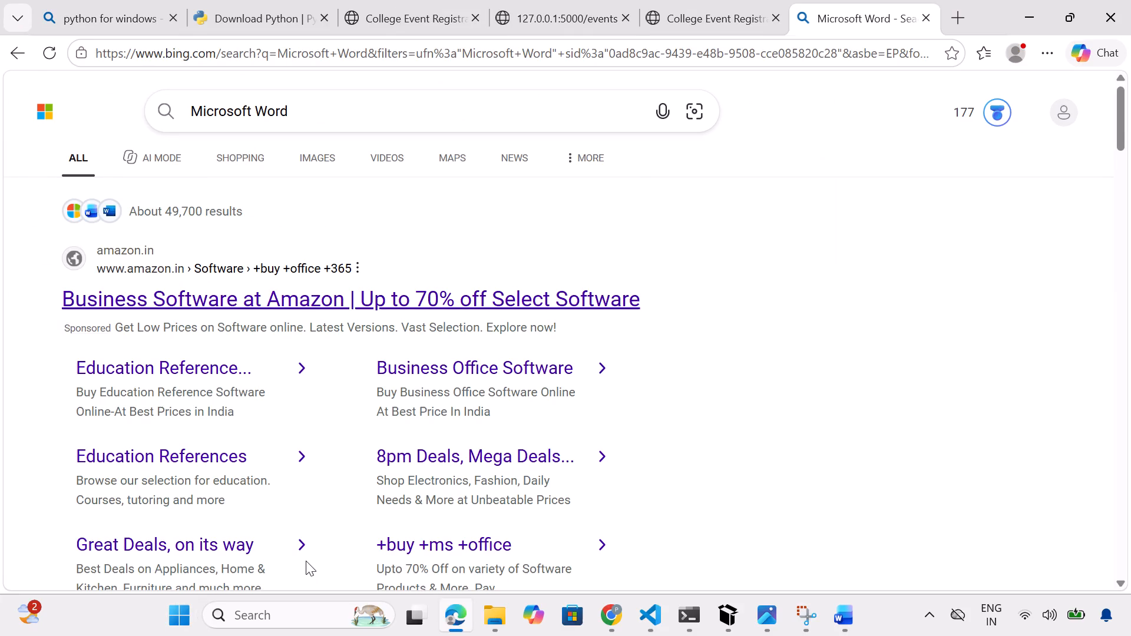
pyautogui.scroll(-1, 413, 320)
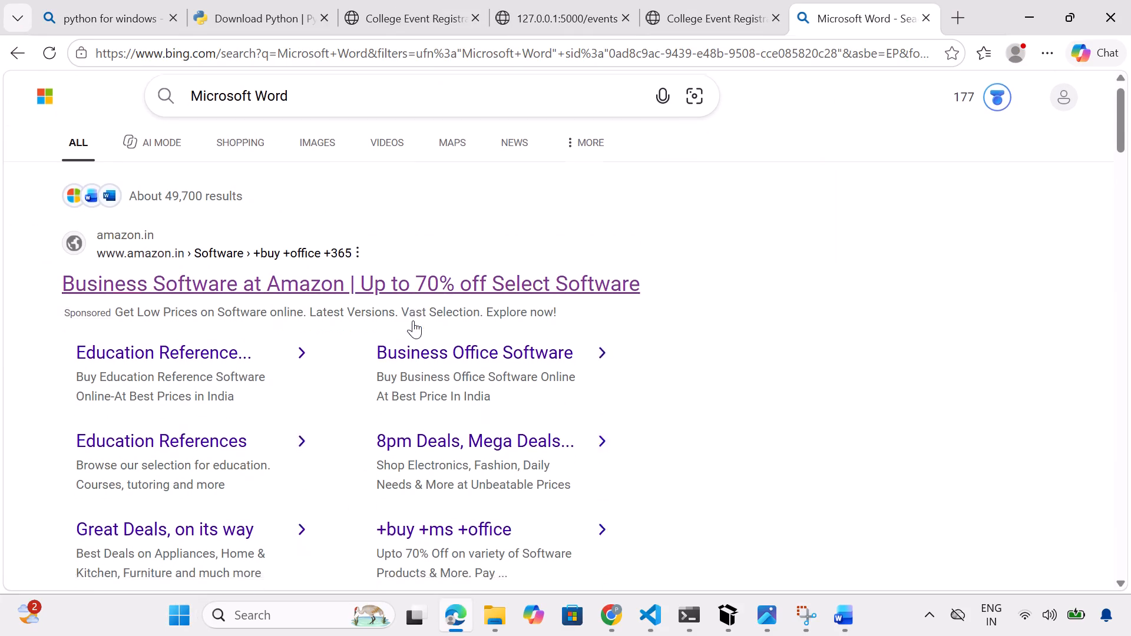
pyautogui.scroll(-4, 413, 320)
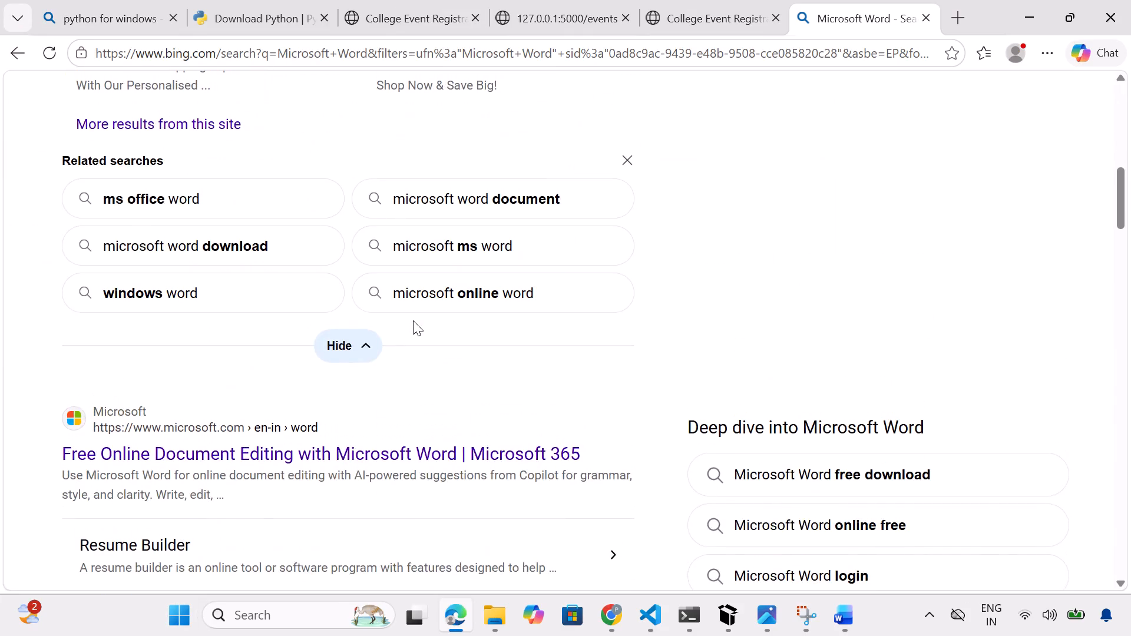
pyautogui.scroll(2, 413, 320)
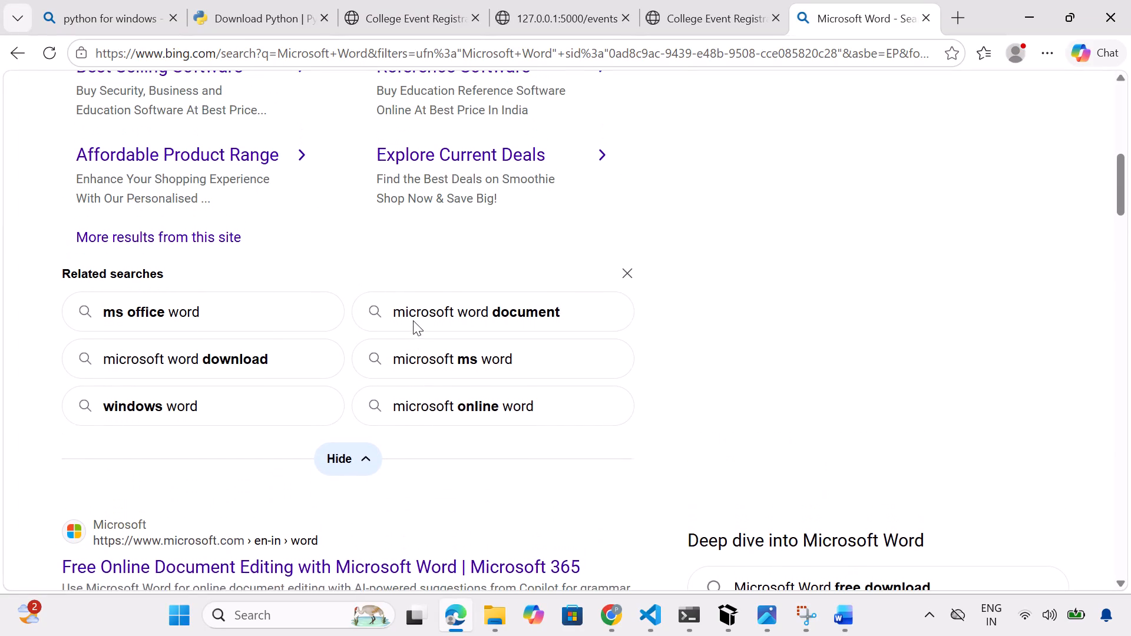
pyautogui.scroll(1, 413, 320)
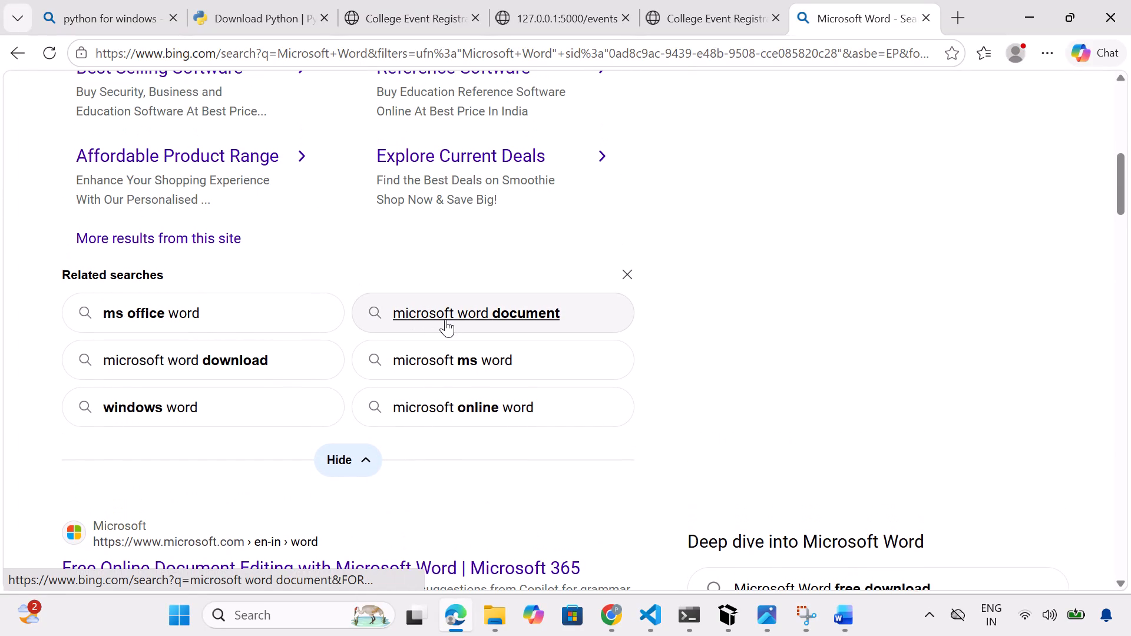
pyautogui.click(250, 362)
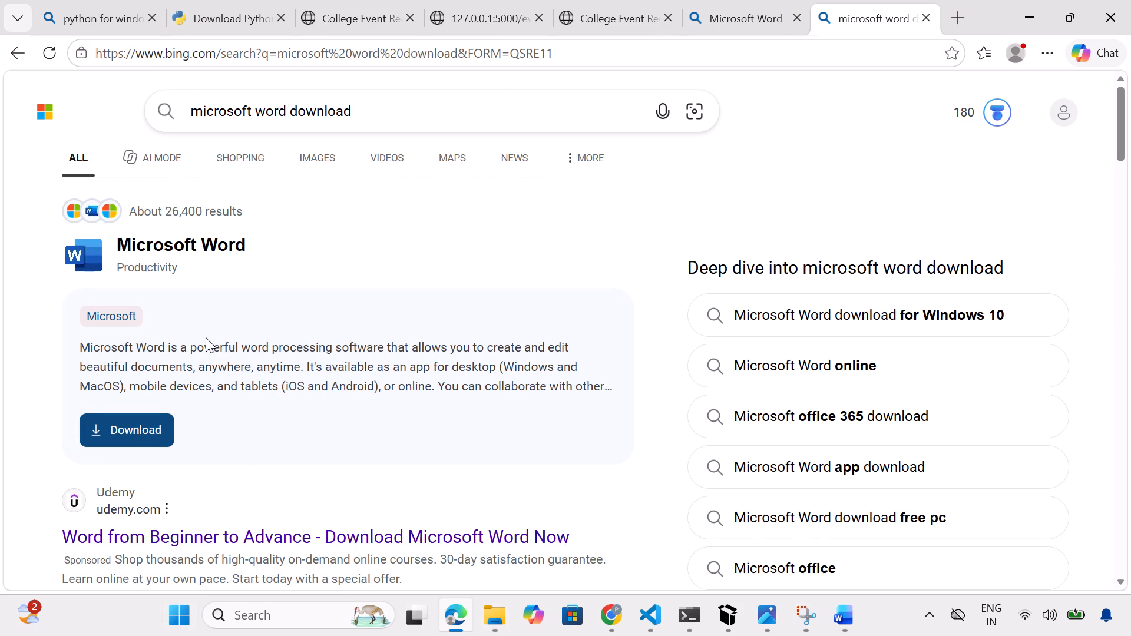
# Switch back to the blank Word document and start saving it as a new file on the Desktop.
pyautogui.click(848, 614)
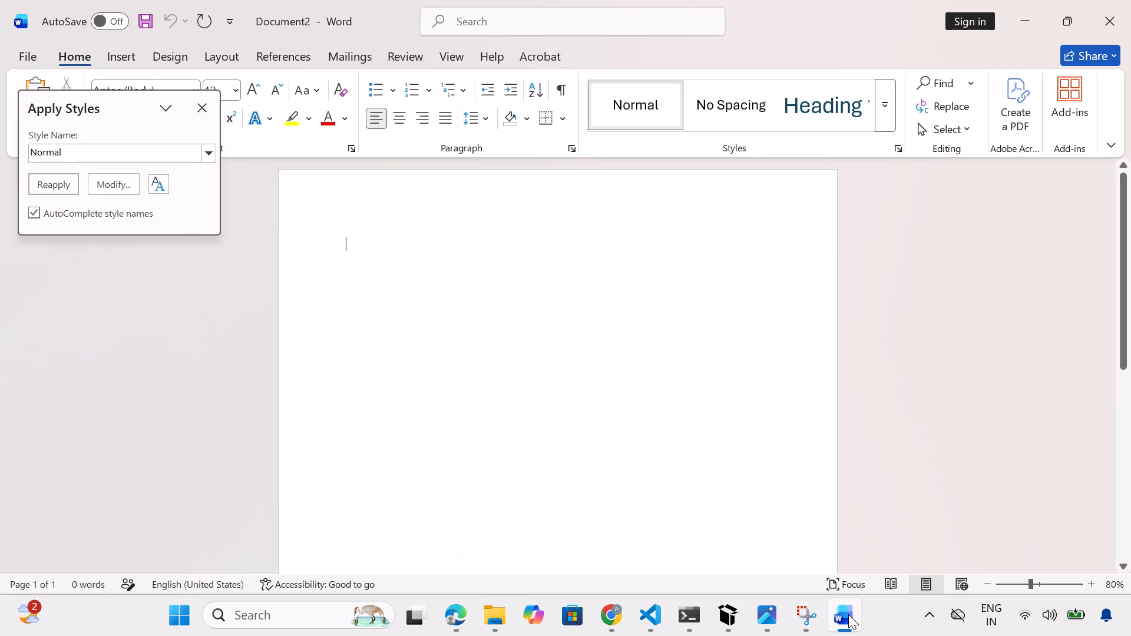
pyautogui.click(257, 287)
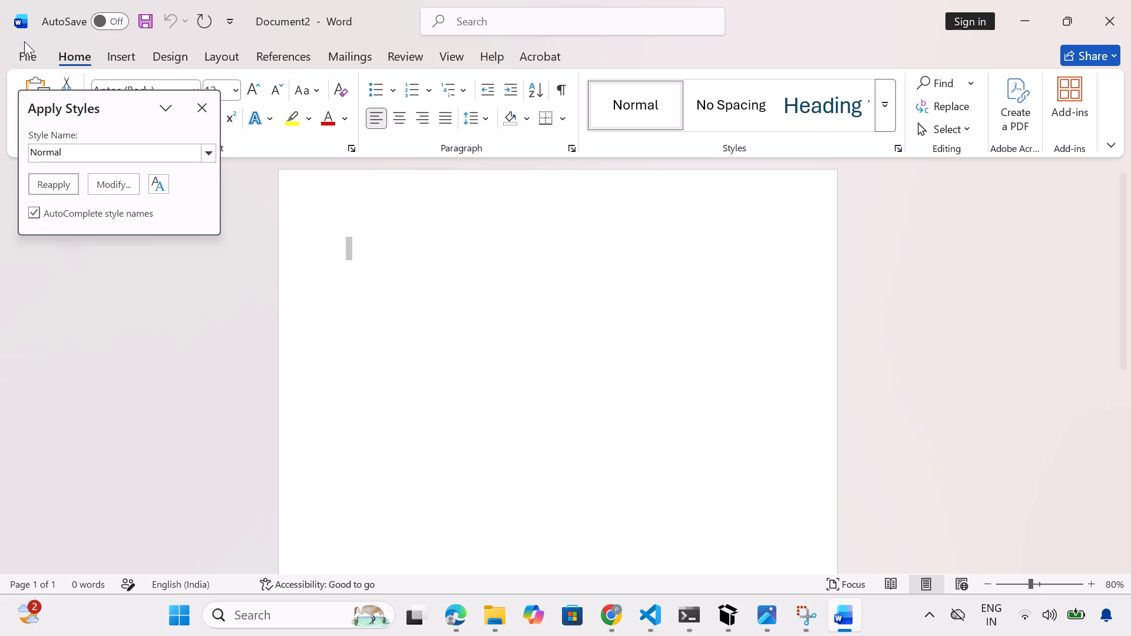
pyautogui.click(26, 57)
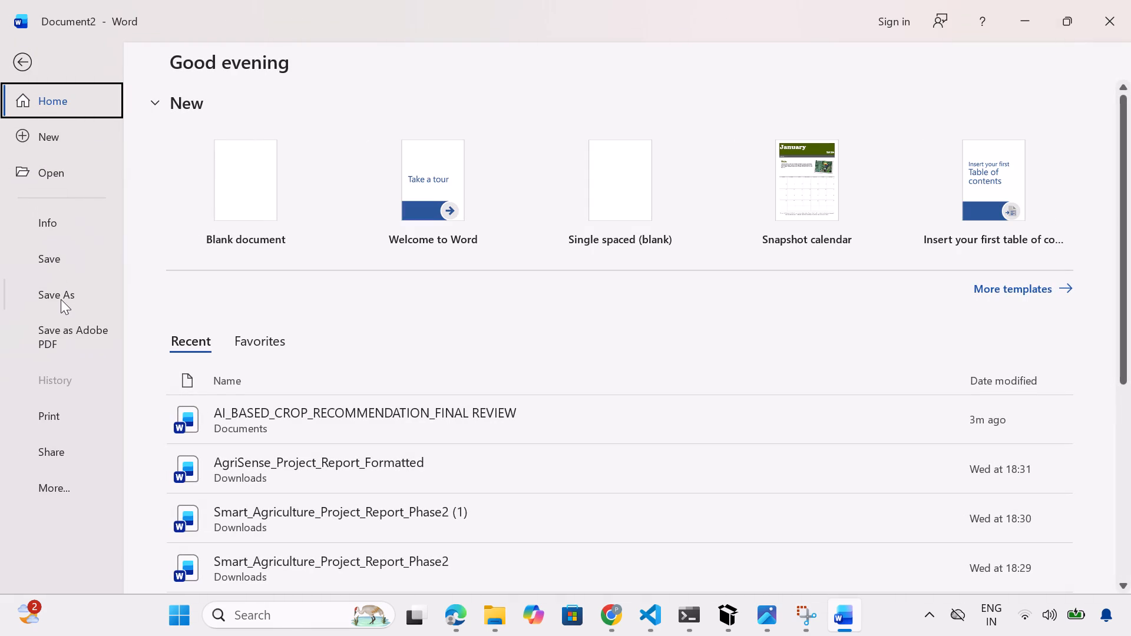
pyautogui.click(61, 299)
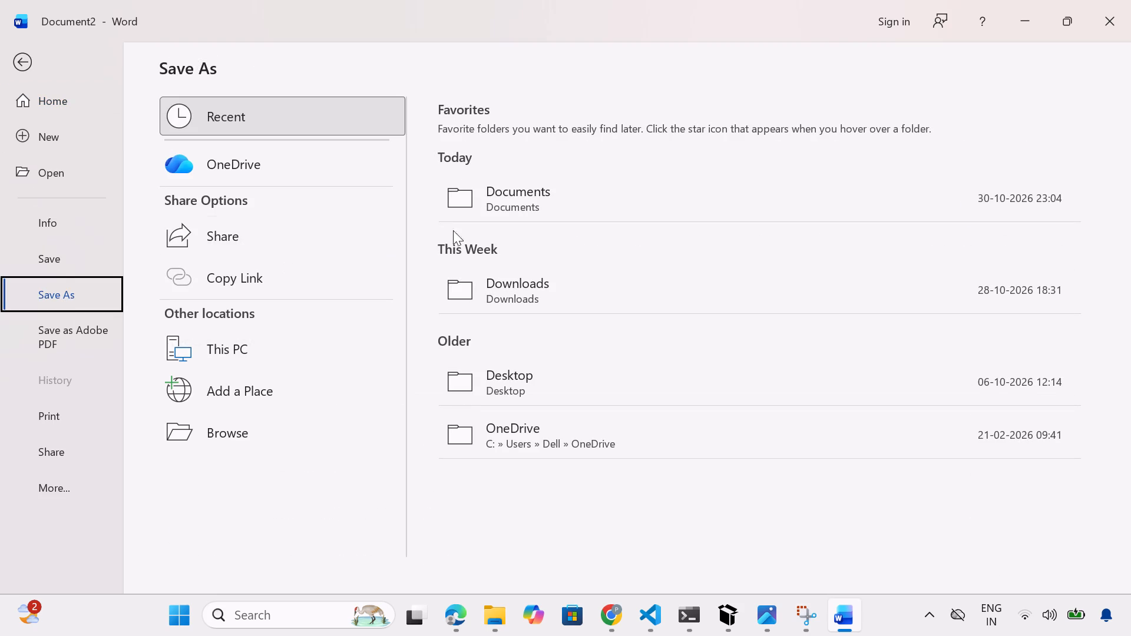
pyautogui.click(491, 373)
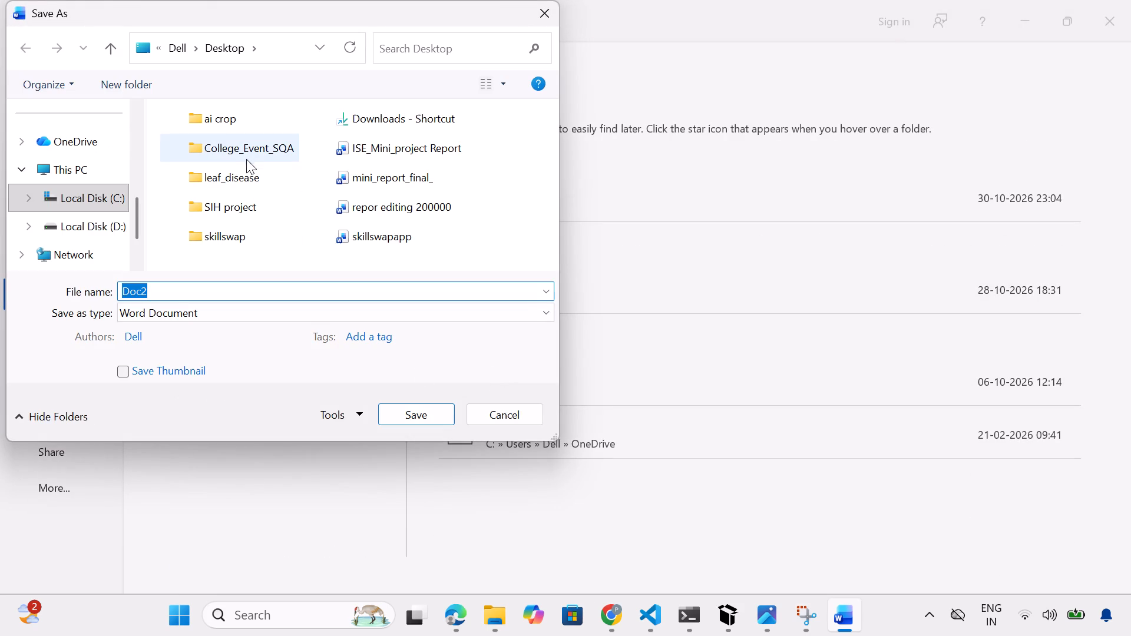
# Clear the suggested file name and set the save location to the College_Event_SQA folder on the Desktop.
pyautogui.click(246, 159)
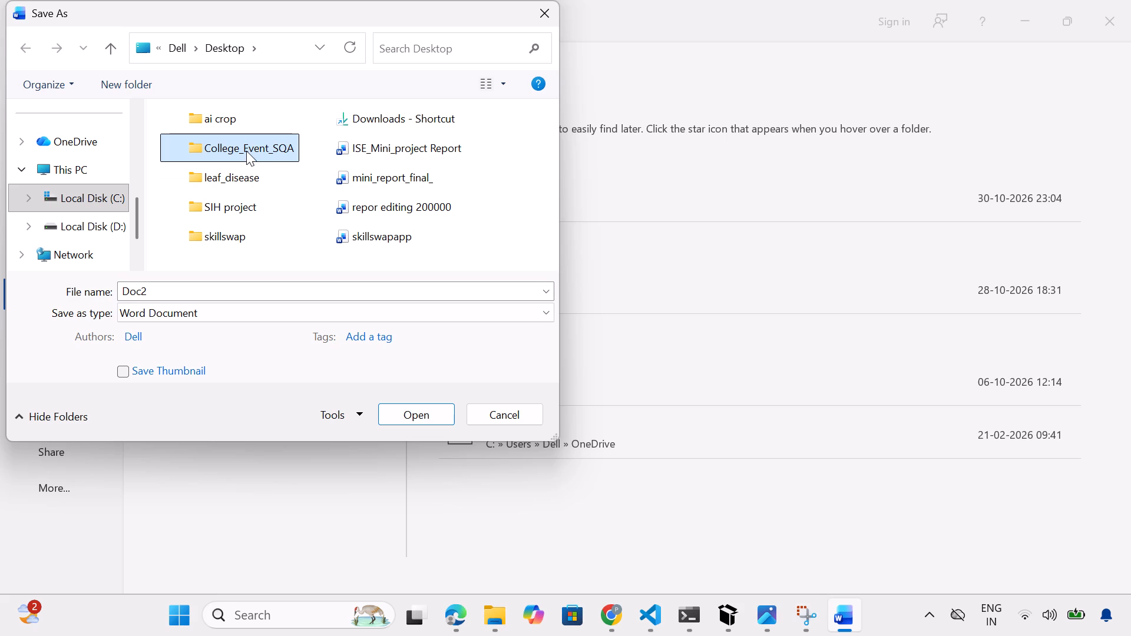
pyautogui.click(246, 151)
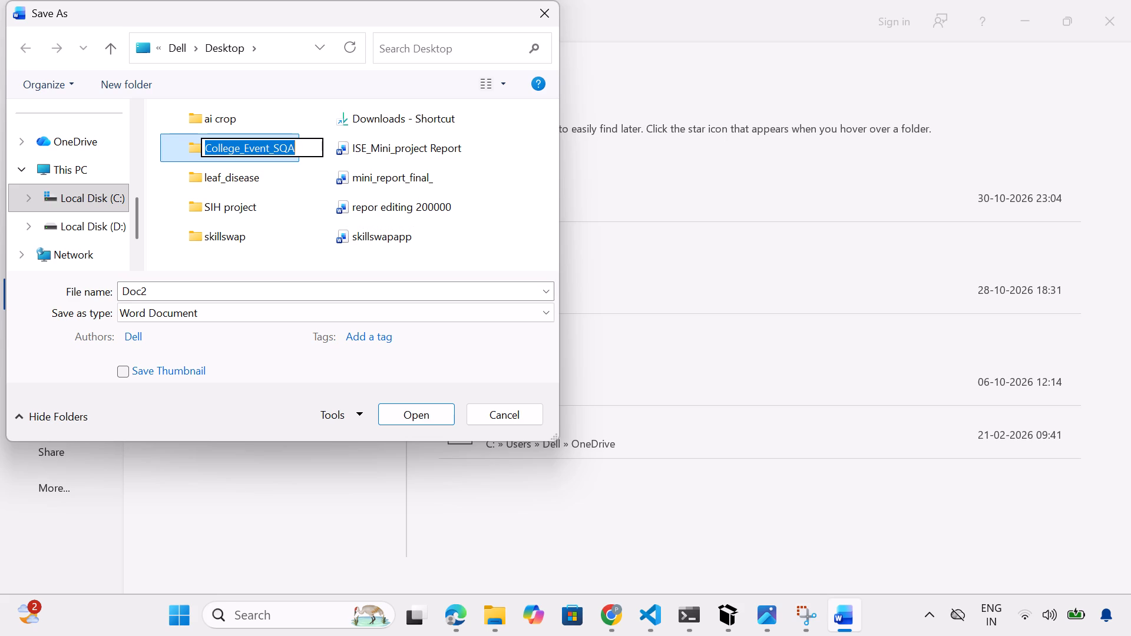
pyautogui.click(203, 294)
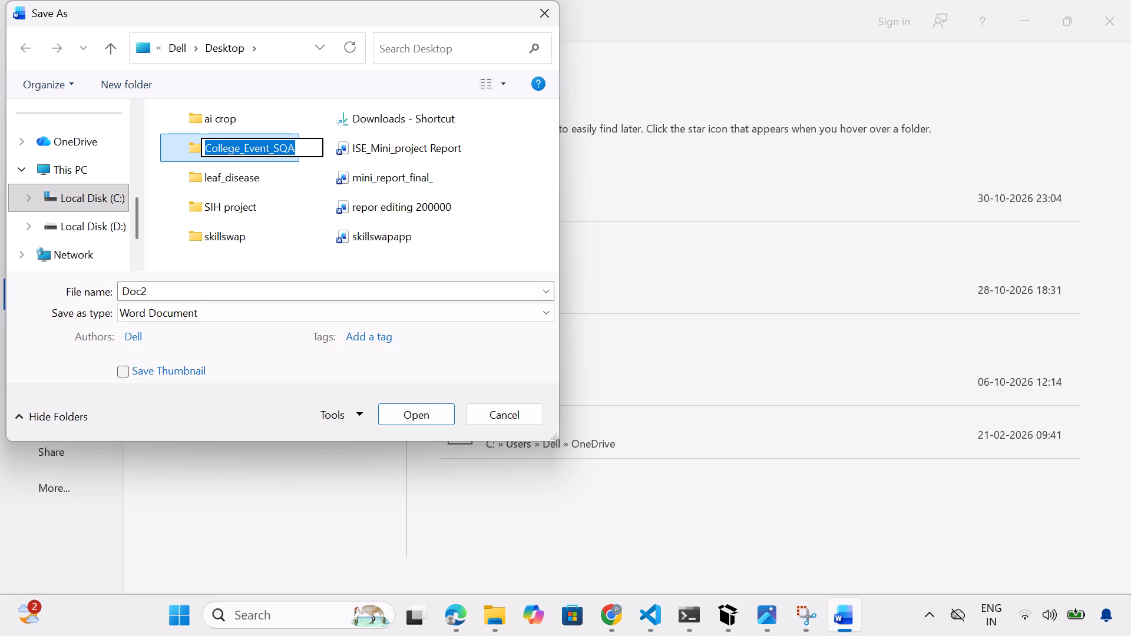
pyautogui.click(184, 292)
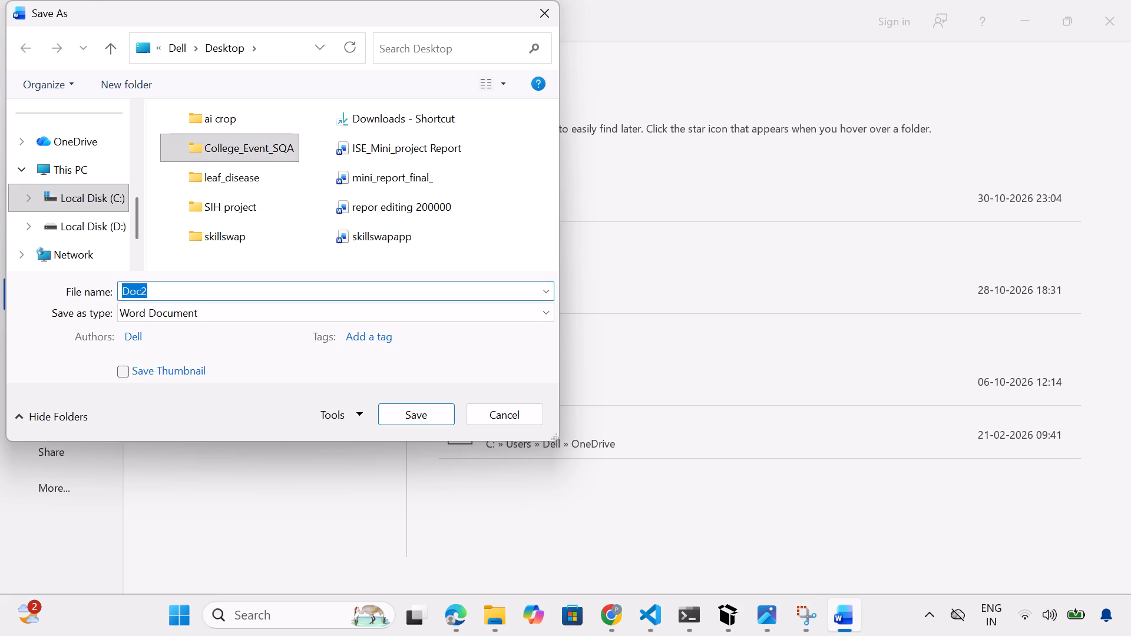
pyautogui.press('BackSpace')
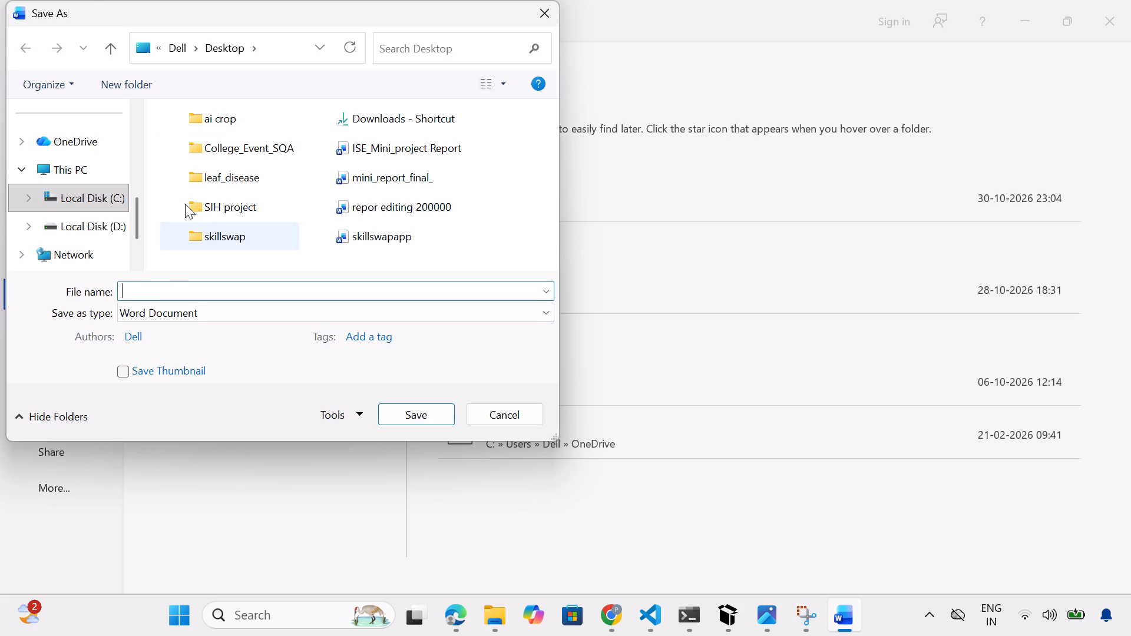
pyautogui.click(225, 142)
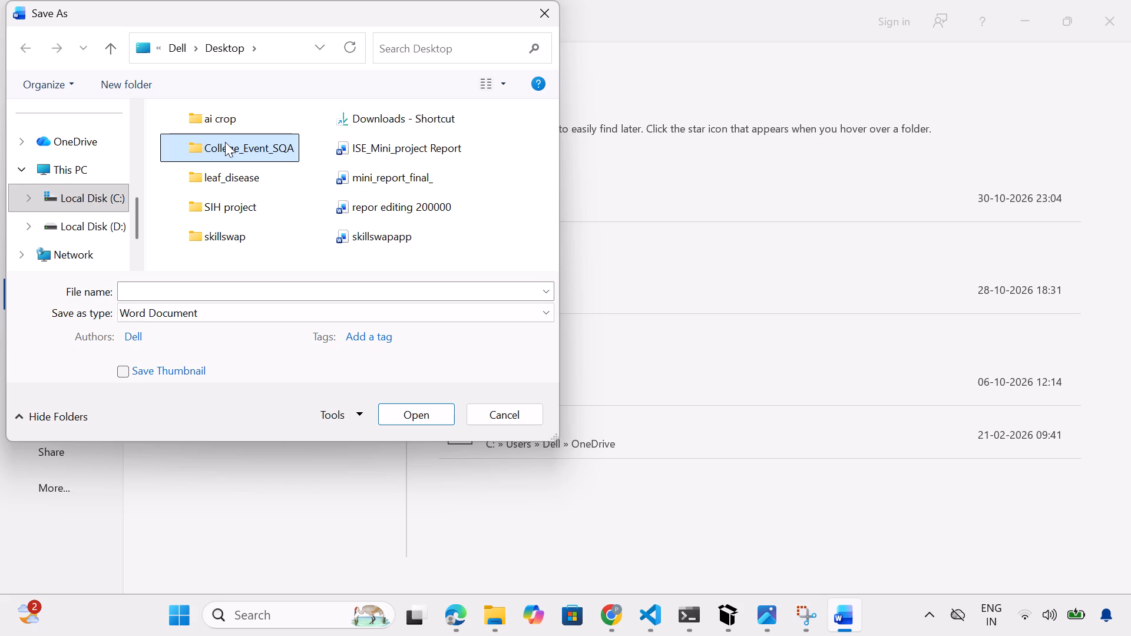
pyautogui.doubleClick(225, 142)
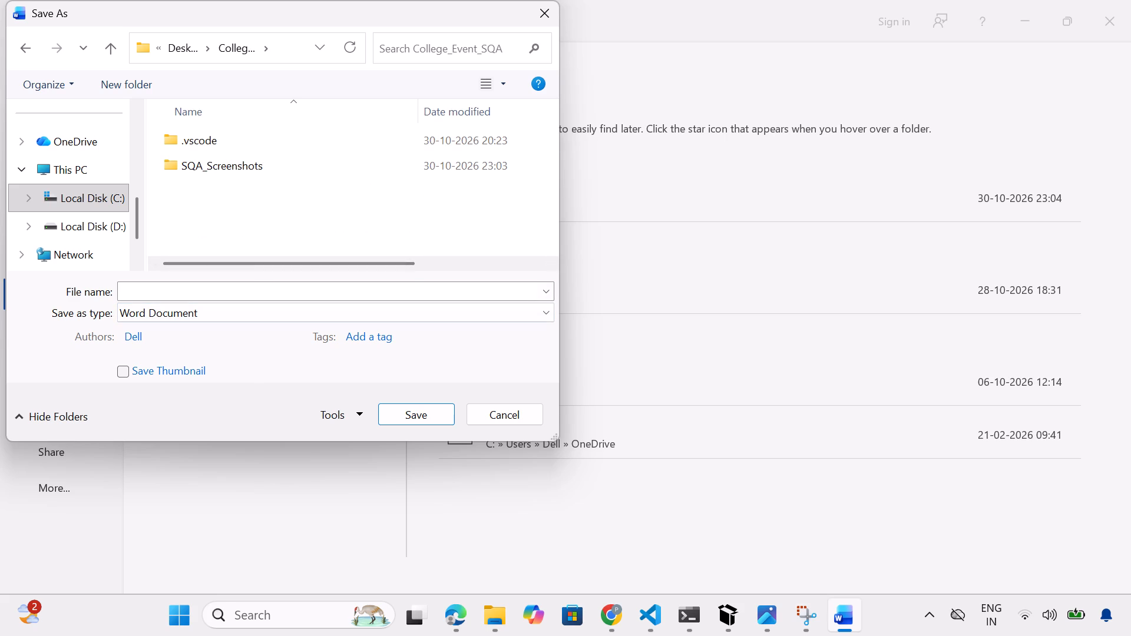
pyautogui.scroll(1, 48, 168)
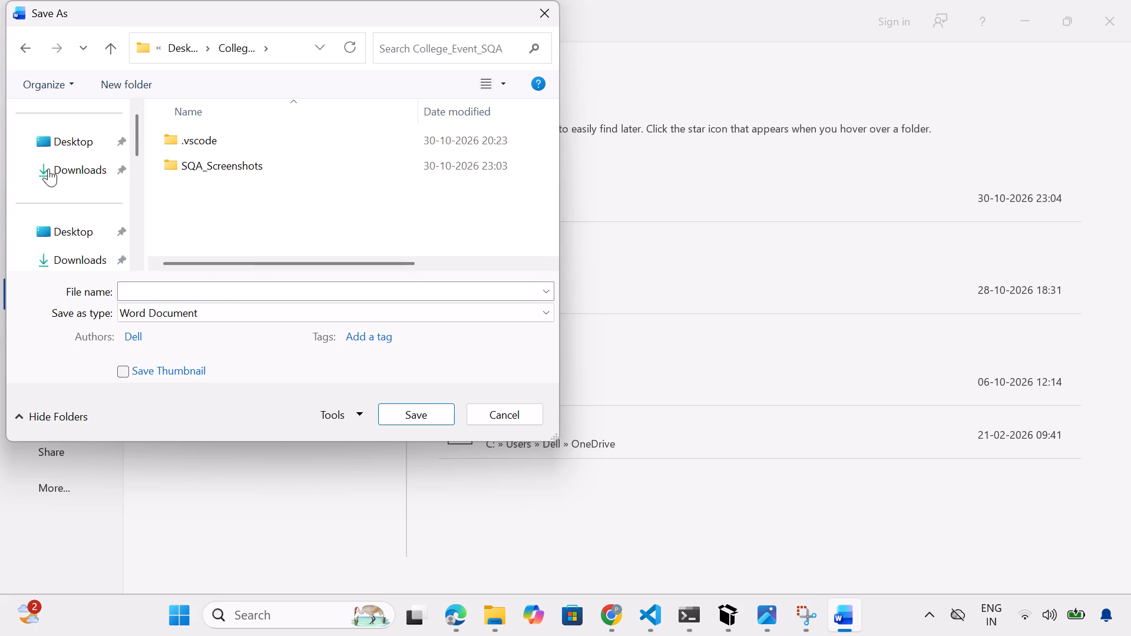
pyautogui.scroll(1, 48, 168)
pyautogui.click(57, 224)
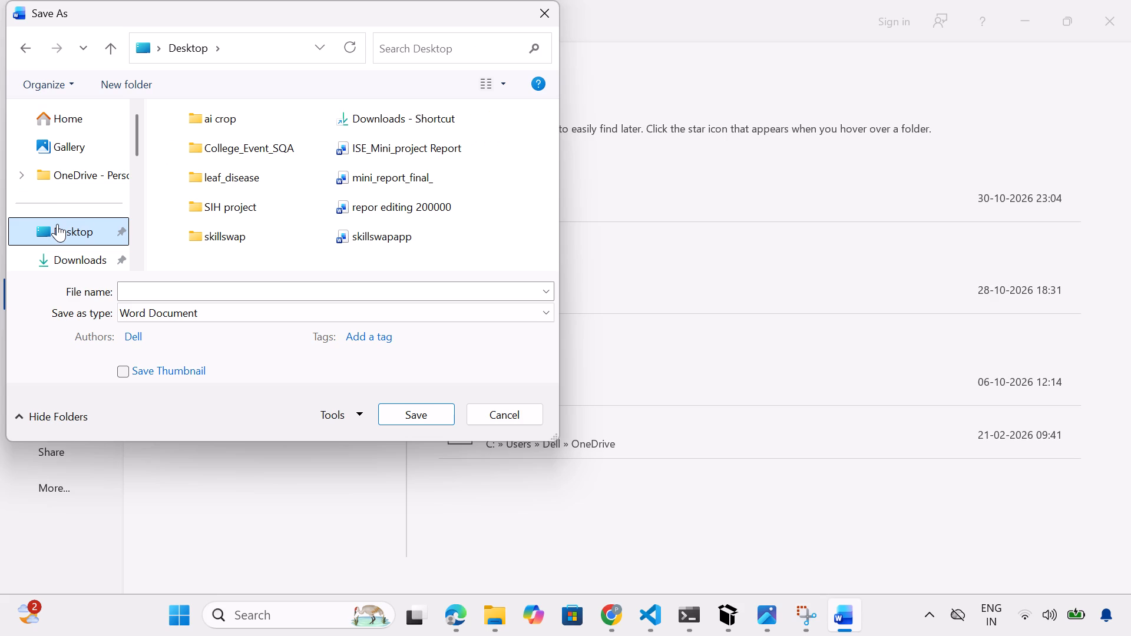
pyautogui.click(224, 158)
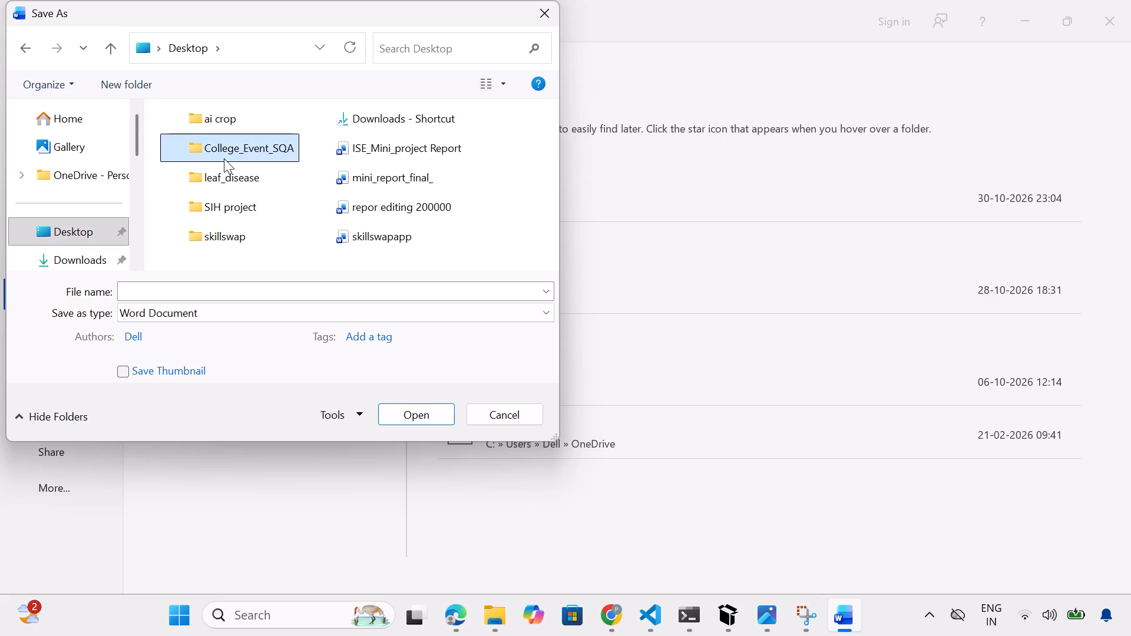
pyautogui.doubleClick(224, 158)
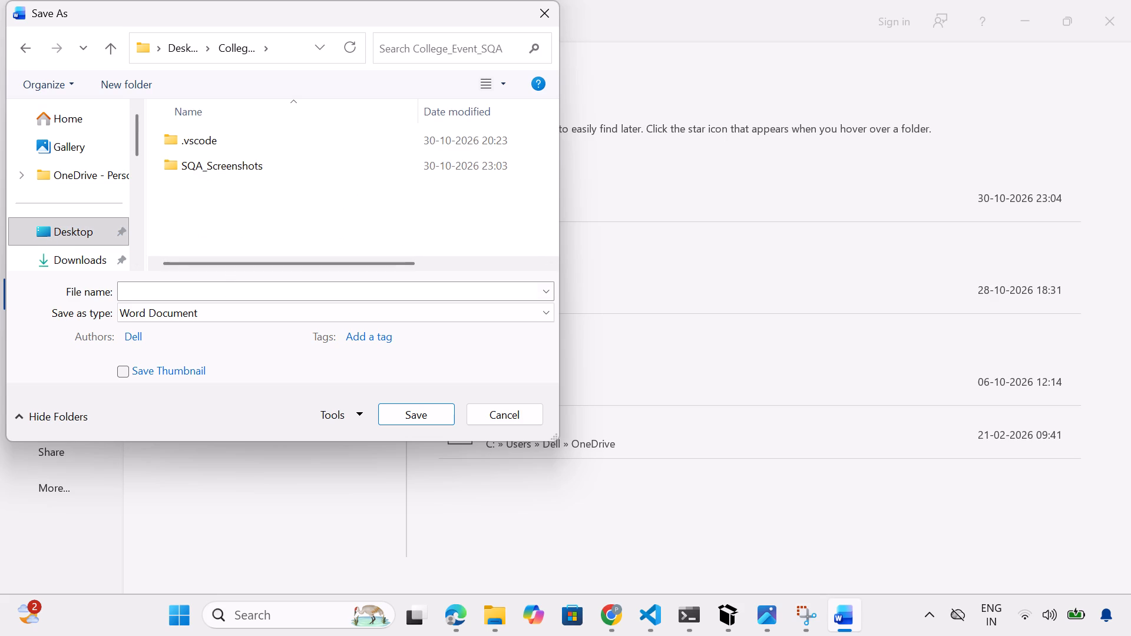
pyautogui.click(227, 284)
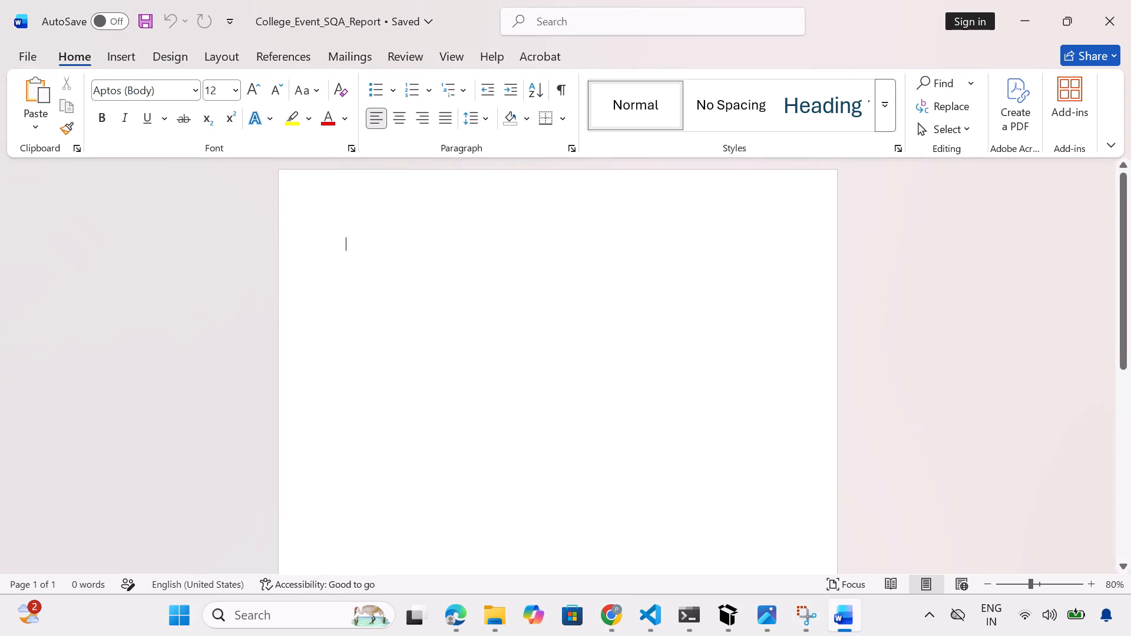
pyautogui.hotkey('ctrl', 'v')
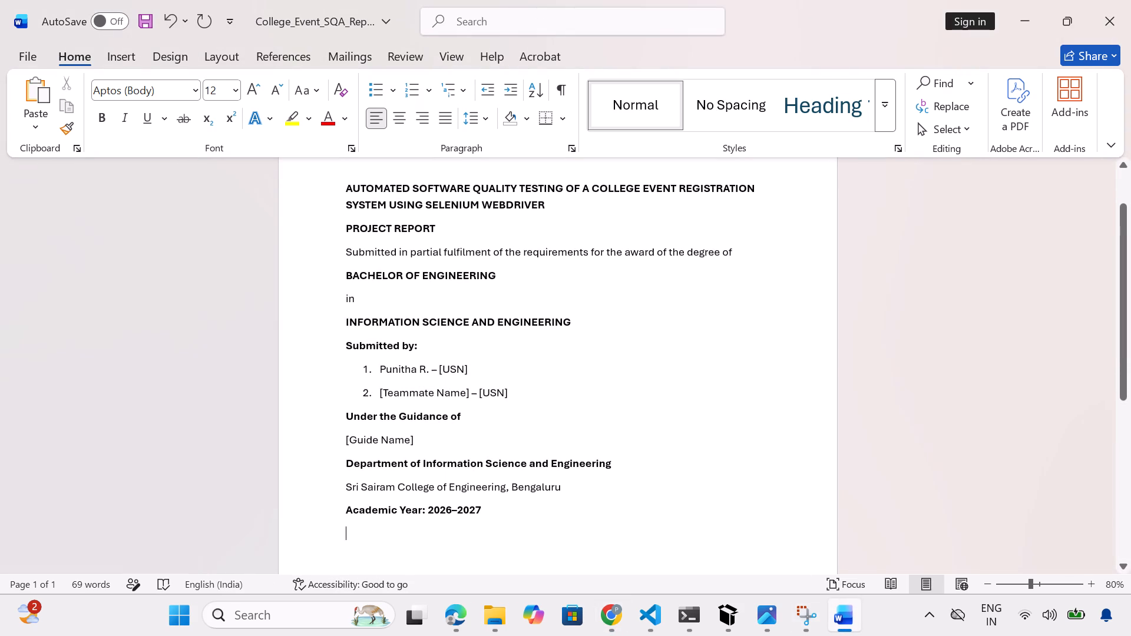
# Replace the [USN] placeholder of the first student under "Submitted by:" with that student's USN, keeping the brackets.
pyautogui.click(467, 376)
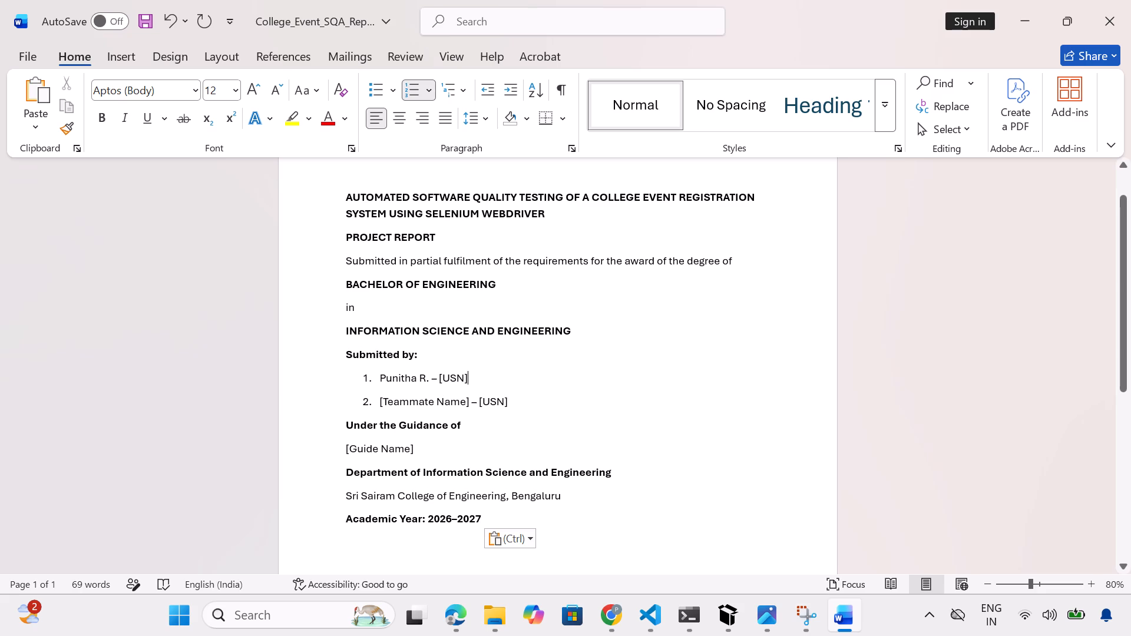
pyautogui.click(461, 376)
pyautogui.press('BackSpace')
pyautogui.press('BackSpace')
pyautogui.press('BackSpace')
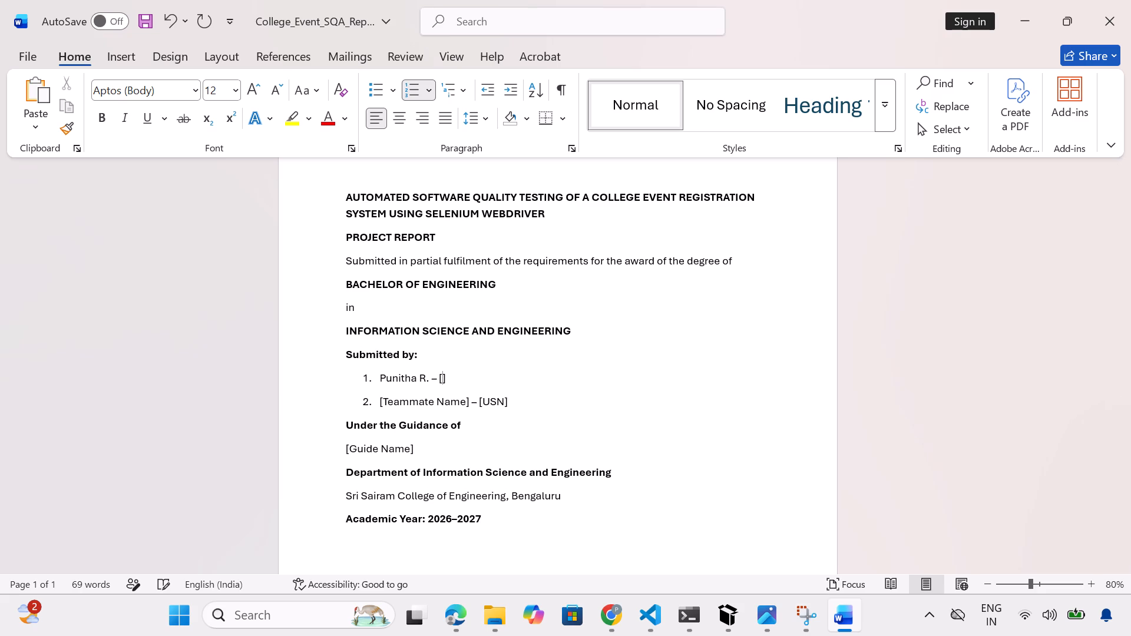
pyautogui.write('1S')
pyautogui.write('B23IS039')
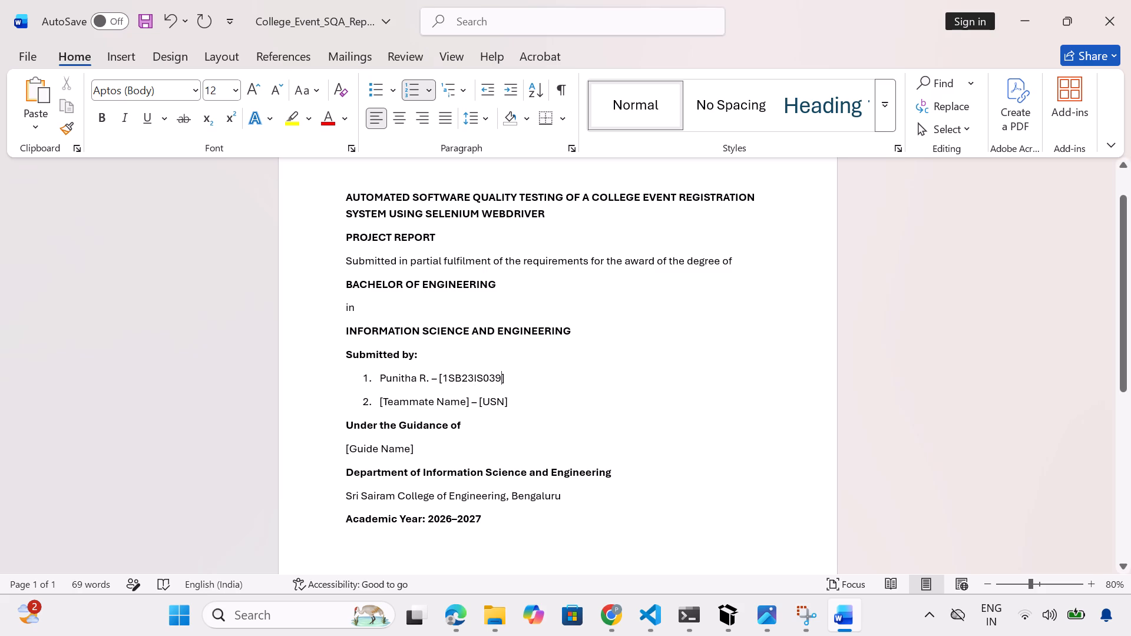
# Replace the [Teammate Name] placeholder in the second "Submitted by:" entry with the teammate's name, keeping the brackets.
pyautogui.click(467, 402)
pyautogui.press('BackSpace')
pyautogui.press('BackSpace')
pyautogui.press('BackSpace')
pyautogui.press('BackSpace')
pyautogui.press('BackSpace')
pyautogui.press('BackSpace')
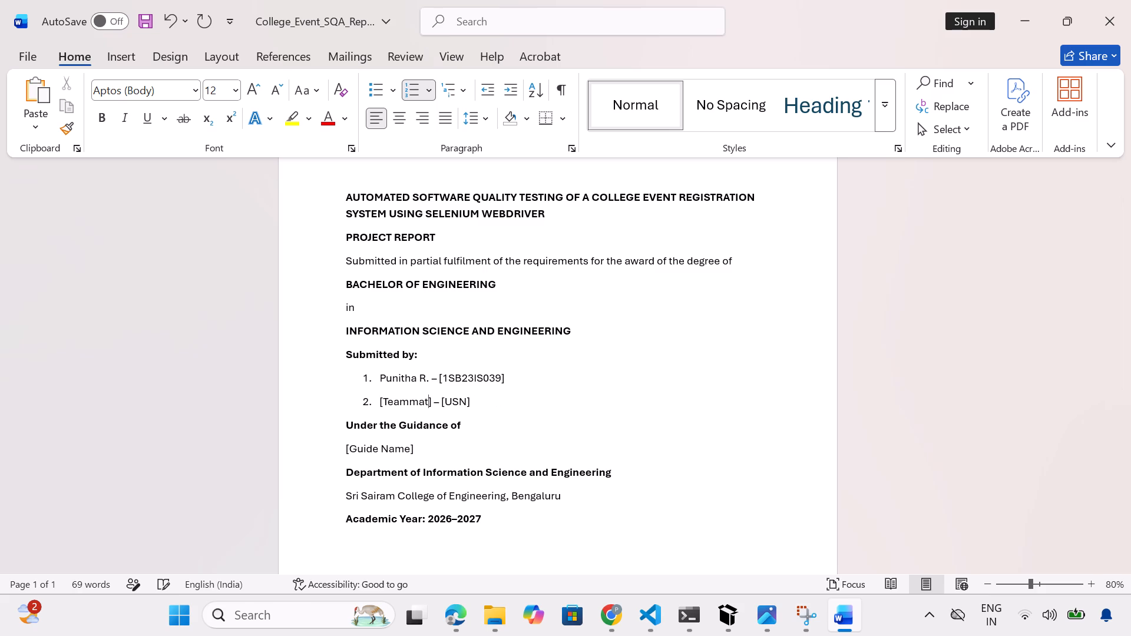
pyautogui.press('BackSpace')
pyautogui.press('BackSpace')
pyautogui.press('BackSpace')
pyautogui.press('BackSpace')
pyautogui.press('BackSpace')
pyautogui.press('BackSpace')
pyautogui.press('BackSpace')
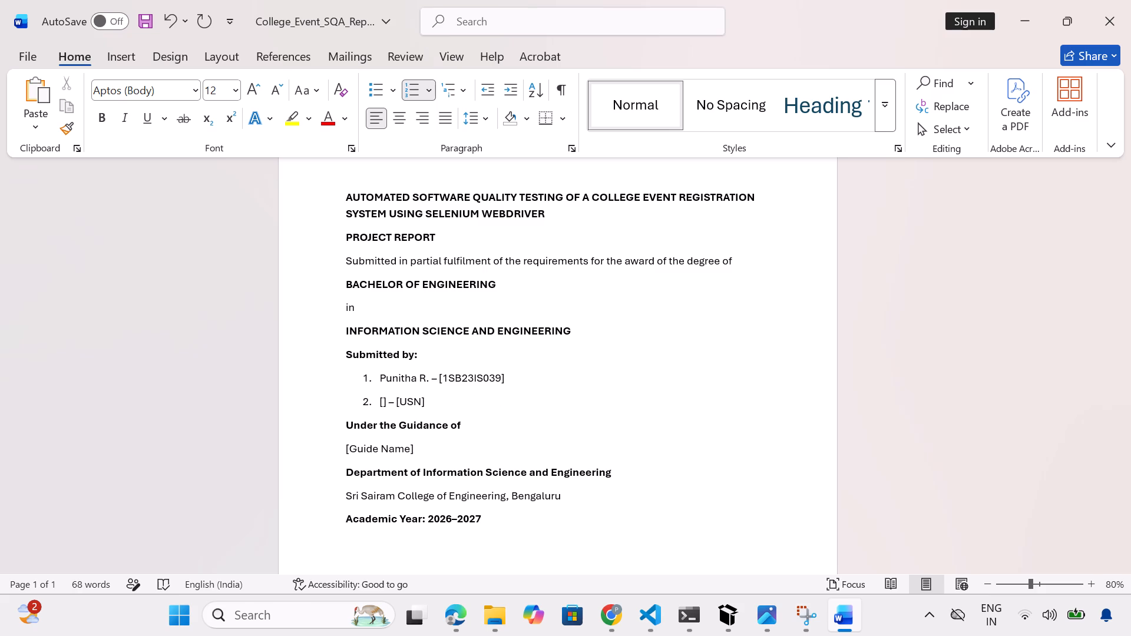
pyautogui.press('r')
pyautogui.press('BackSpace')
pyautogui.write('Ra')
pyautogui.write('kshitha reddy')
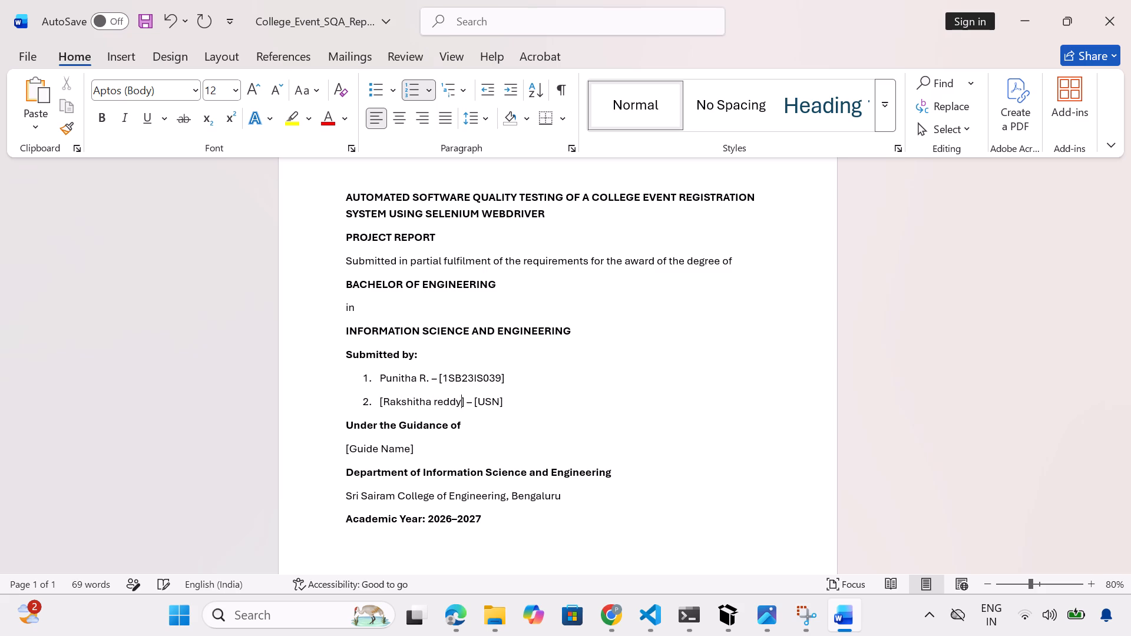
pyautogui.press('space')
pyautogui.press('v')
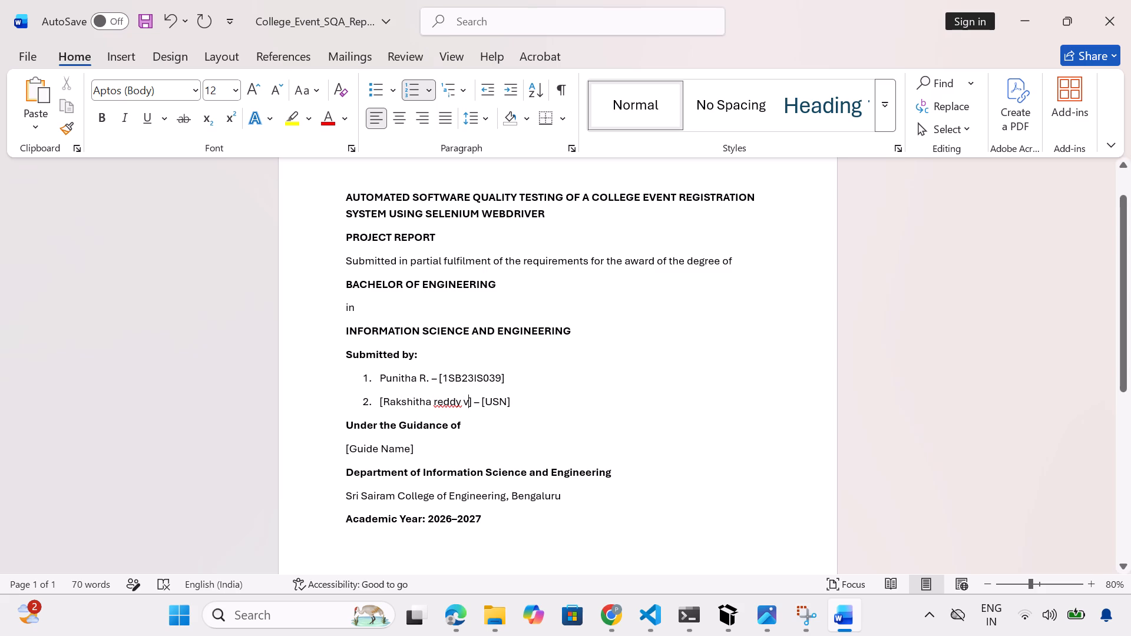
# Replace the [USN] placeholder in the teammate's entry with the teammate's USN in capitals, keeping the brackets.
pyautogui.click(508, 400)
pyautogui.press('BackSpace')
pyautogui.press('BackSpace')
pyautogui.press('BackSpace')
pyautogui.press('BackSpace')
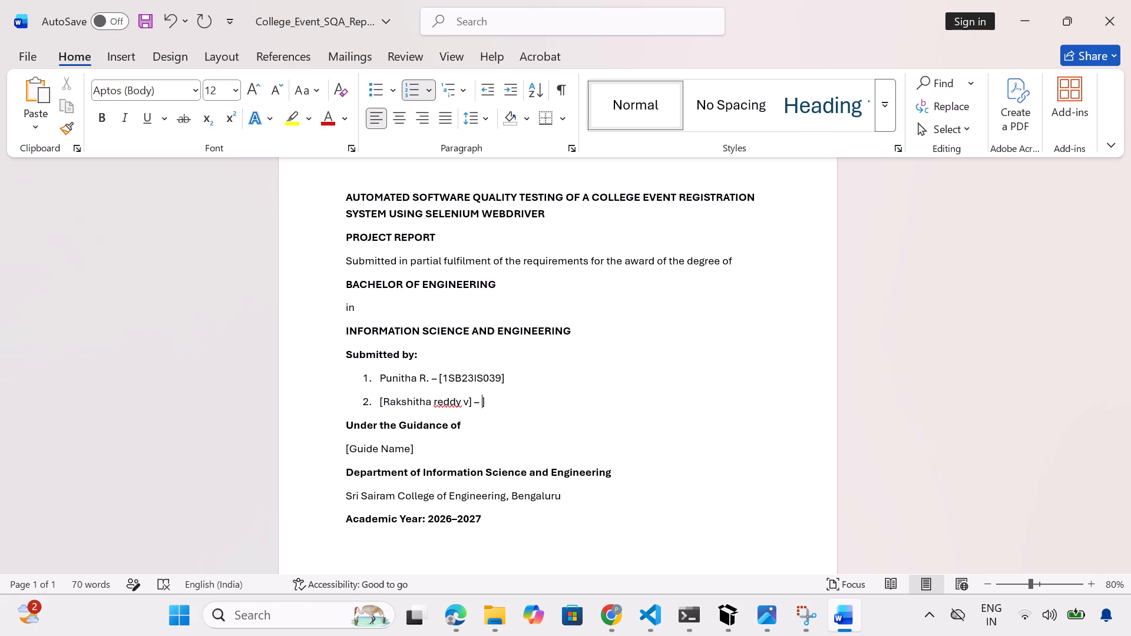
pyautogui.press('[')
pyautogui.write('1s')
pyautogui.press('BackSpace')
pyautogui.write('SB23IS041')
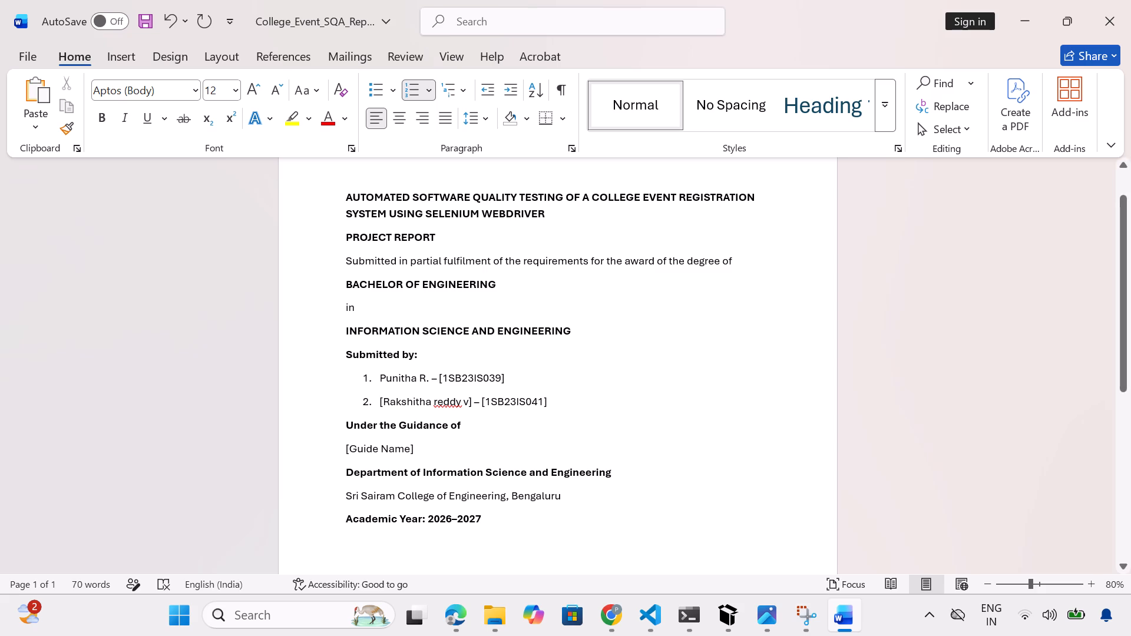
# Review the title page from the project title through the academic year line.
pyautogui.hscroll(1, 518, 375)
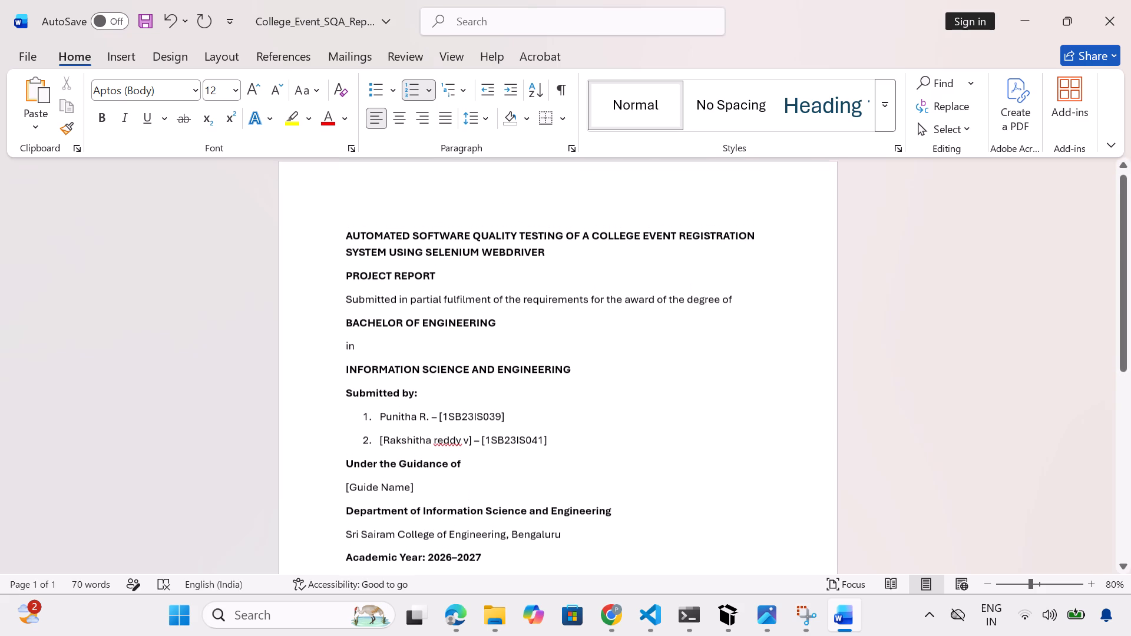
pyautogui.hscroll(1, 518, 375)
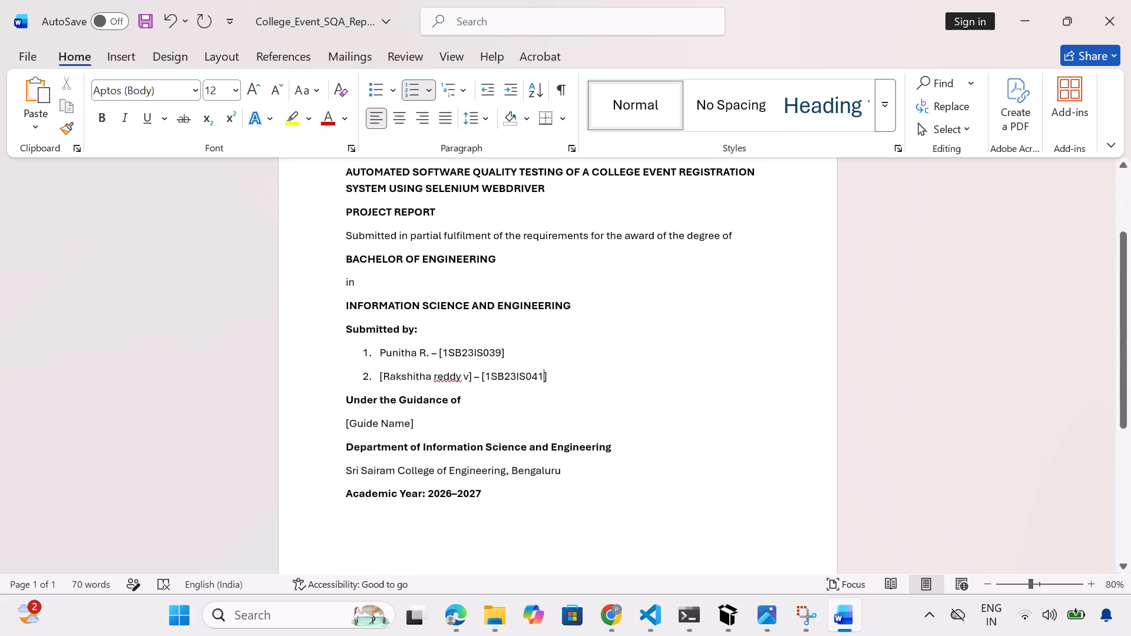
pyautogui.hscroll(1, 518, 375)
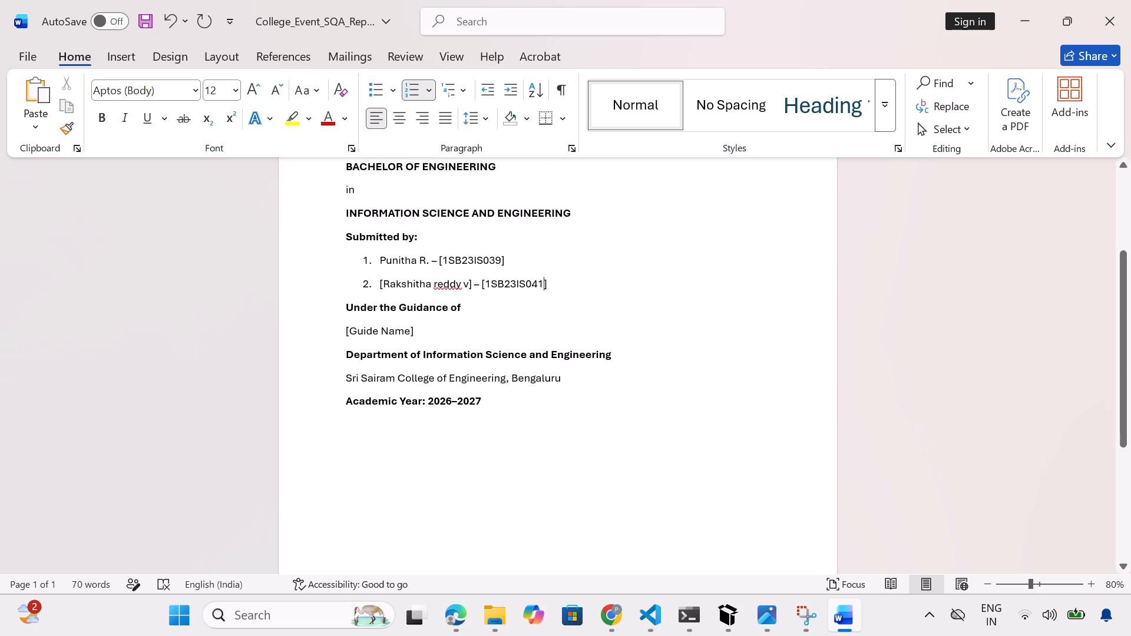
pyautogui.hscroll(1, 518, 375)
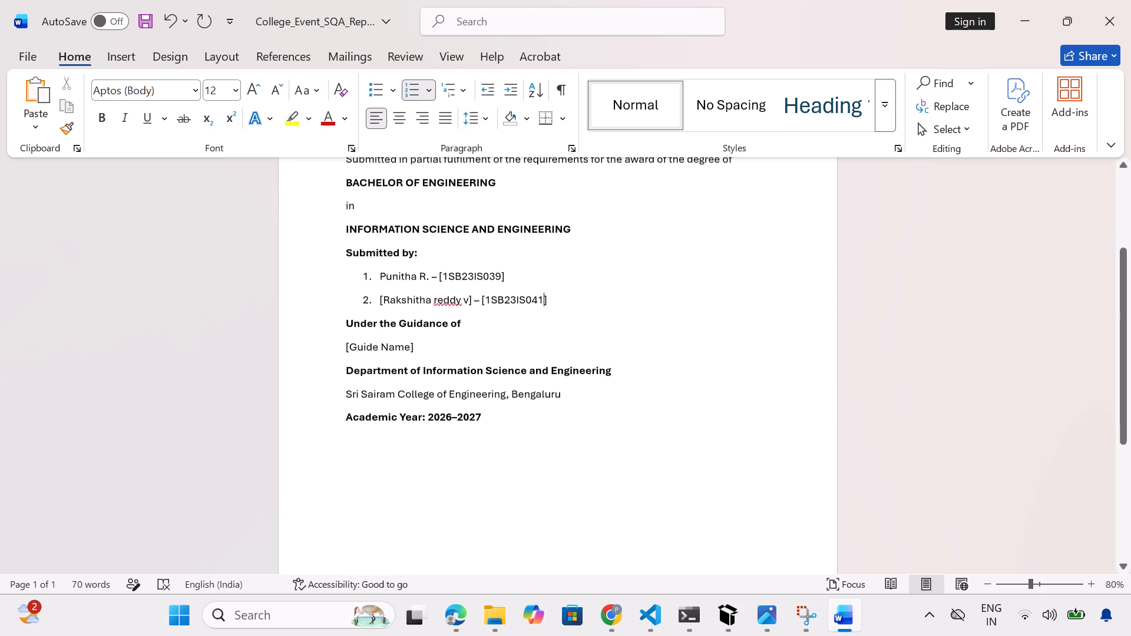
pyautogui.hscroll(1, 518, 375)
pyautogui.scroll(-1, 518, 375)
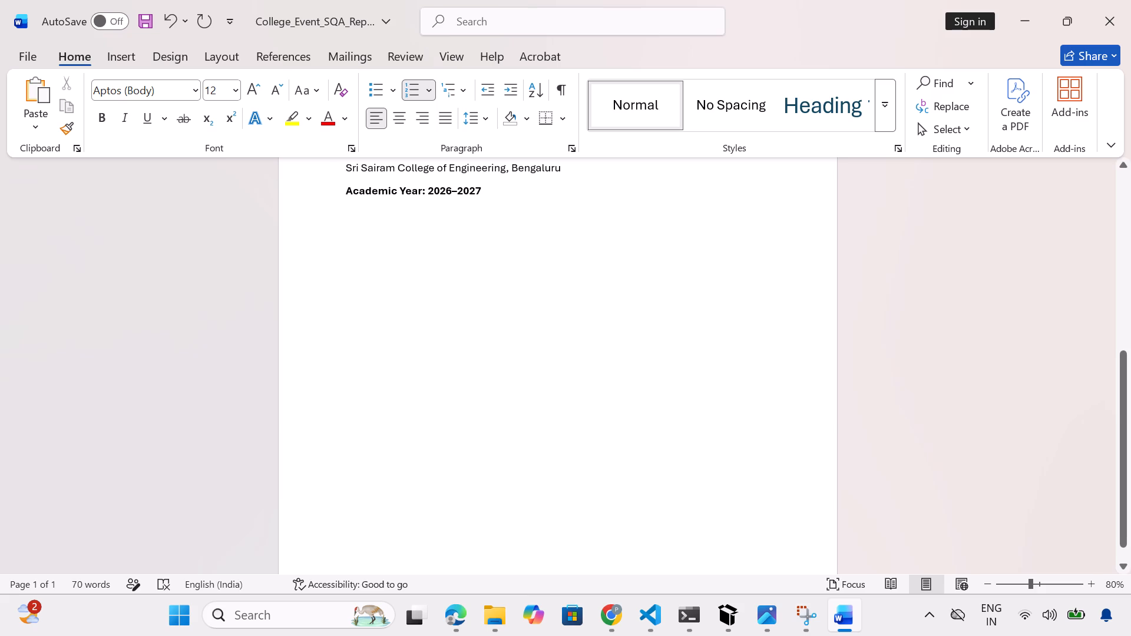
pyautogui.scroll(1, 543, 270)
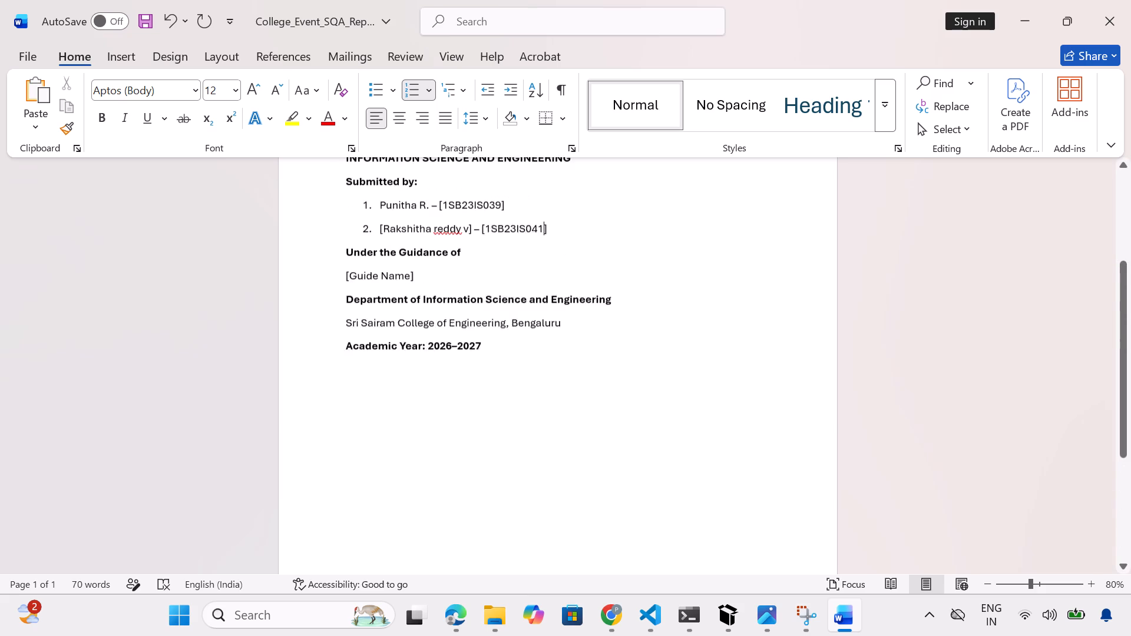
pyautogui.scroll(3, 543, 270)
pyautogui.hscroll(1, 543, 270)
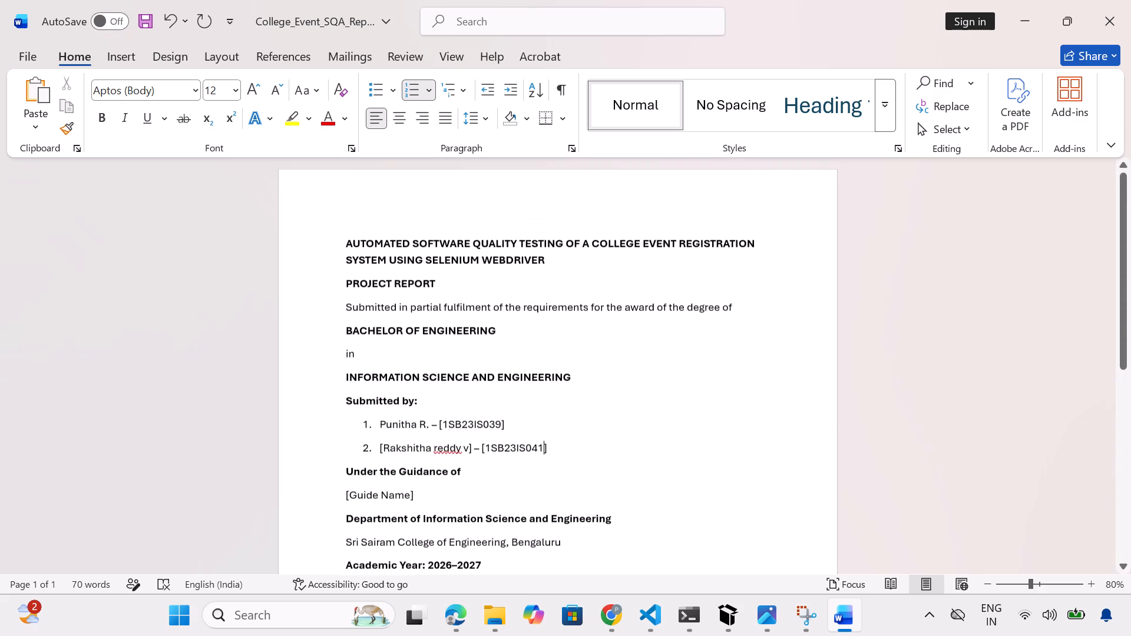
pyautogui.hscroll(1, 543, 270)
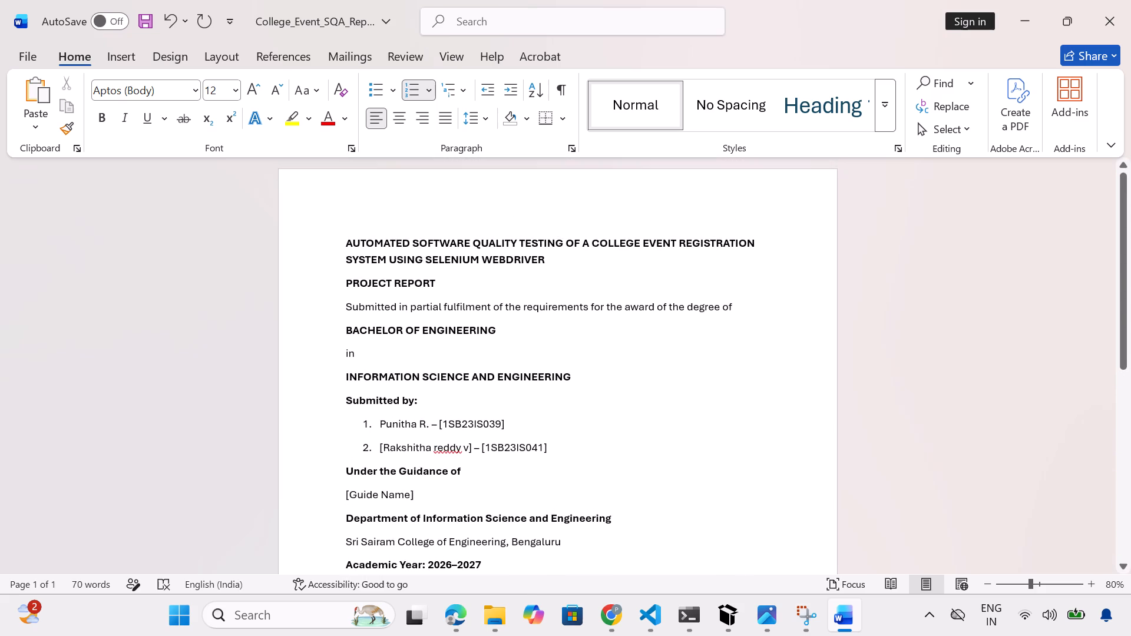
pyautogui.hscroll(1, 543, 270)
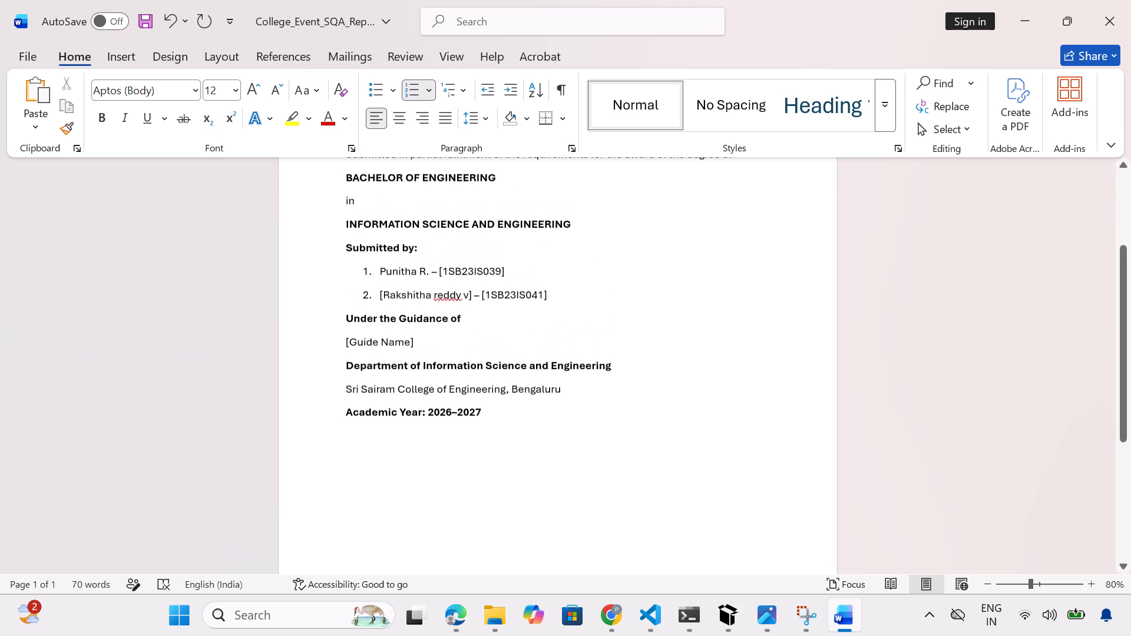
# Save the report document with the updated title page.
pyautogui.hotkey('ctrl', 's')
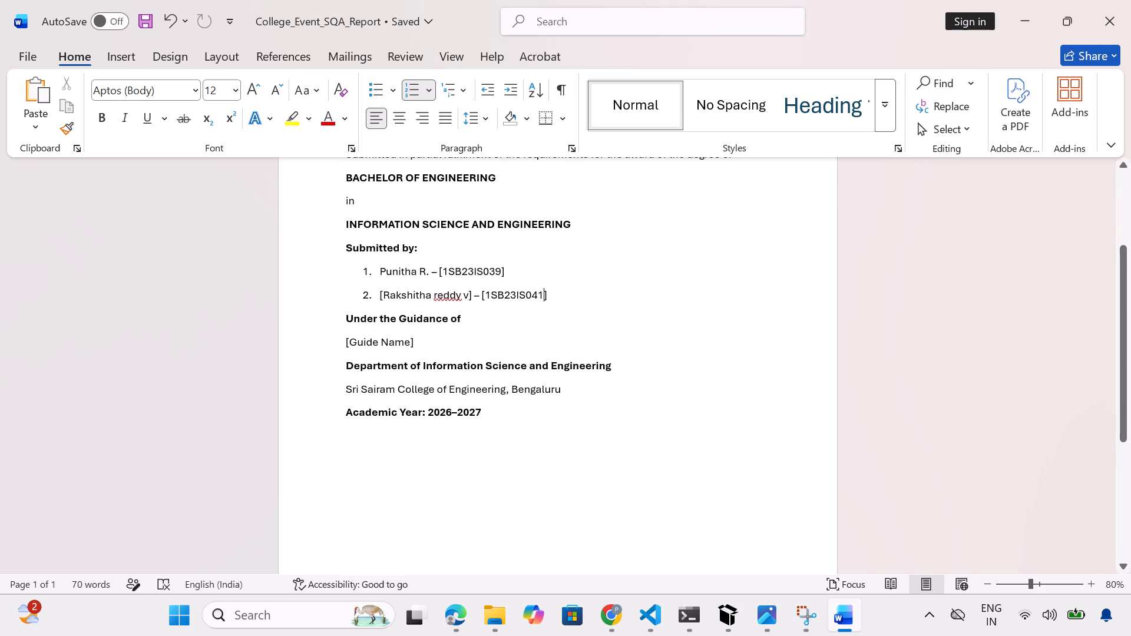
pyautogui.click(512, 411)
pyautogui.hotkey('ctrl', 's')
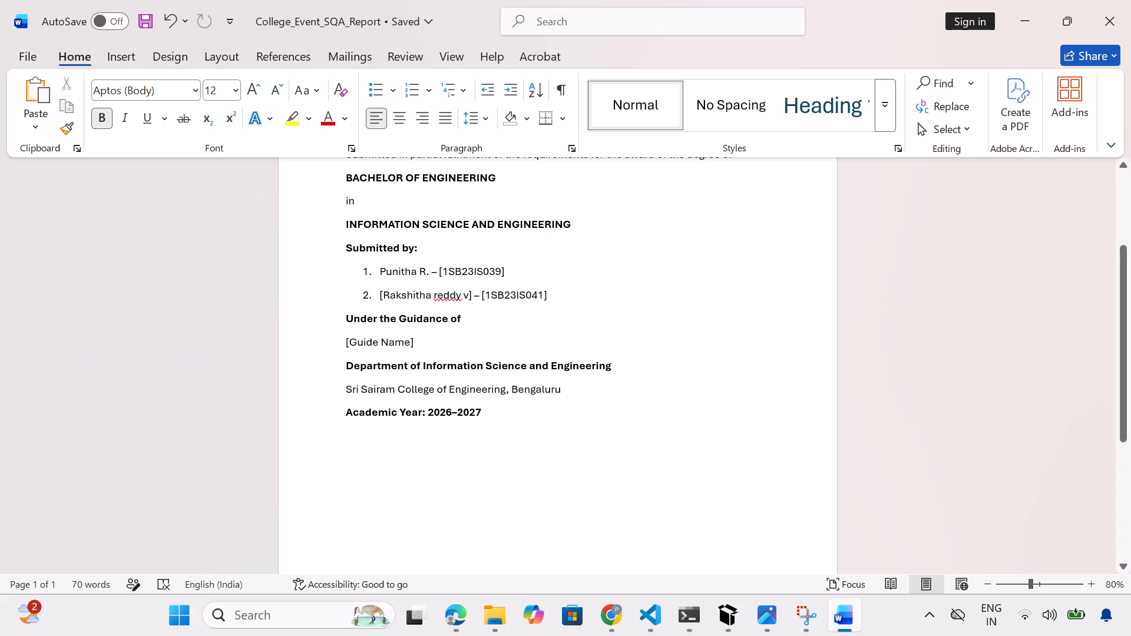
# Insert a page break after the "Academic Year: 2026–2027" line to start a second page.
pyautogui.click(513, 416)
pyautogui.hotkey('ctrl', 'Return')
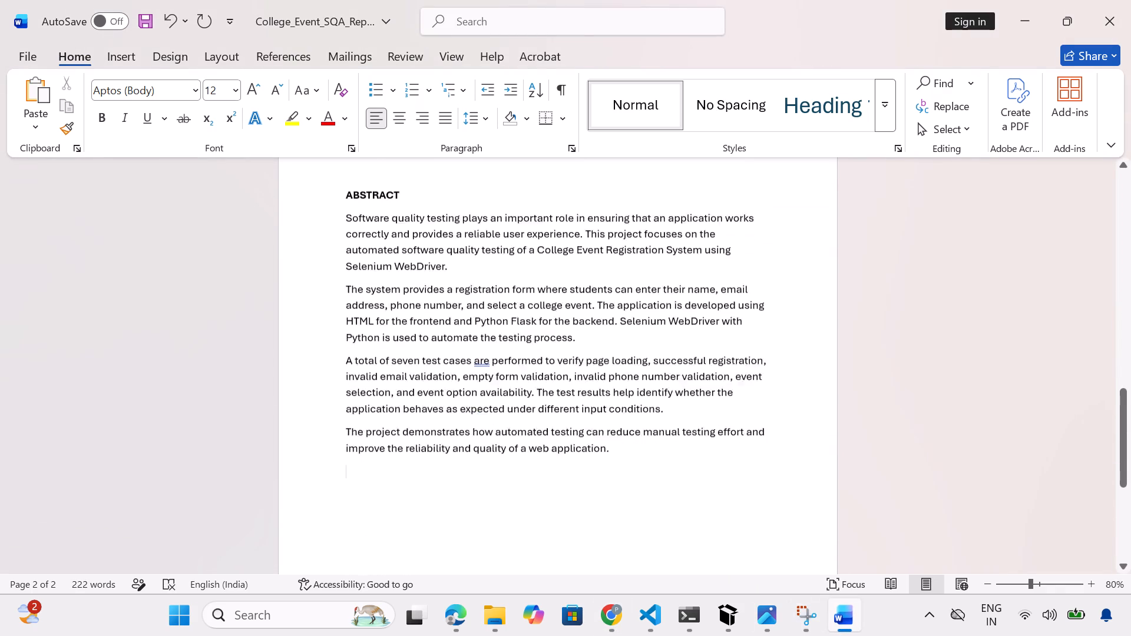
pyautogui.scroll(-1, 469, 506)
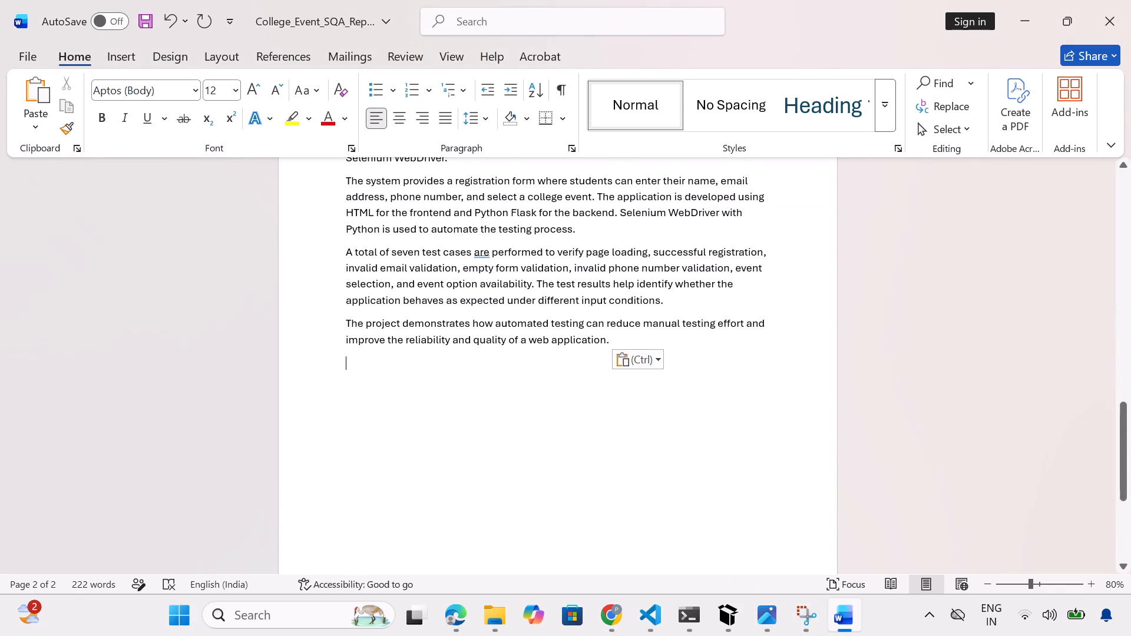
pyautogui.scroll(-1, 469, 506)
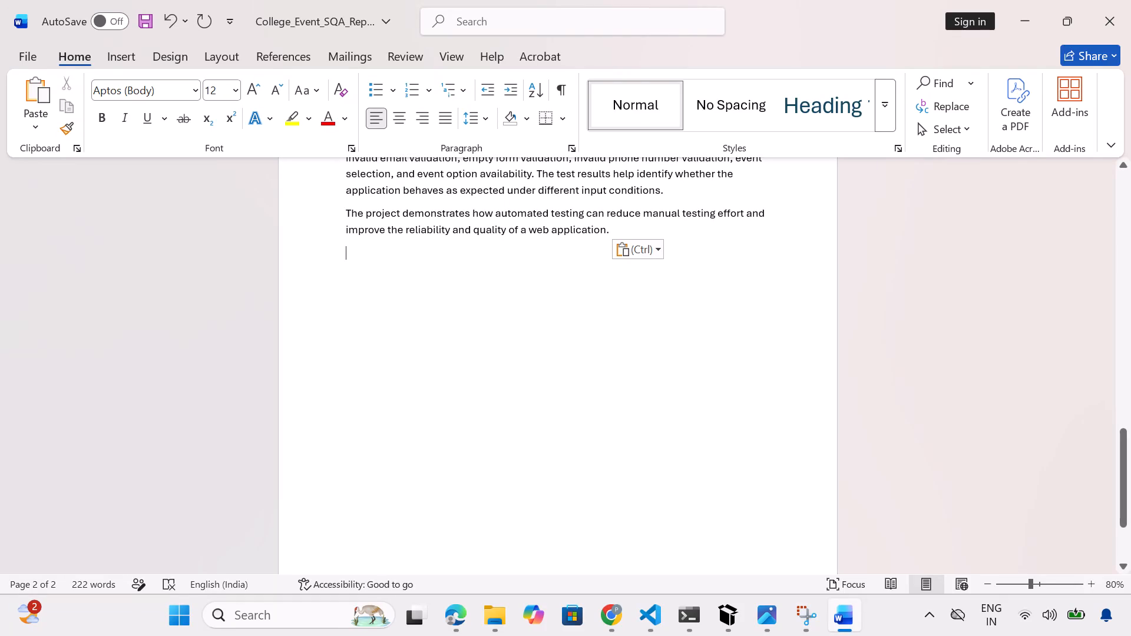
pyautogui.scroll(4, 469, 506)
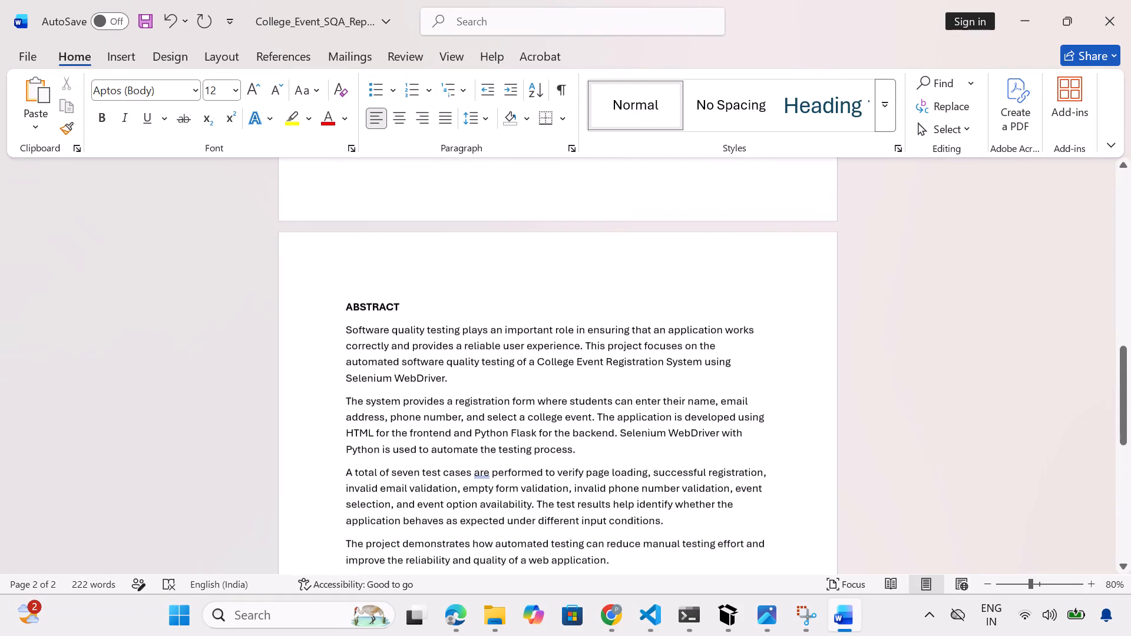
pyautogui.scroll(1, 469, 506)
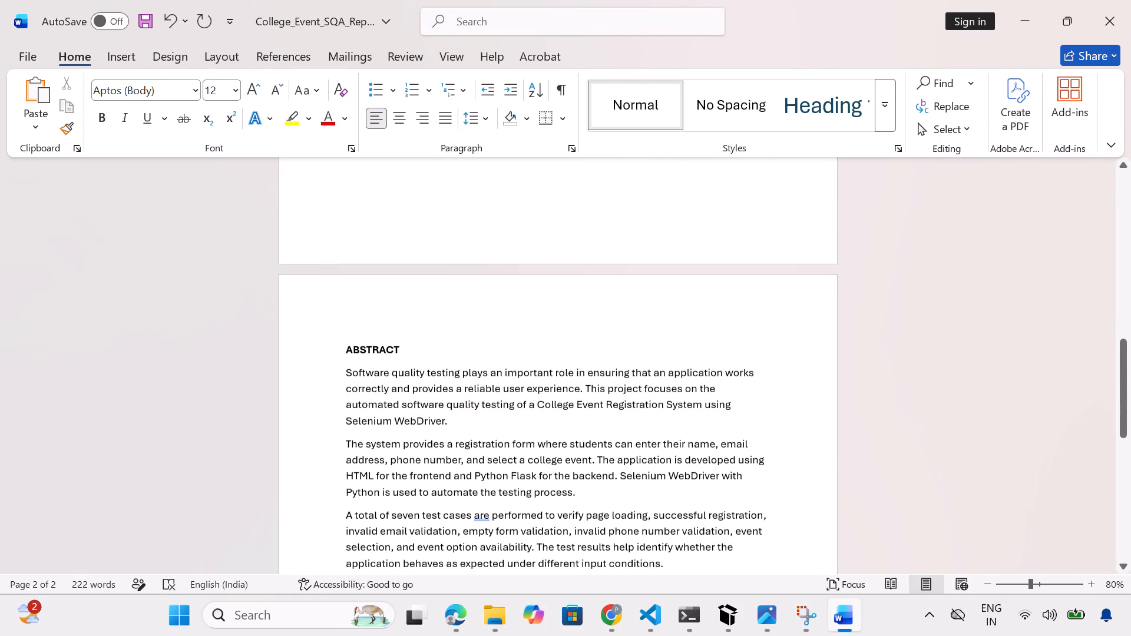
pyautogui.moveTo(403, 356); pyautogui.dragTo(325, 332)
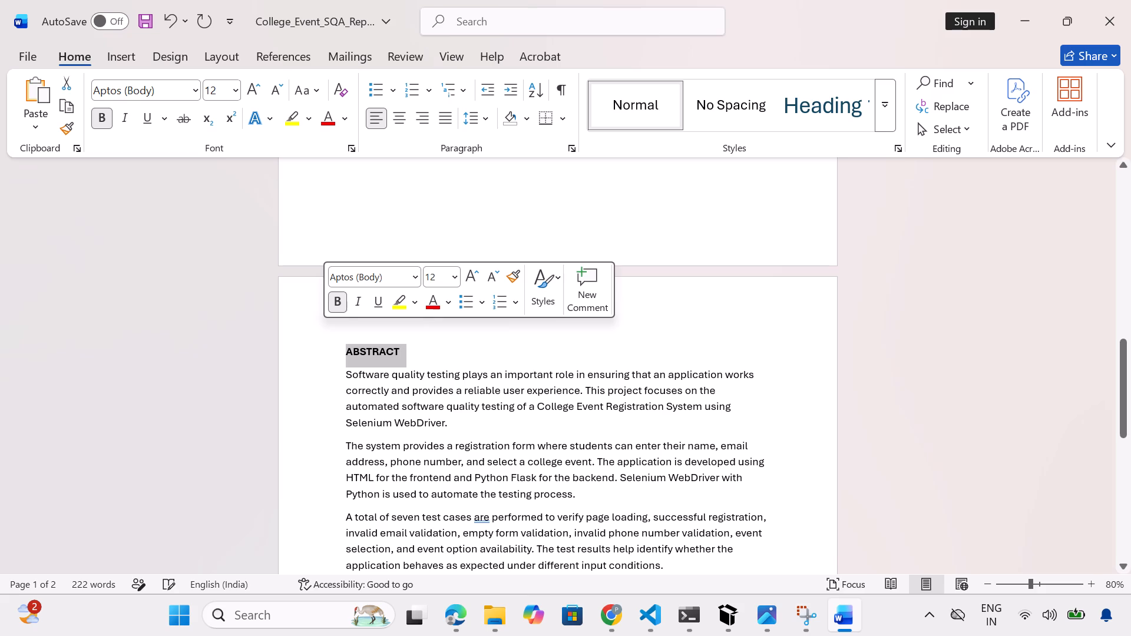
pyautogui.click(451, 279)
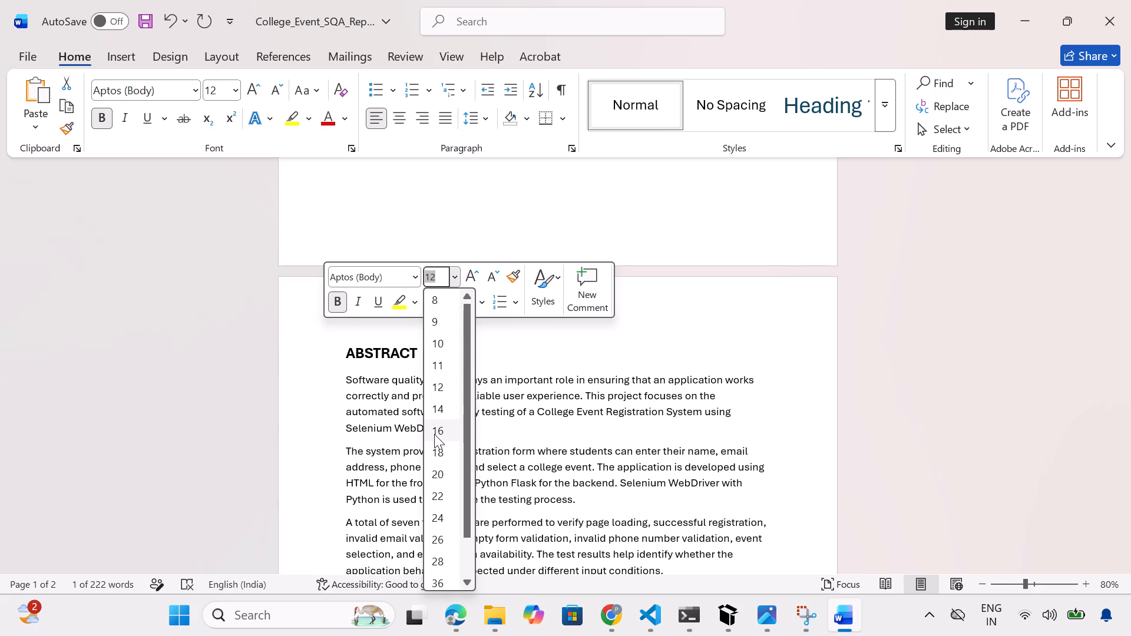
pyautogui.click(434, 434)
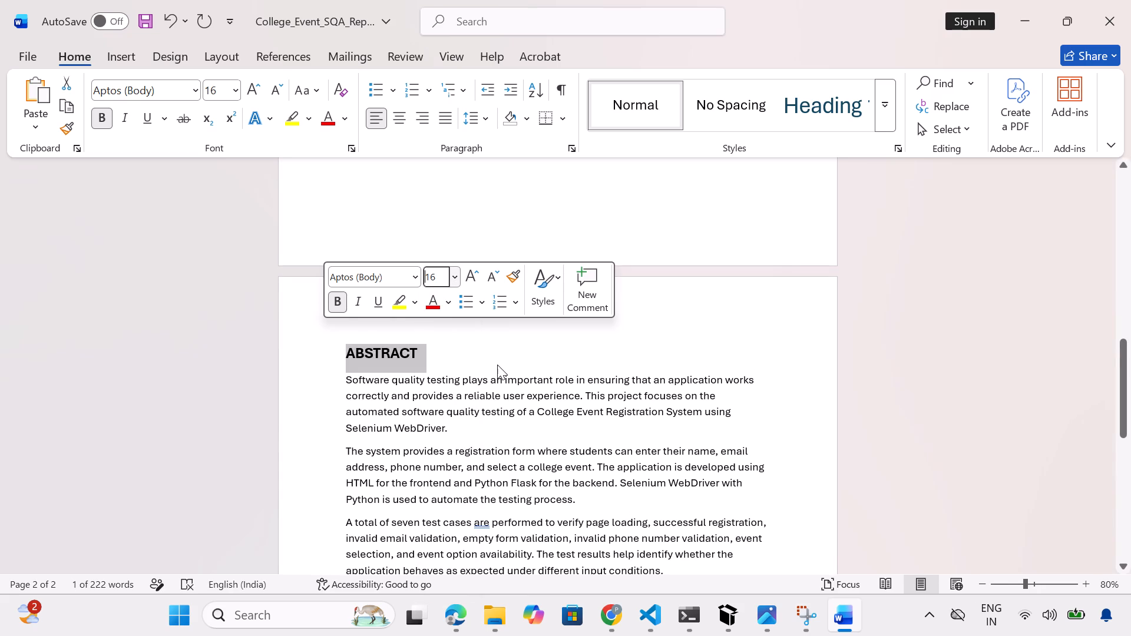
# Select the abstract's body paragraphs to check their font size, then clear the selection.
pyautogui.scroll(-1, 497, 365)
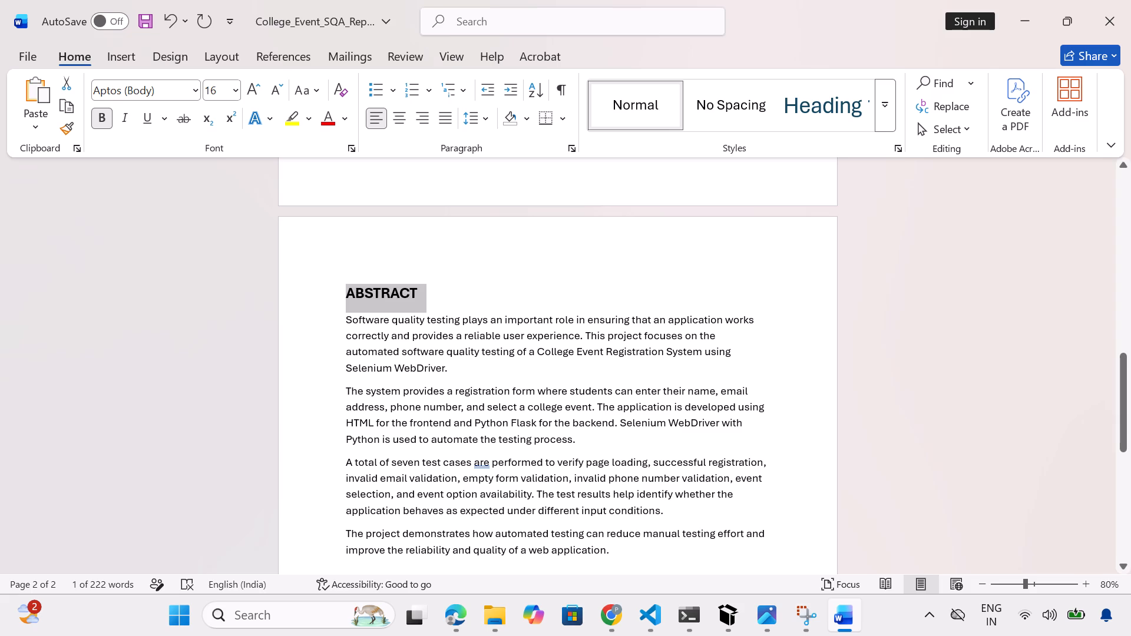
pyautogui.scroll(-1, 497, 365)
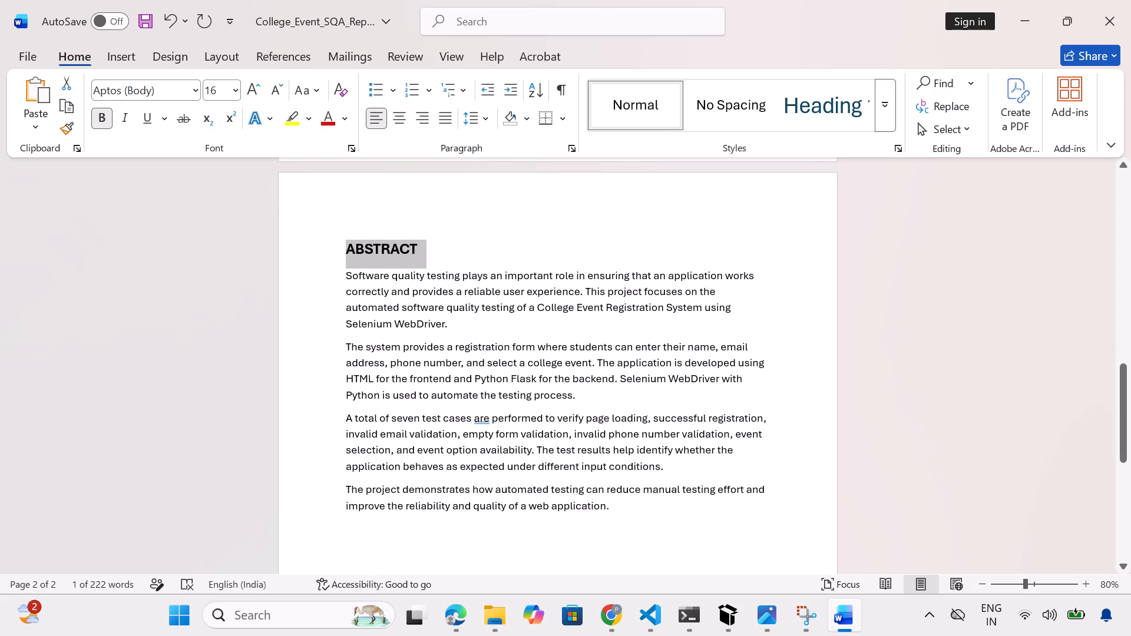
pyautogui.moveTo(612, 503); pyautogui.dragTo(465, 366)
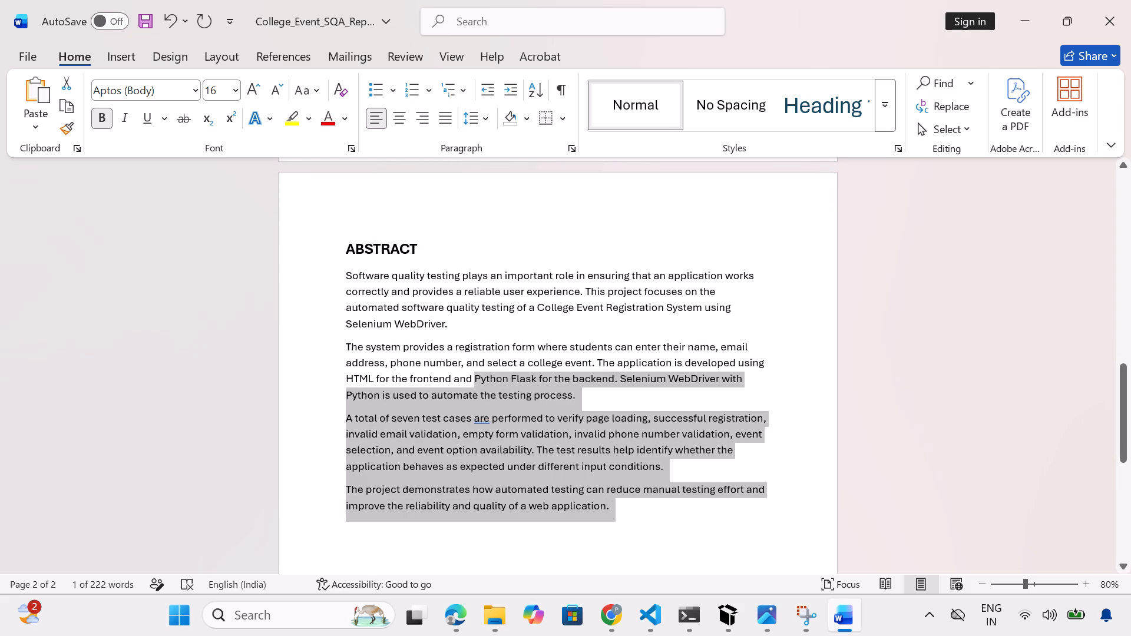
pyautogui.moveTo(465, 366); pyautogui.dragTo(343, 278)
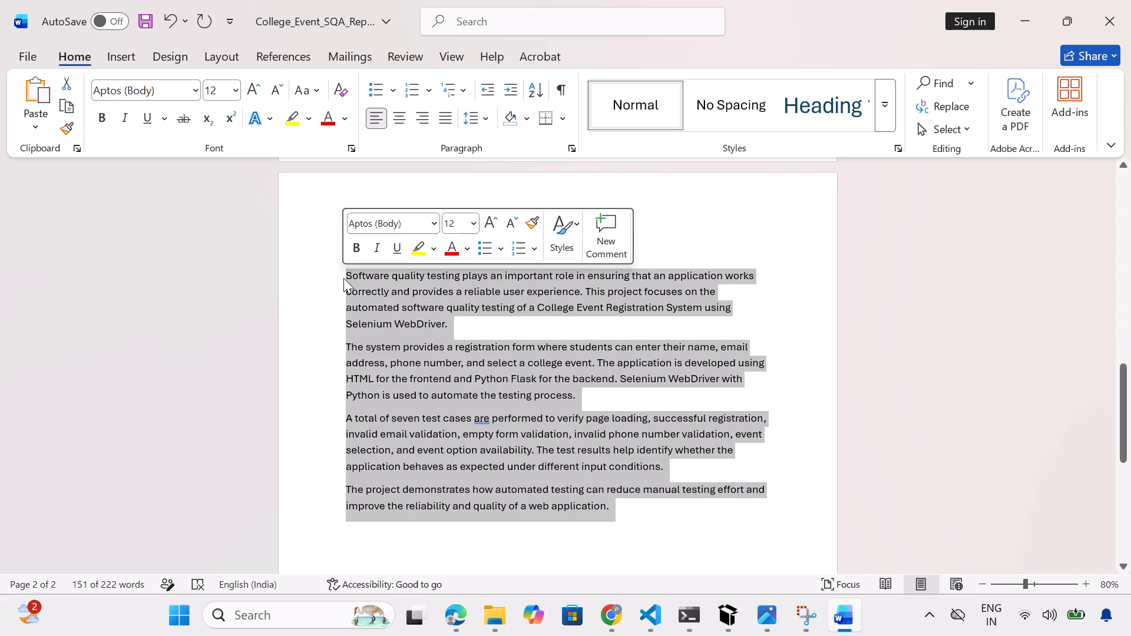
pyautogui.click(307, 356)
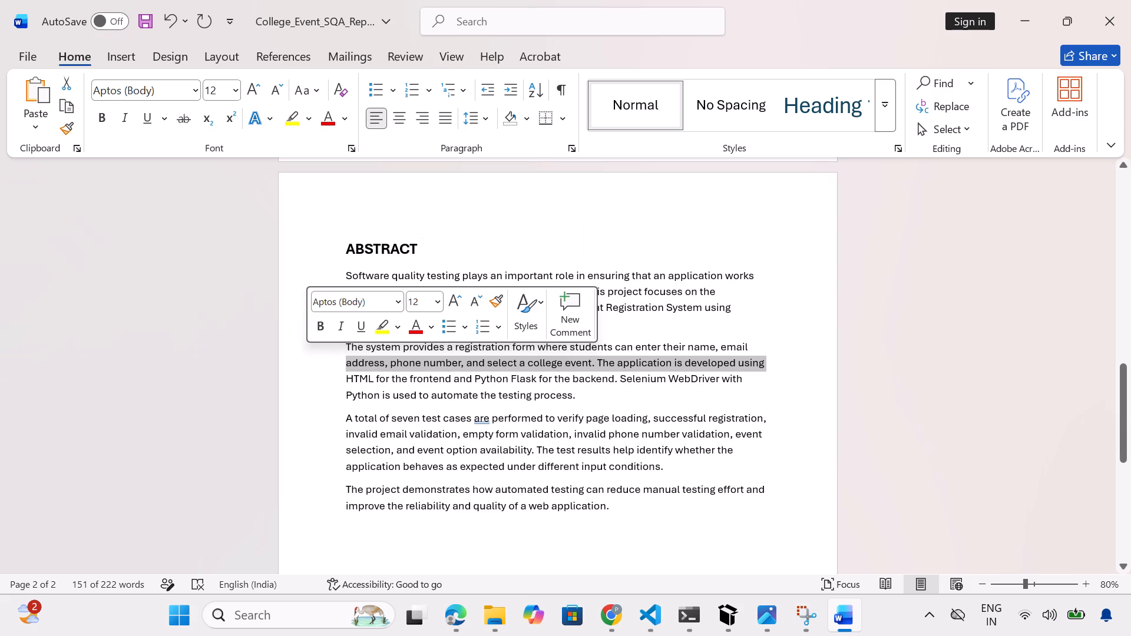
pyautogui.click(378, 422)
# Place the cursor at the end of the abstract's last paragraph and save the report.
pyautogui.scroll(-3, 378, 422)
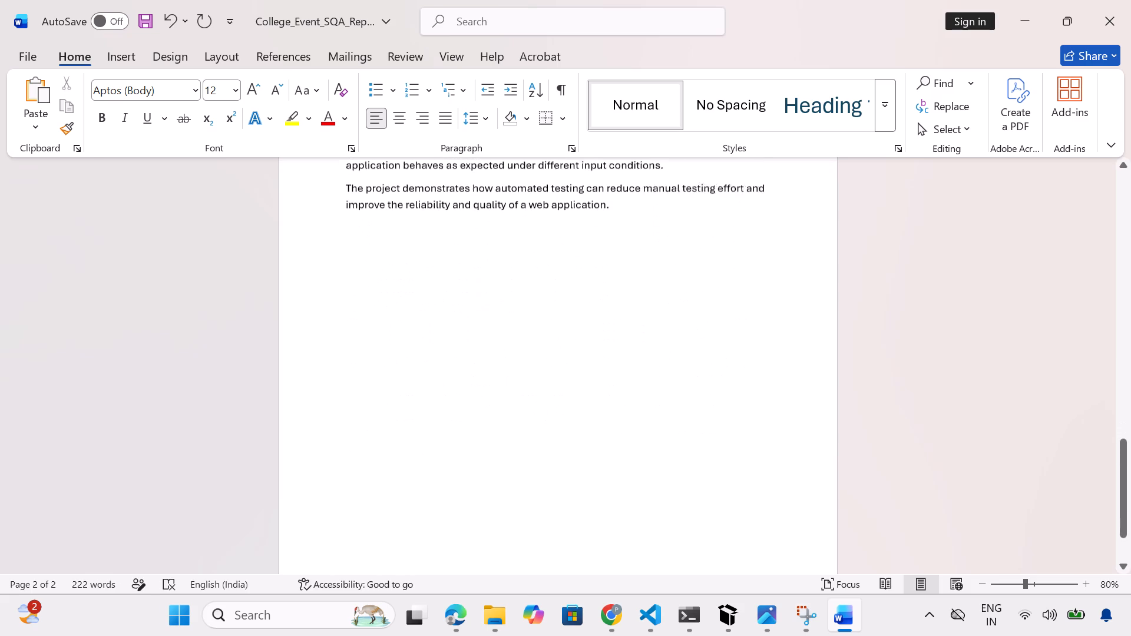
pyautogui.click(621, 203)
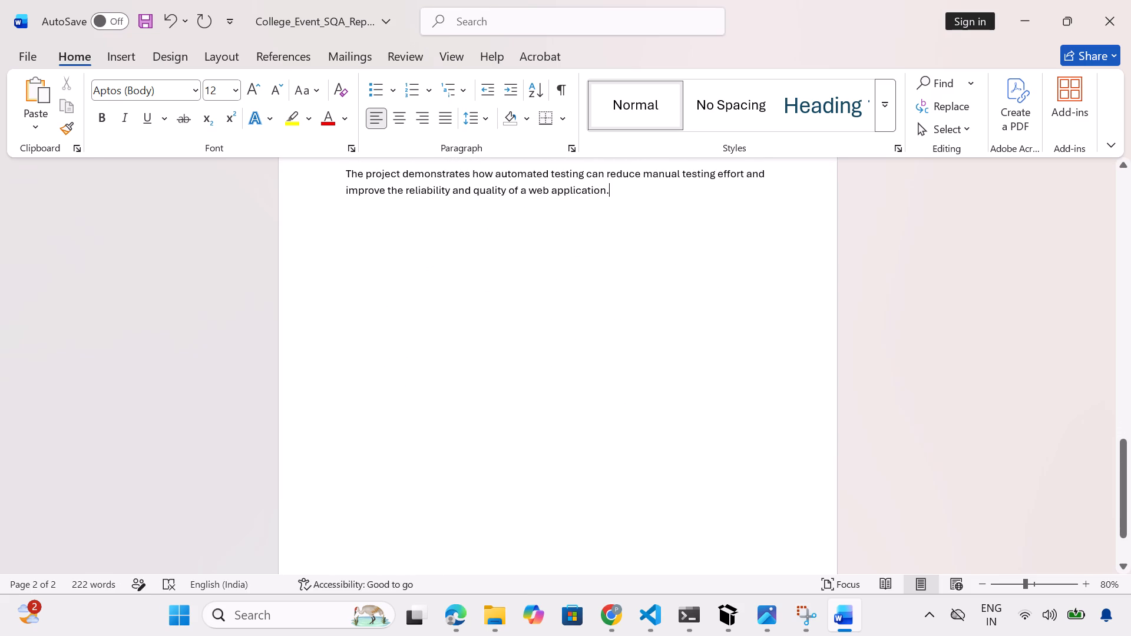
pyautogui.hotkey('ctrl', 's')
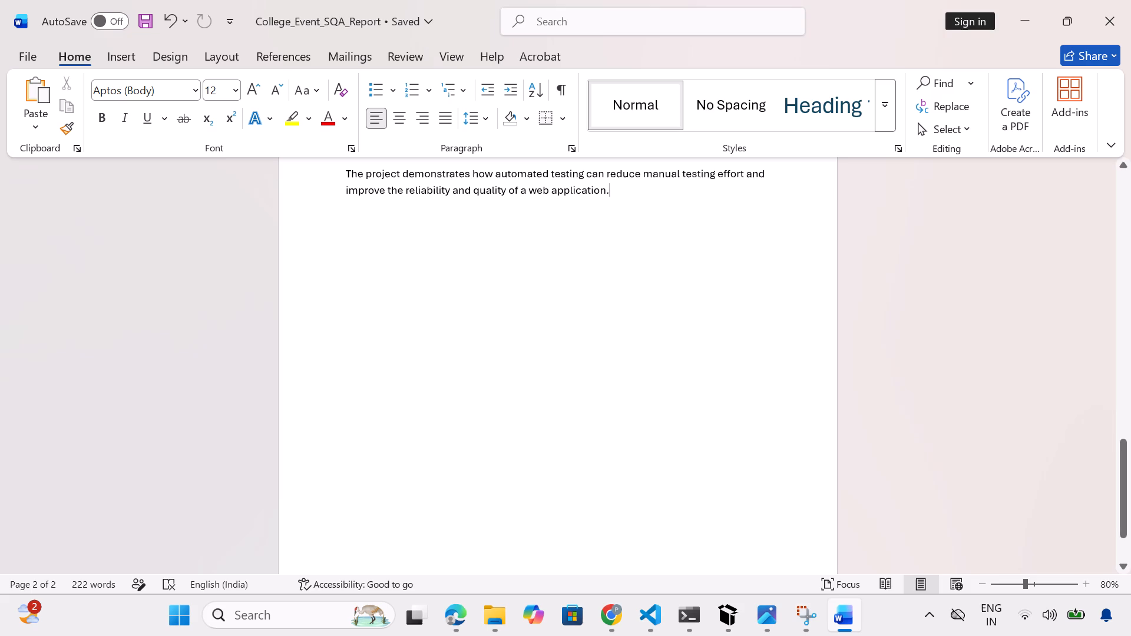
# Insert a page break after the abstract's last paragraph to start the report's third page.
pyautogui.scroll(7, 697, 250)
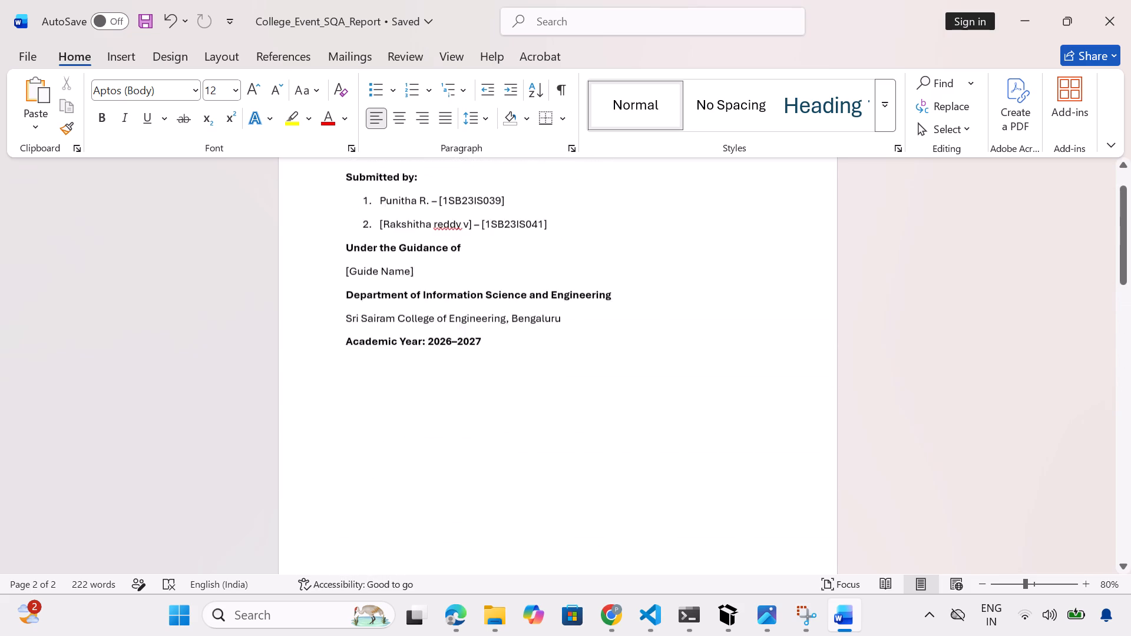
pyautogui.scroll(1, 697, 250)
pyautogui.scroll(-3, 697, 250)
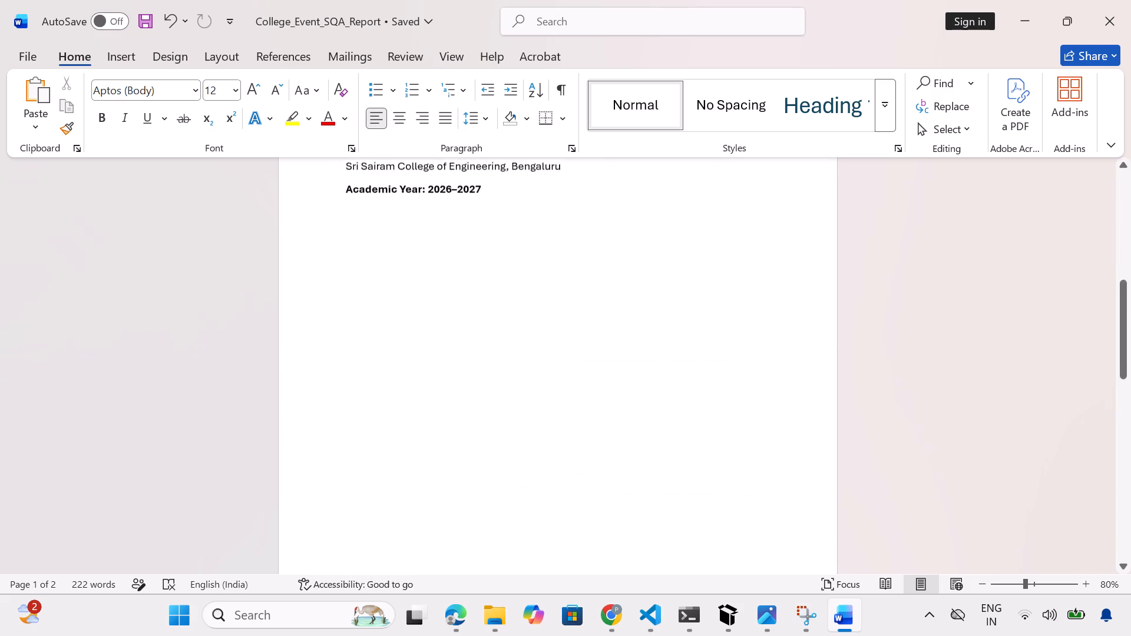
pyautogui.scroll(-5, 697, 250)
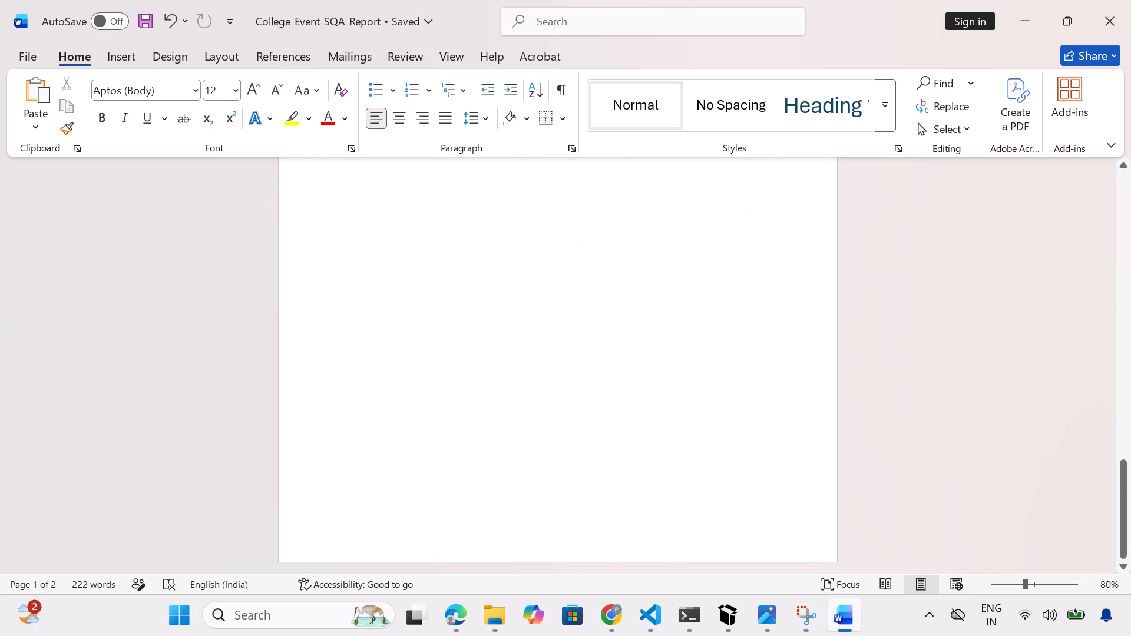
pyautogui.scroll(-2, 697, 250)
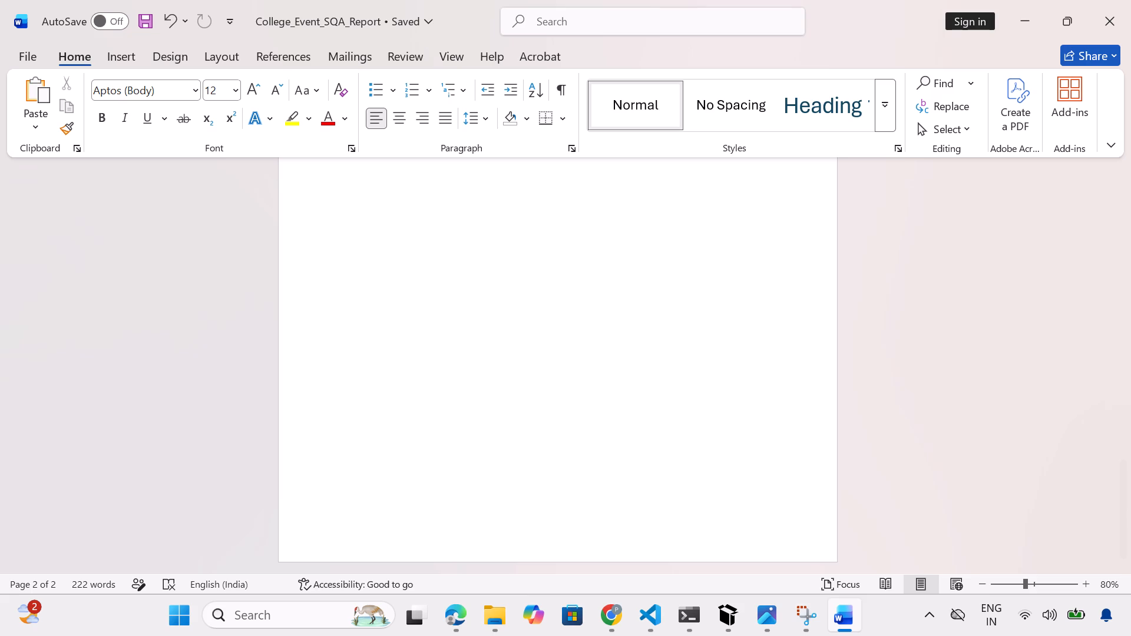
pyautogui.hotkey('ctrl', 'Return')
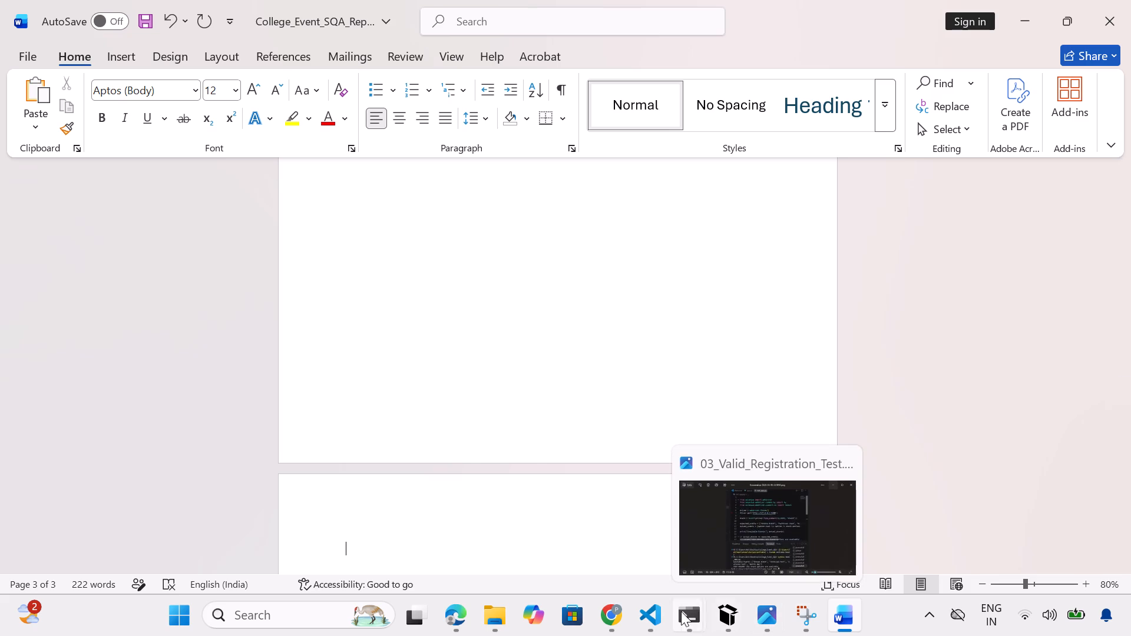
# Copy the 1. INTRODUCTION text from the ChatGPT answer in Chrome and paste it onto the Word report's third page.
pyautogui.click(615, 614)
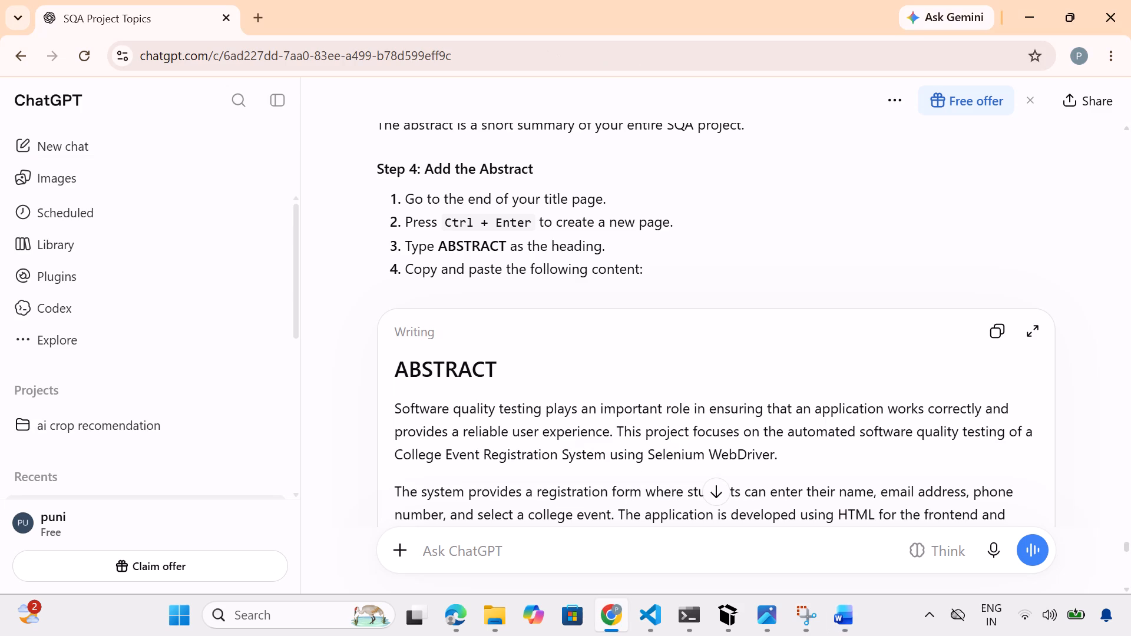
pyautogui.scroll(-7, 812, 439)
pyautogui.scroll(6, 812, 439)
pyautogui.click(998, 333)
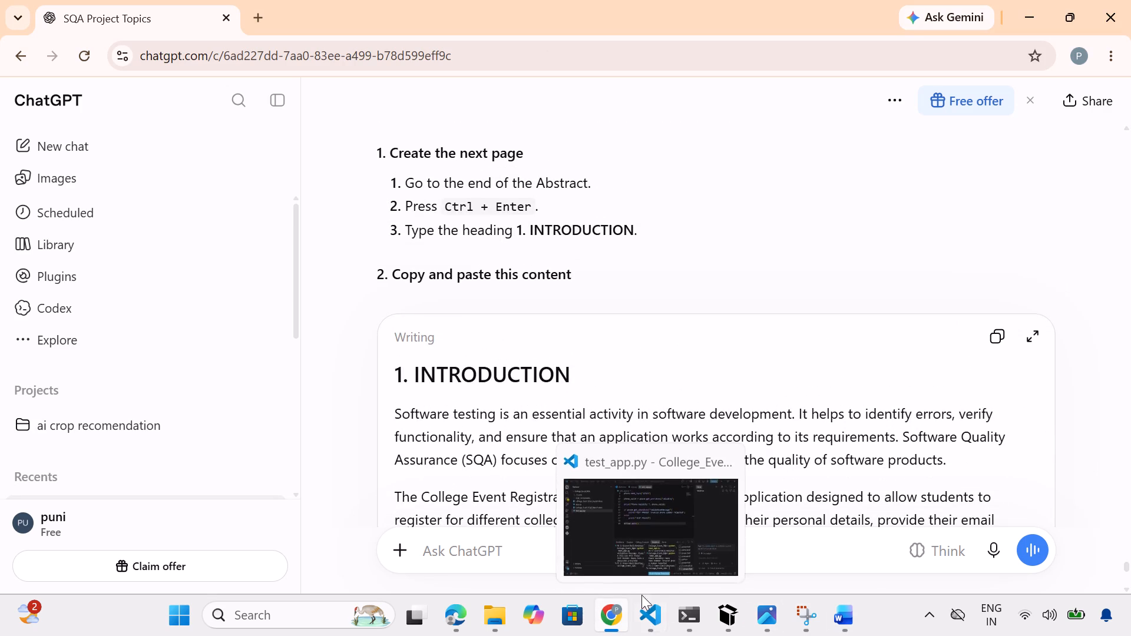
pyautogui.click(835, 609)
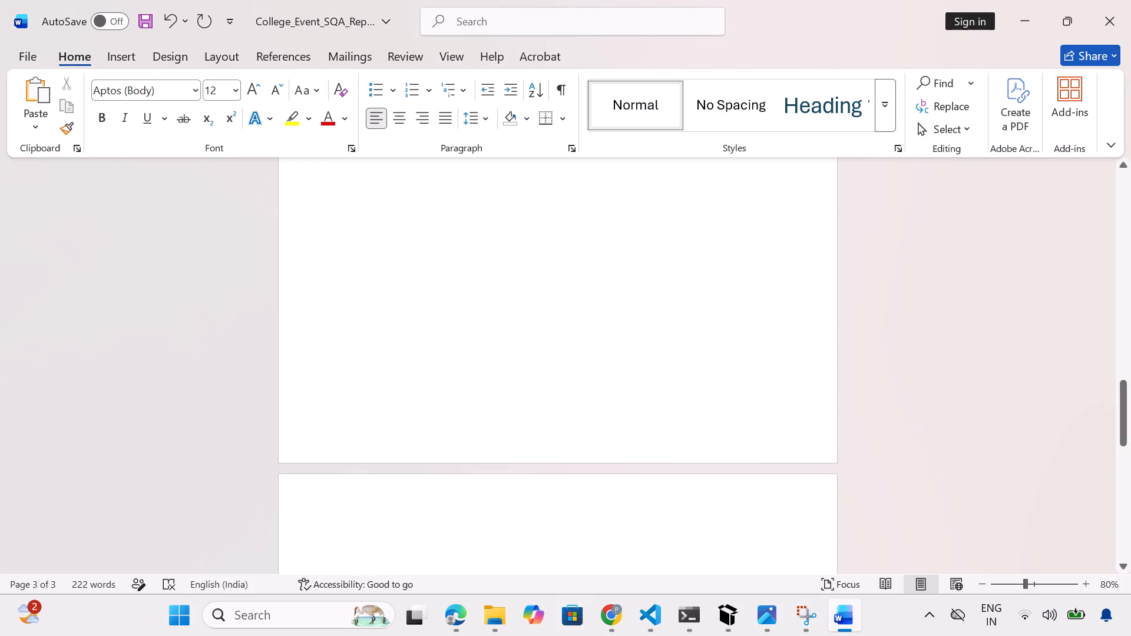
pyautogui.hotkey('ctrl', 'v')
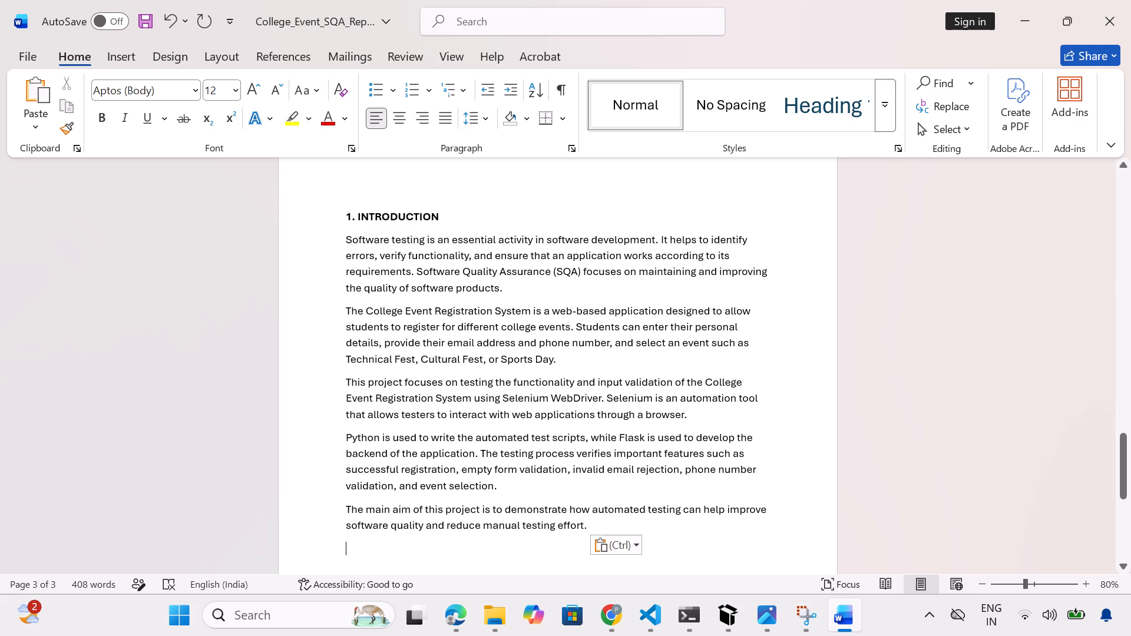
# Set the font size of the 1. INTRODUCTION heading to 16 and recheck the heading.
pyautogui.moveTo(445, 216); pyautogui.dragTo(328, 208)
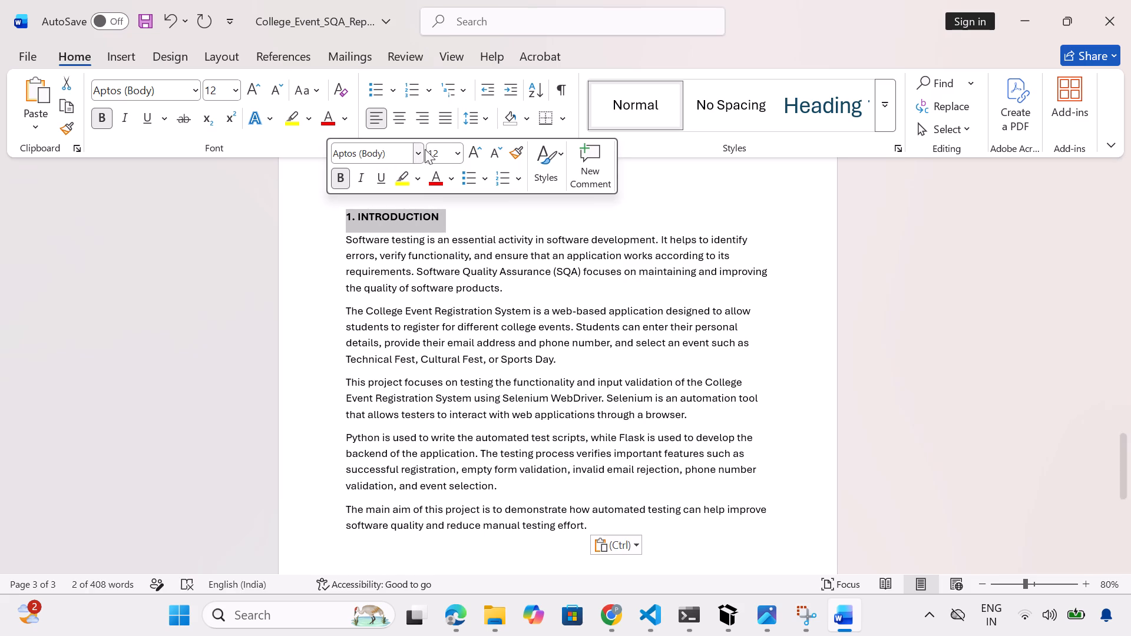
pyautogui.click(452, 153)
pyautogui.moveTo(458, 153); pyautogui.dragTo(439, 306)
pyautogui.click(439, 306)
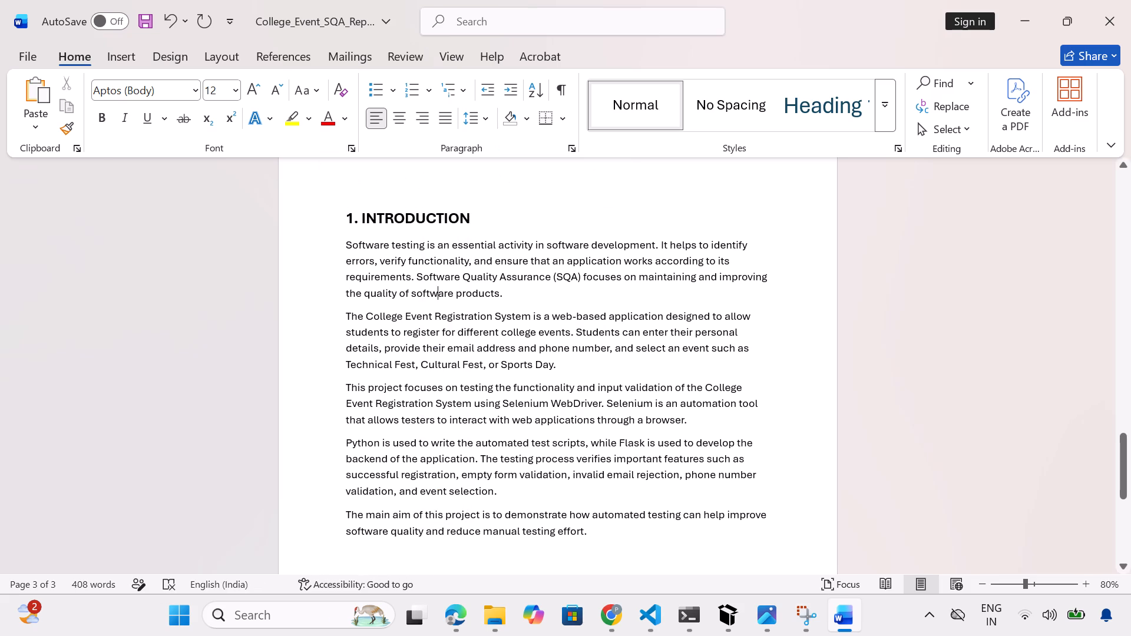
pyautogui.click(473, 213)
pyautogui.moveTo(473, 213); pyautogui.dragTo(468, 214)
pyautogui.moveTo(468, 214); pyautogui.dragTo(325, 199)
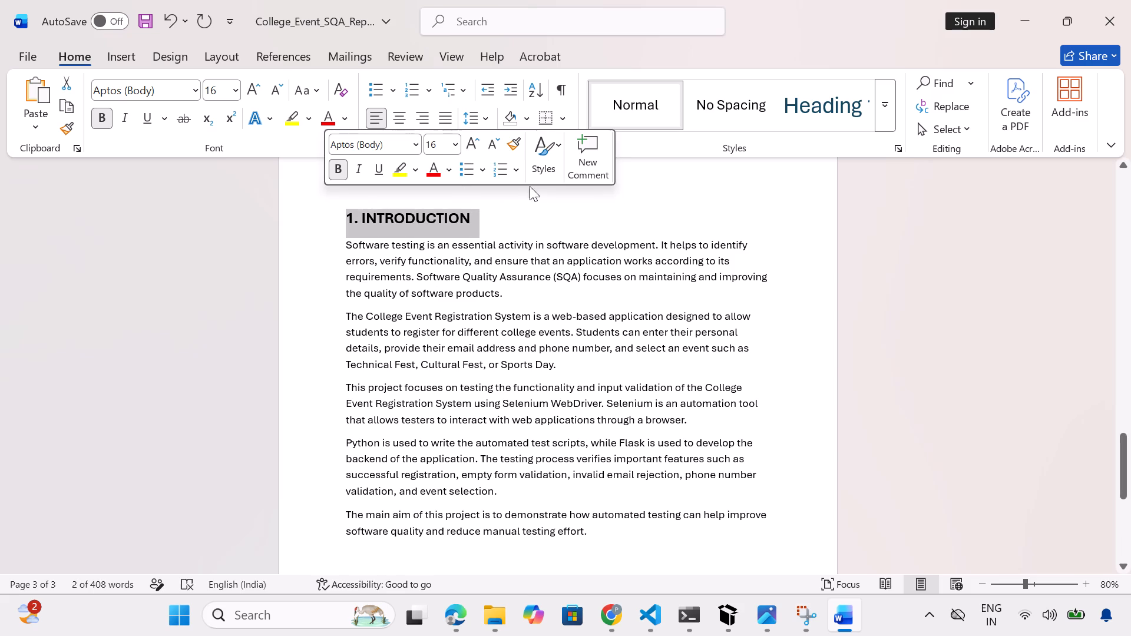
pyautogui.click(531, 212)
# Look over the rest of the introduction page and save the report.
pyautogui.scroll(-1, 531, 342)
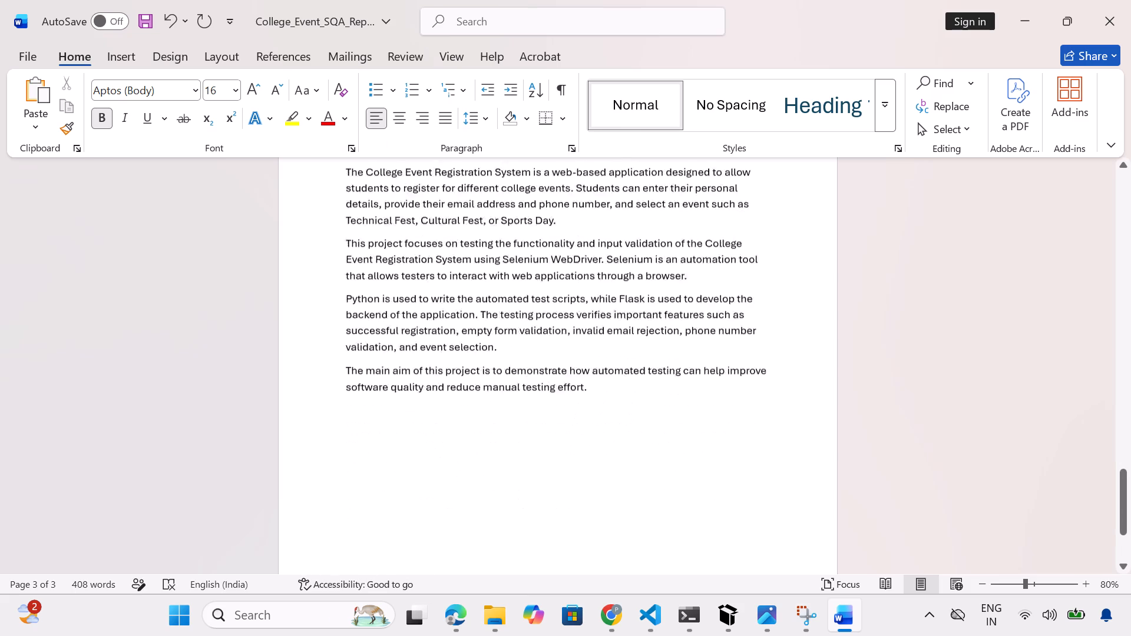
pyautogui.scroll(-3, 531, 342)
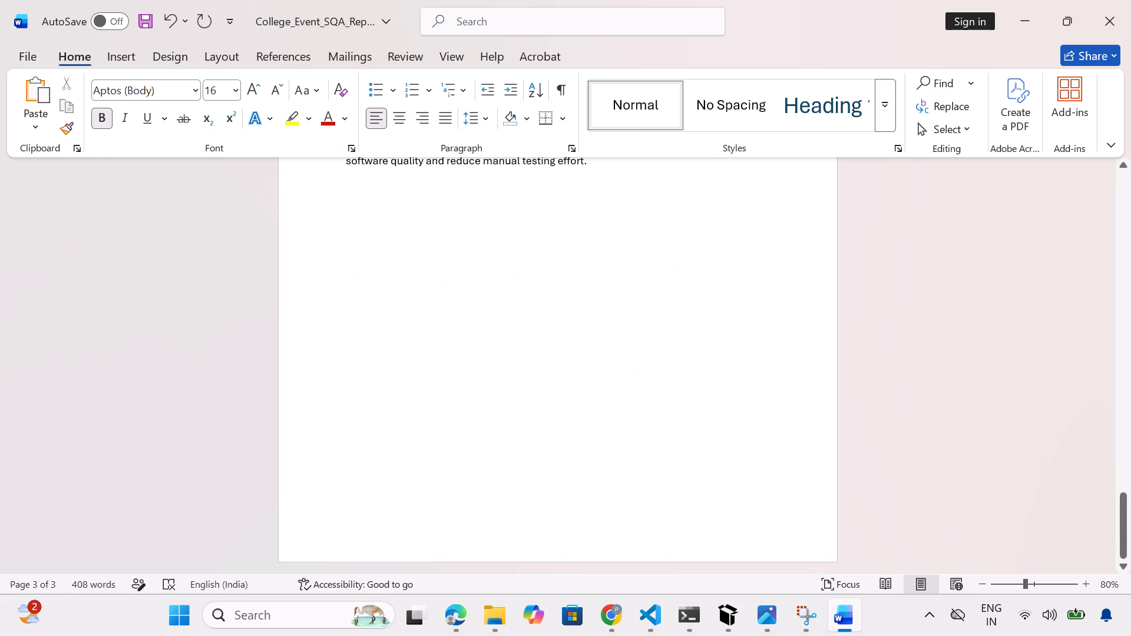
pyautogui.hotkey('ctrl', 's')
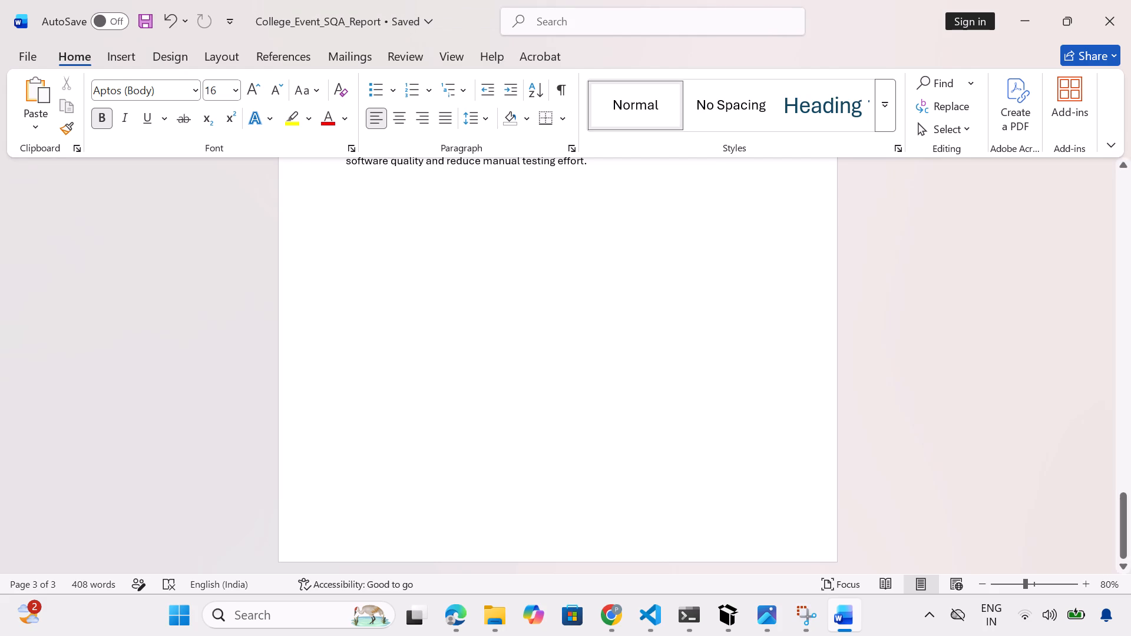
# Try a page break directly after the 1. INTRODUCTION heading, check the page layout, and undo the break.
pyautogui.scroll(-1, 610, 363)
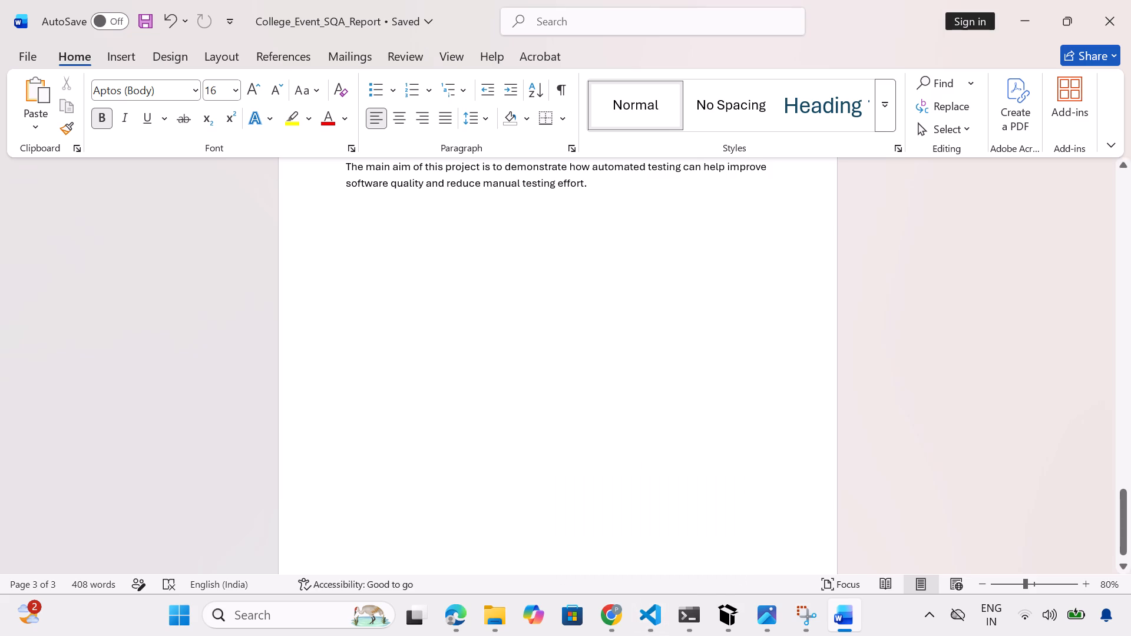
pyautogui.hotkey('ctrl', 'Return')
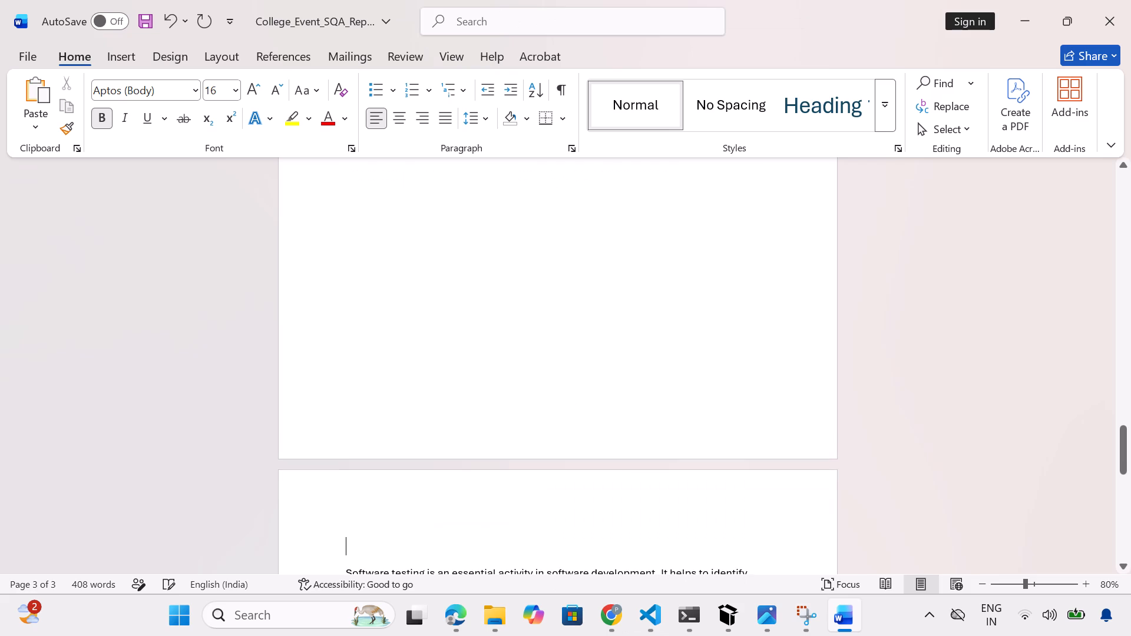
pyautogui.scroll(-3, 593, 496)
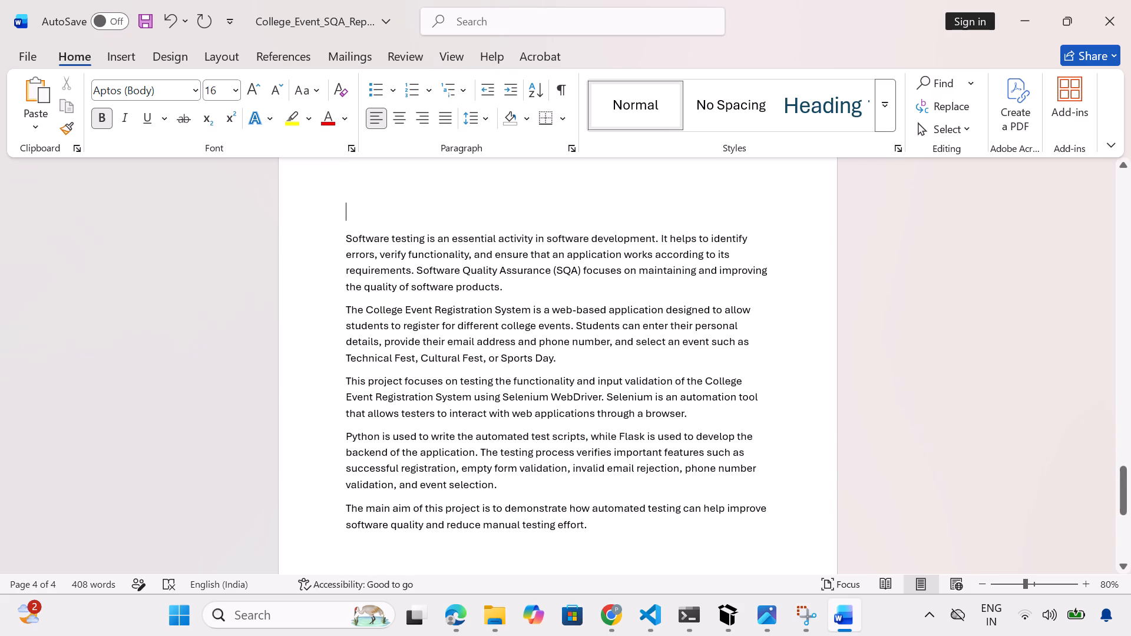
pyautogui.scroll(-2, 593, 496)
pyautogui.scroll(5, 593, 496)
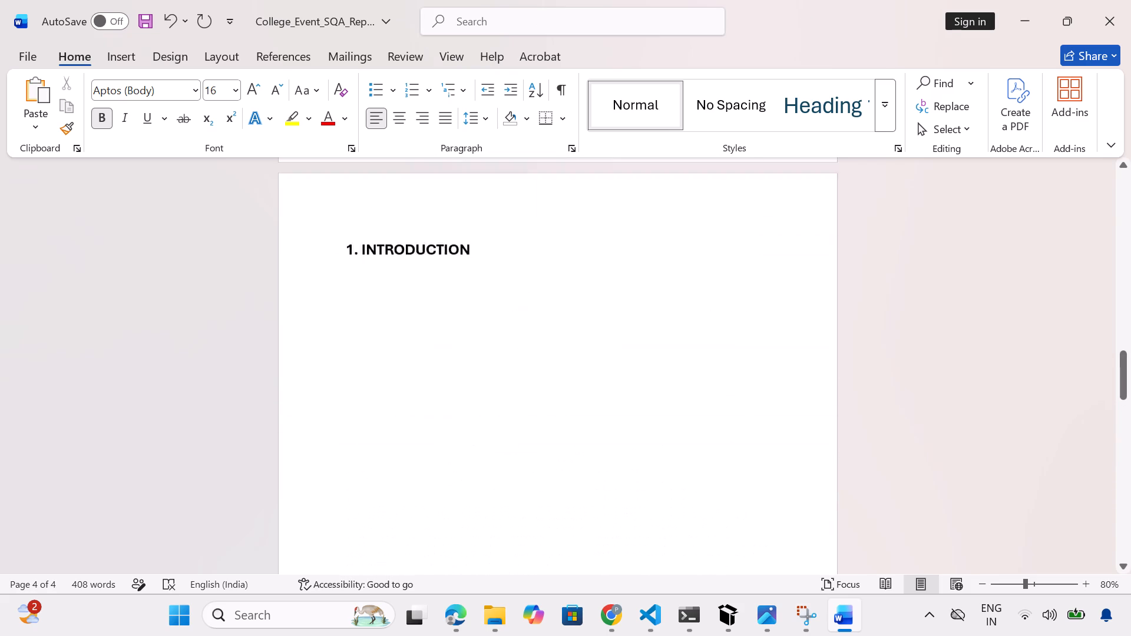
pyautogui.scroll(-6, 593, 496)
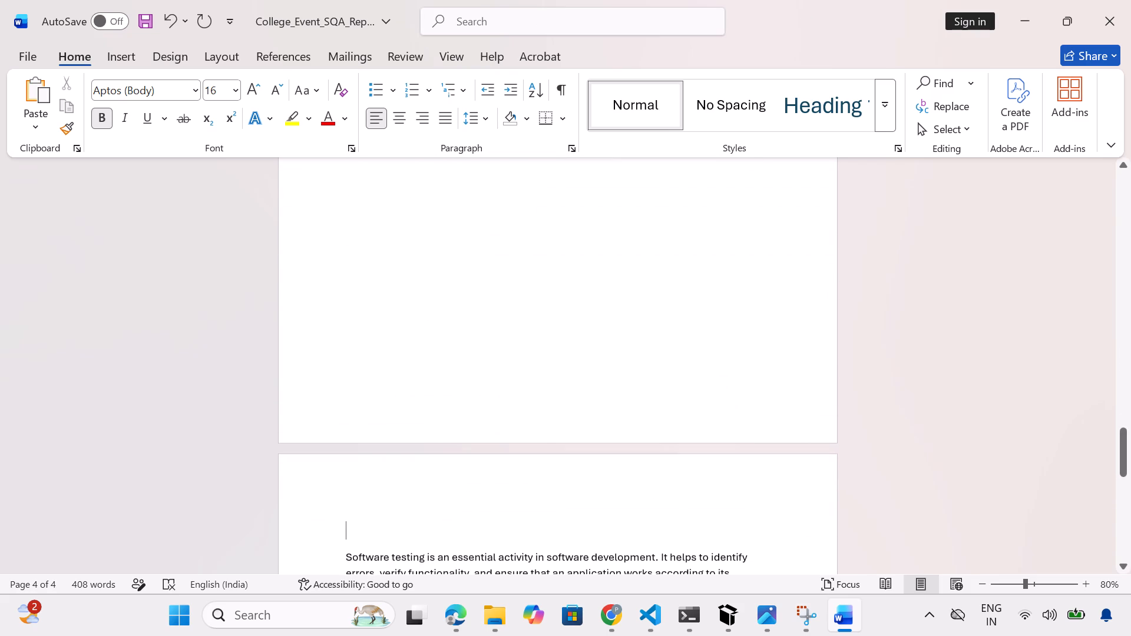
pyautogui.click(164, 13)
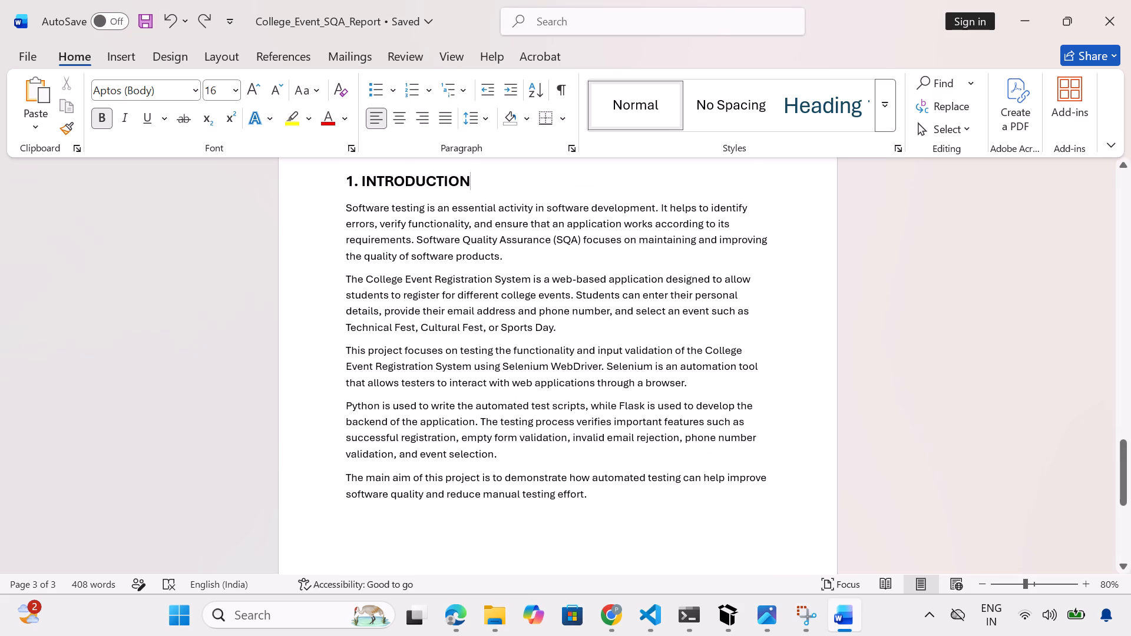
# Save the report with the cursor at the end of the introduction's last paragraph, and insert a page break there.
pyautogui.click(587, 498)
pyautogui.hotkey('ctrl', 's')
pyautogui.hotkey('ctrl', 'Return')
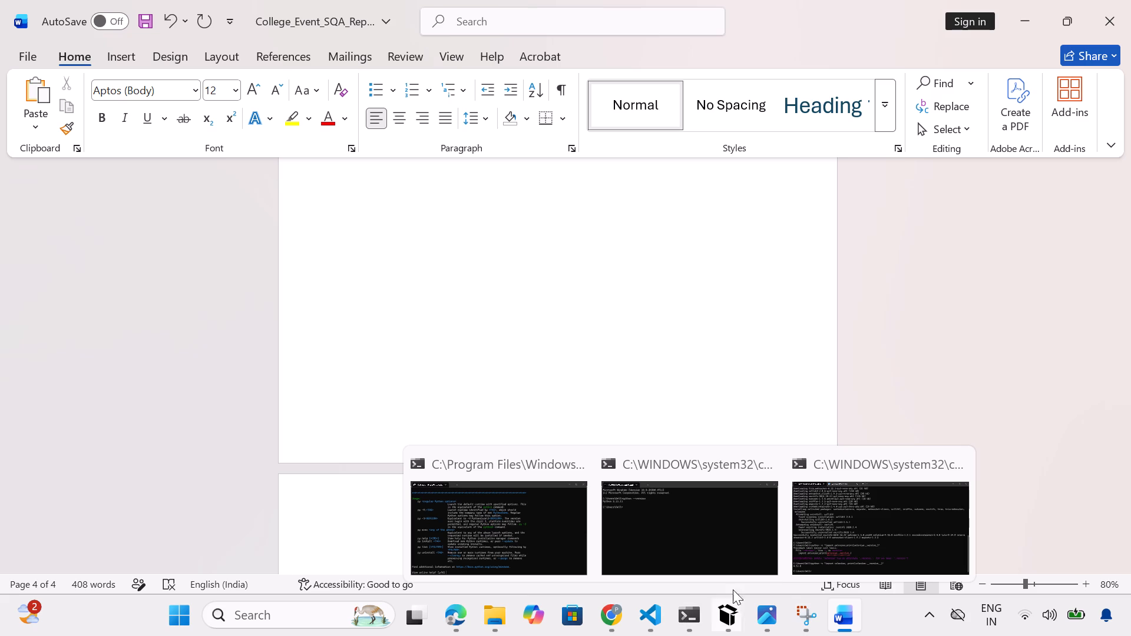
# Close the command window whose title begins with C:\Program Files\Windows.
pyautogui.click(573, 469)
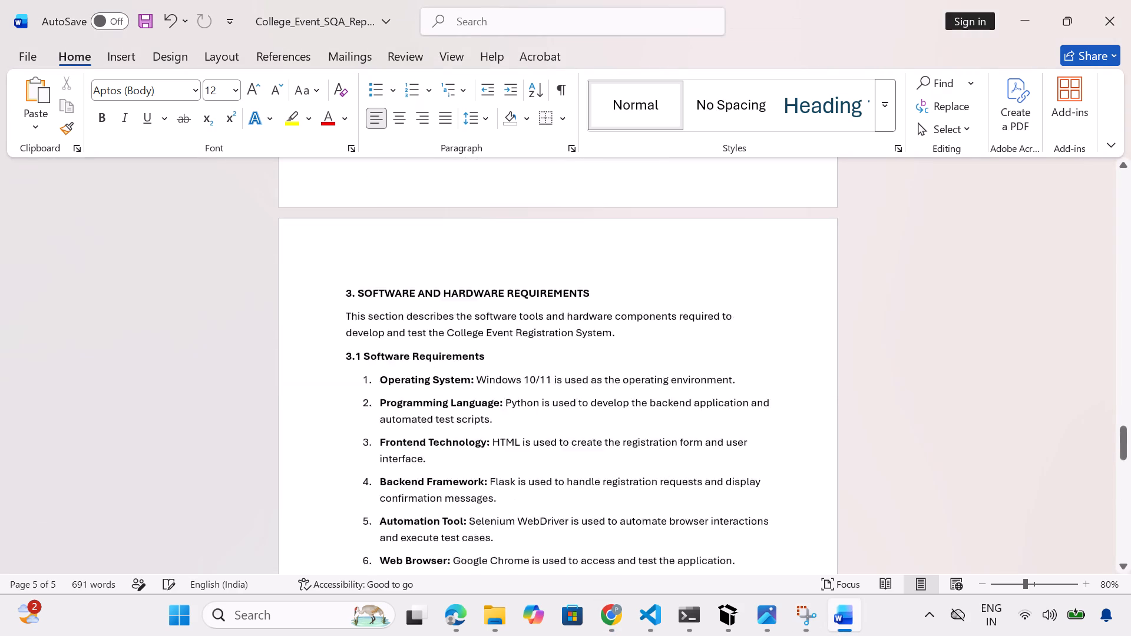
# Set the 3. SOFTWARE AND HARDWARE REQUIREMENTS heading to 16 pt.
pyautogui.scroll(1, 552, 400)
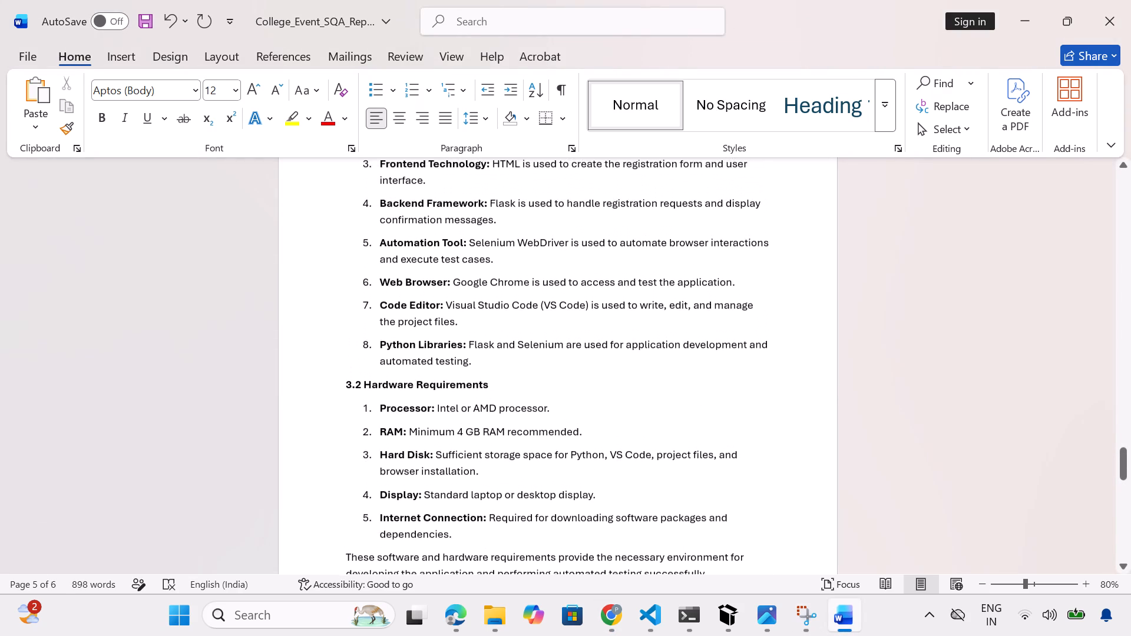
pyautogui.scroll(4, 552, 400)
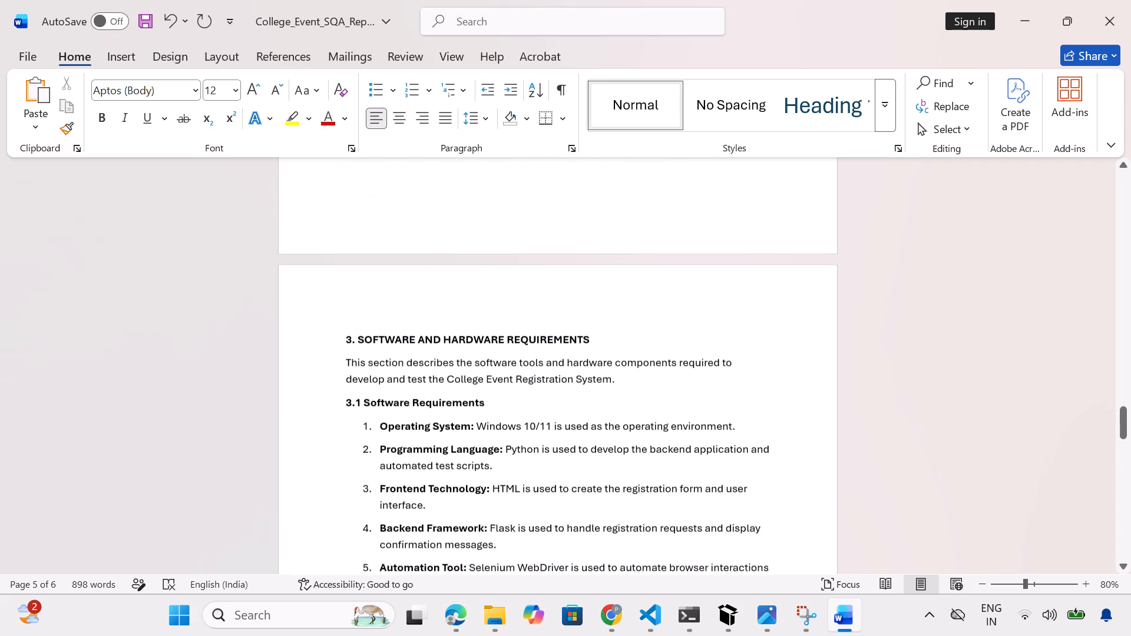
pyautogui.moveTo(593, 548); pyautogui.dragTo(318, 518)
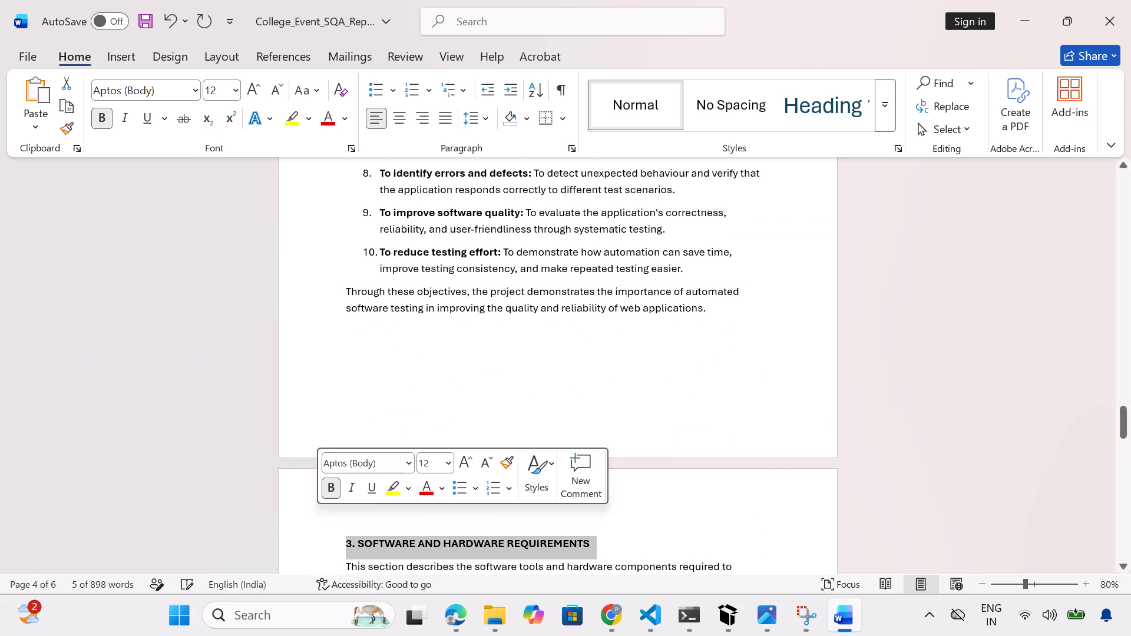
pyautogui.click(445, 468)
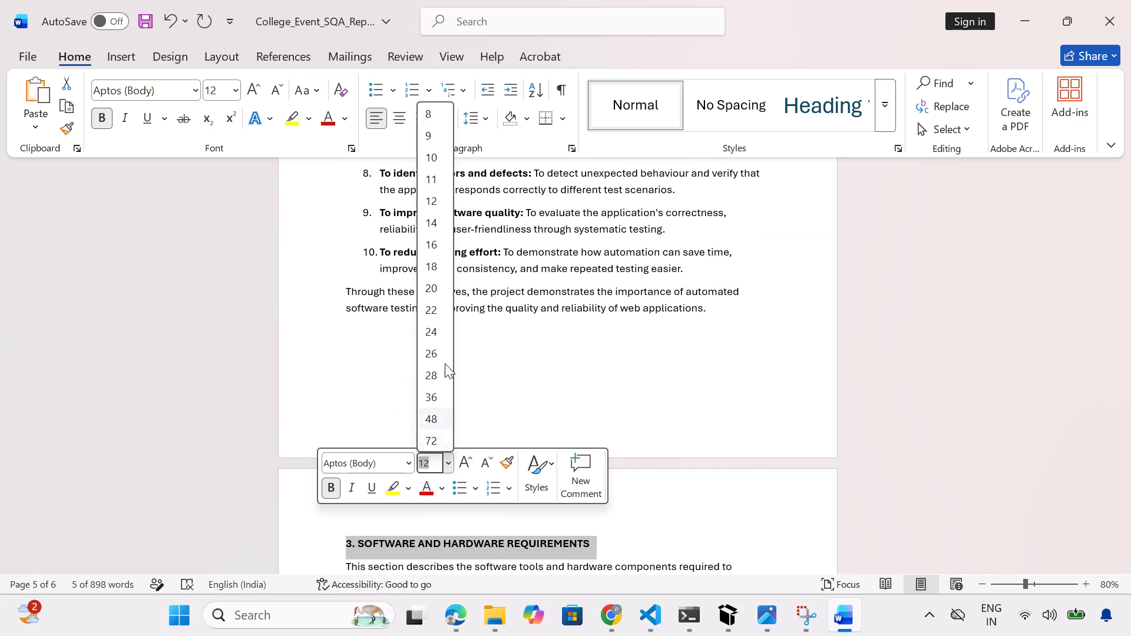
pyautogui.click(435, 243)
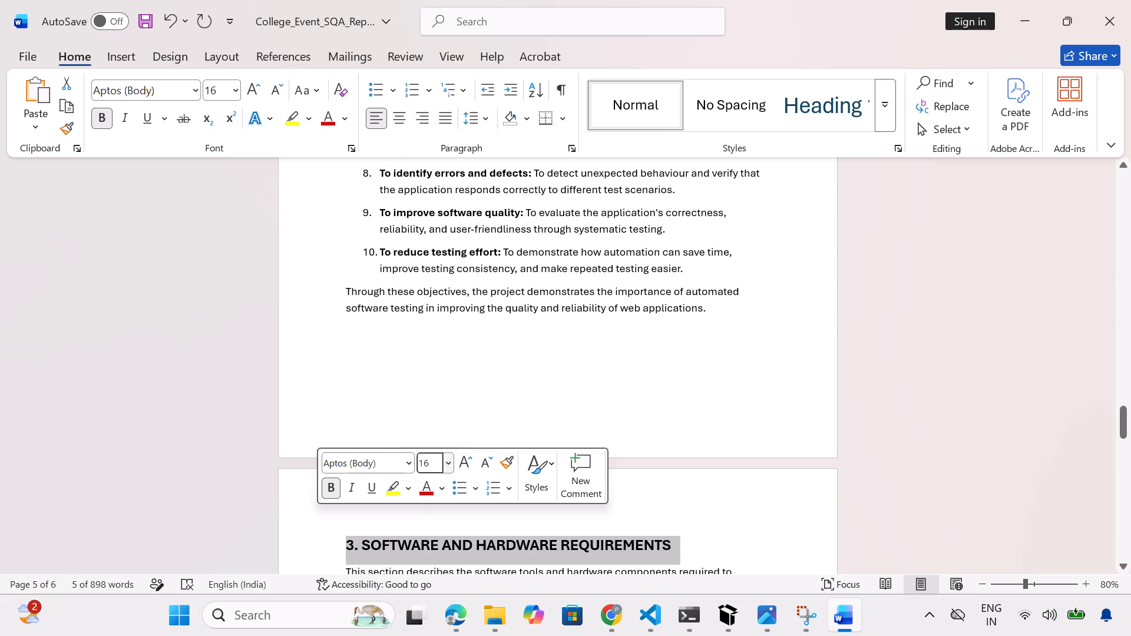
# Save the report with the cursor at the end of the requirements section's last paragraph, and insert a page break there.
pyautogui.scroll(-2, 624, 415)
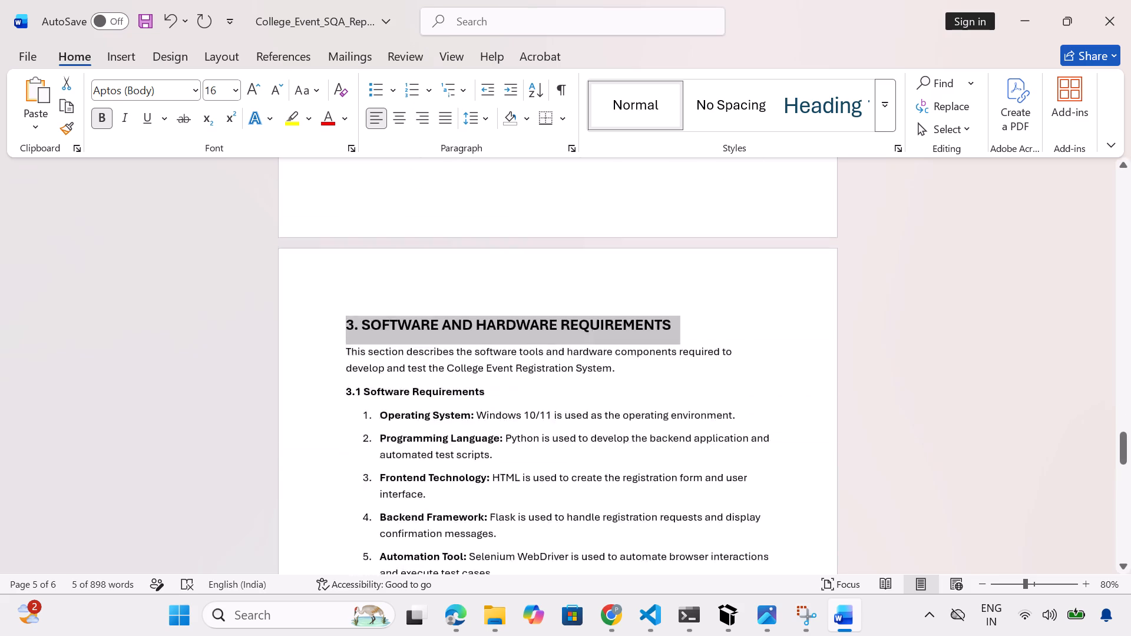
pyautogui.scroll(-1, 624, 415)
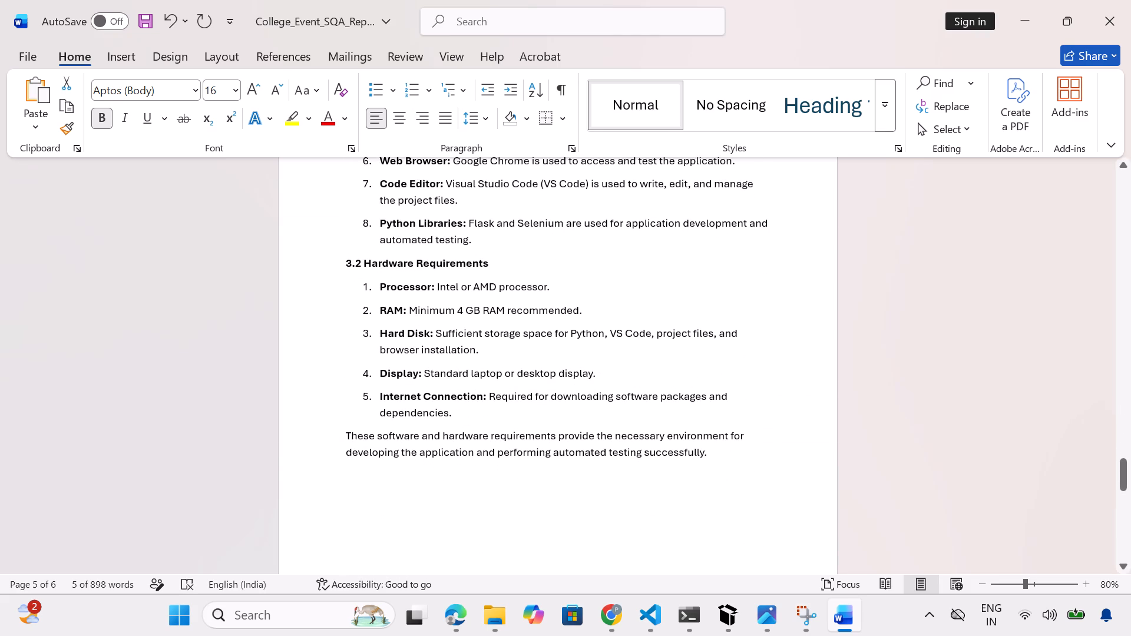
pyautogui.click(726, 461)
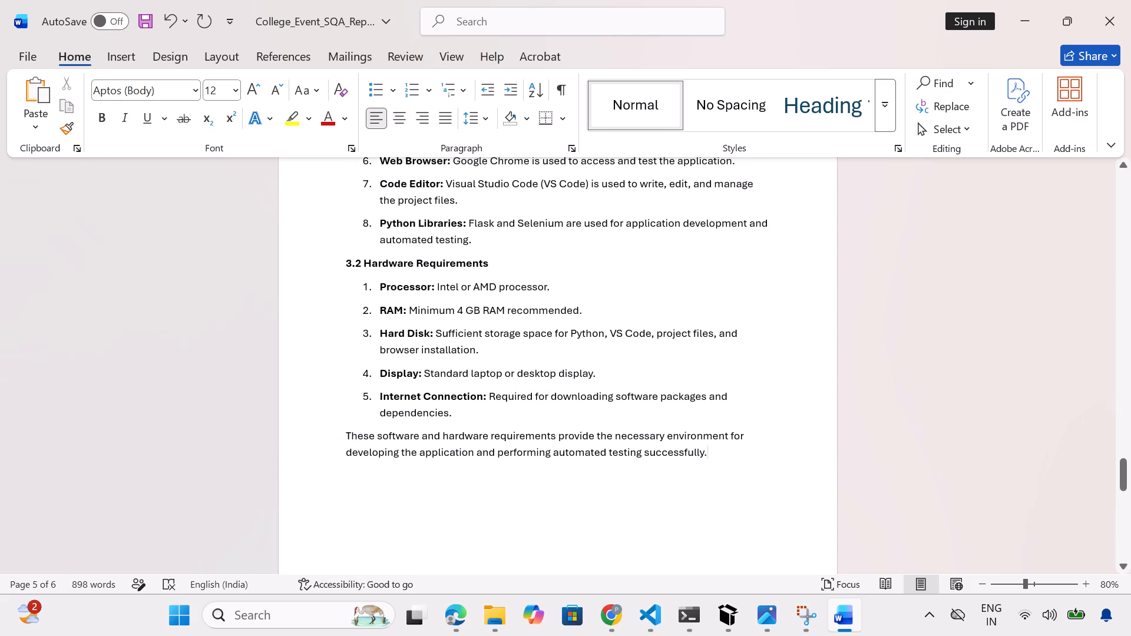
pyautogui.hotkey('ctrl', 's')
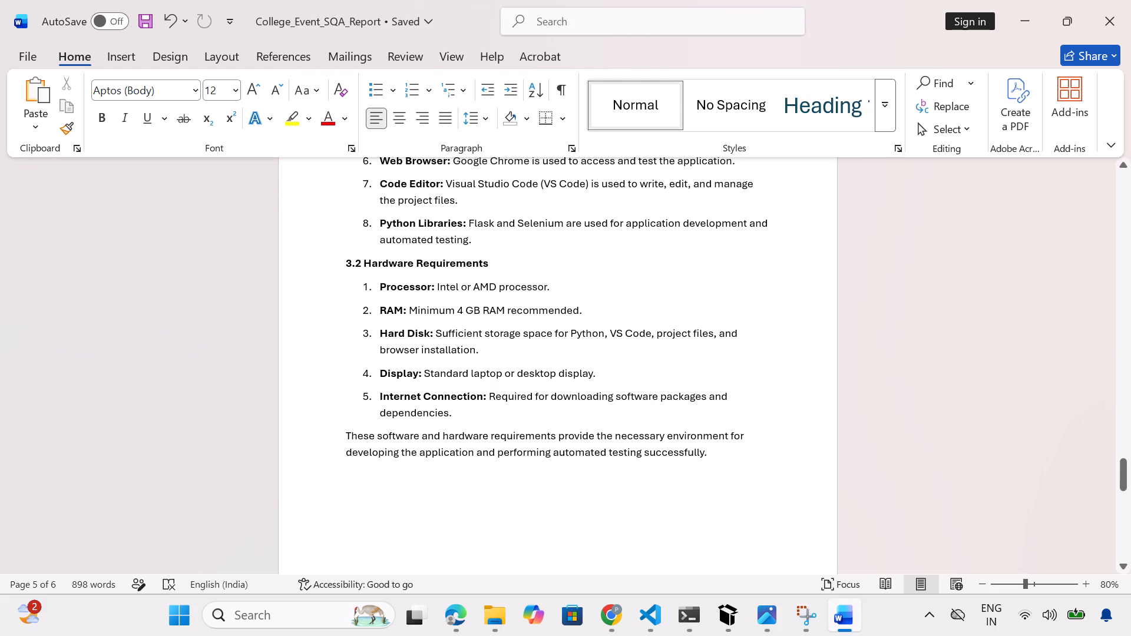
pyautogui.scroll(-2, 734, 506)
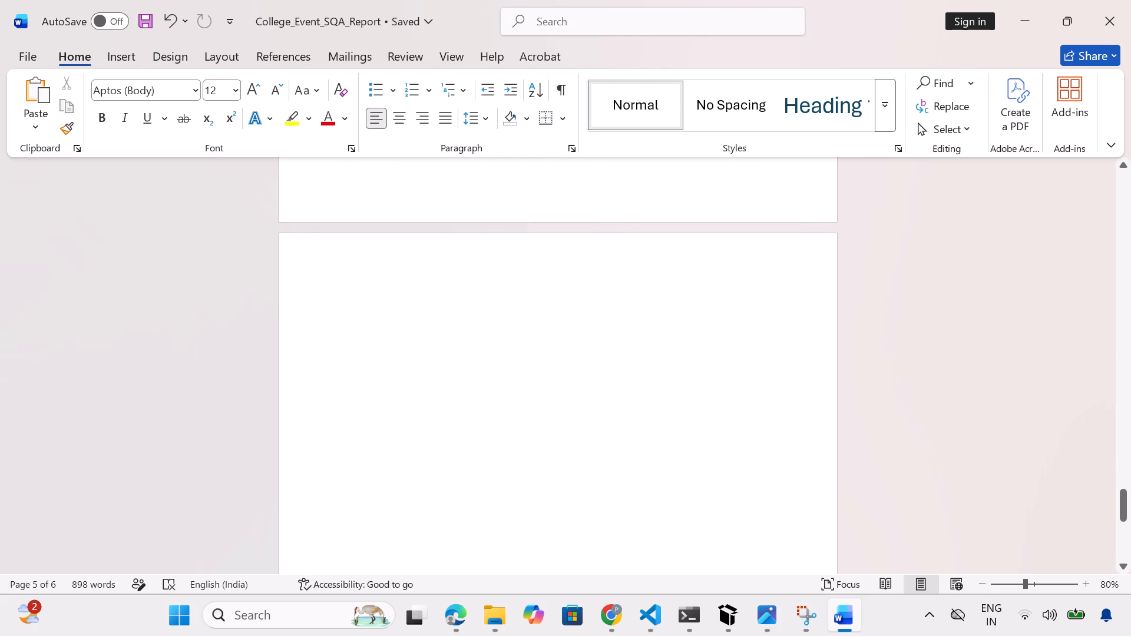
pyautogui.hotkey('ctrl', 'Return')
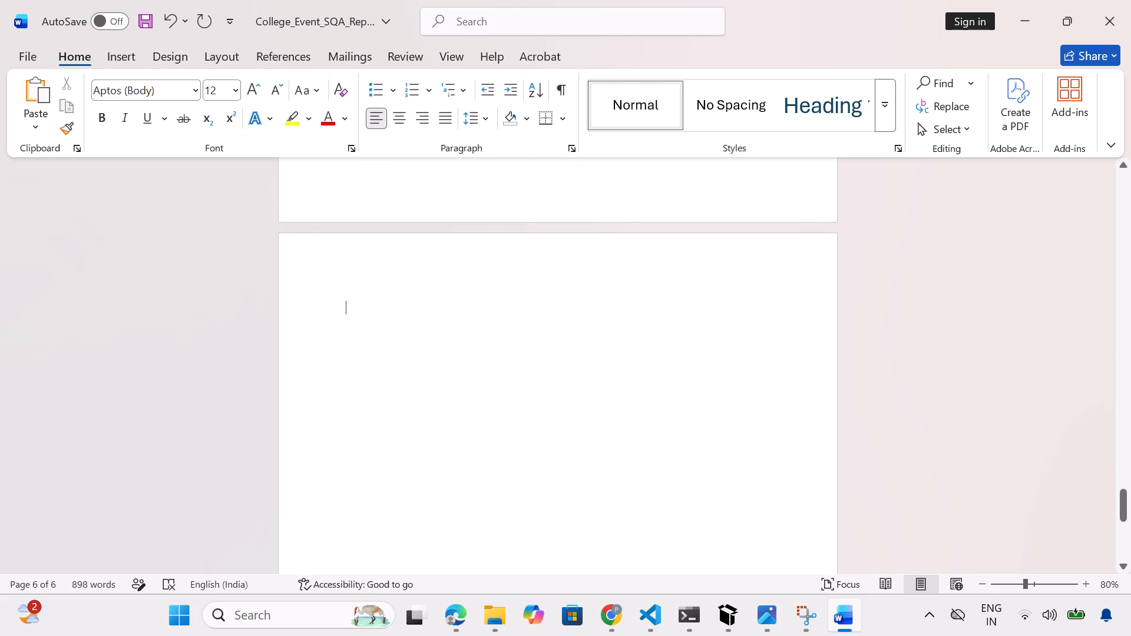
# Set the 3.2 Hardware Requirements heading on the fifth page to 14 pt.
pyautogui.scroll(-1, 697, 362)
pyautogui.scroll(1, 697, 362)
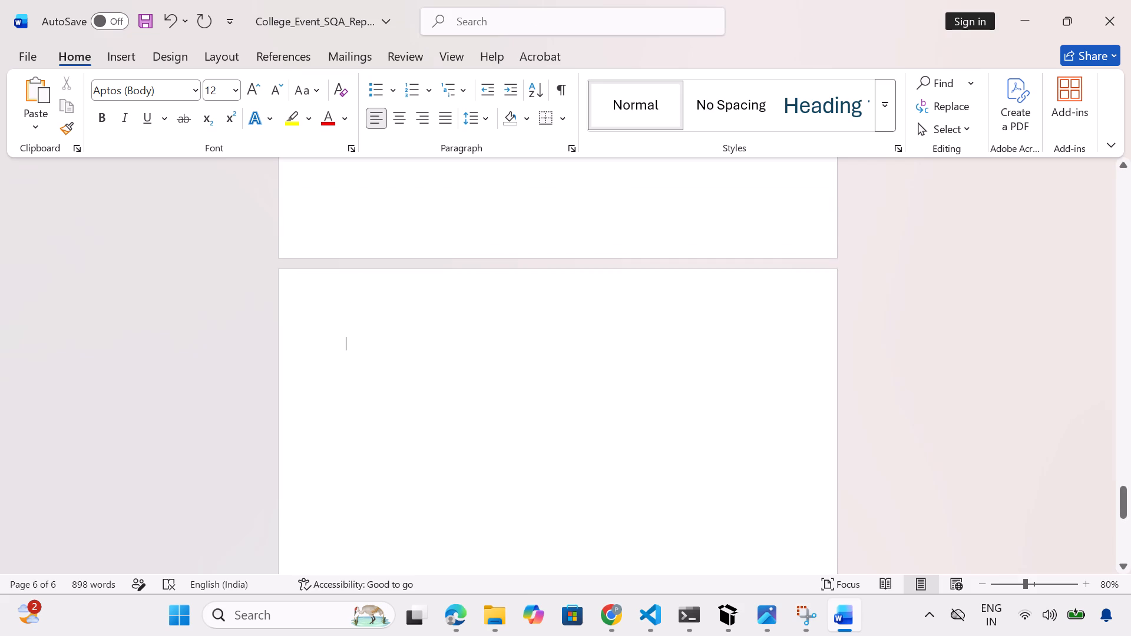
pyautogui.scroll(4, 697, 362)
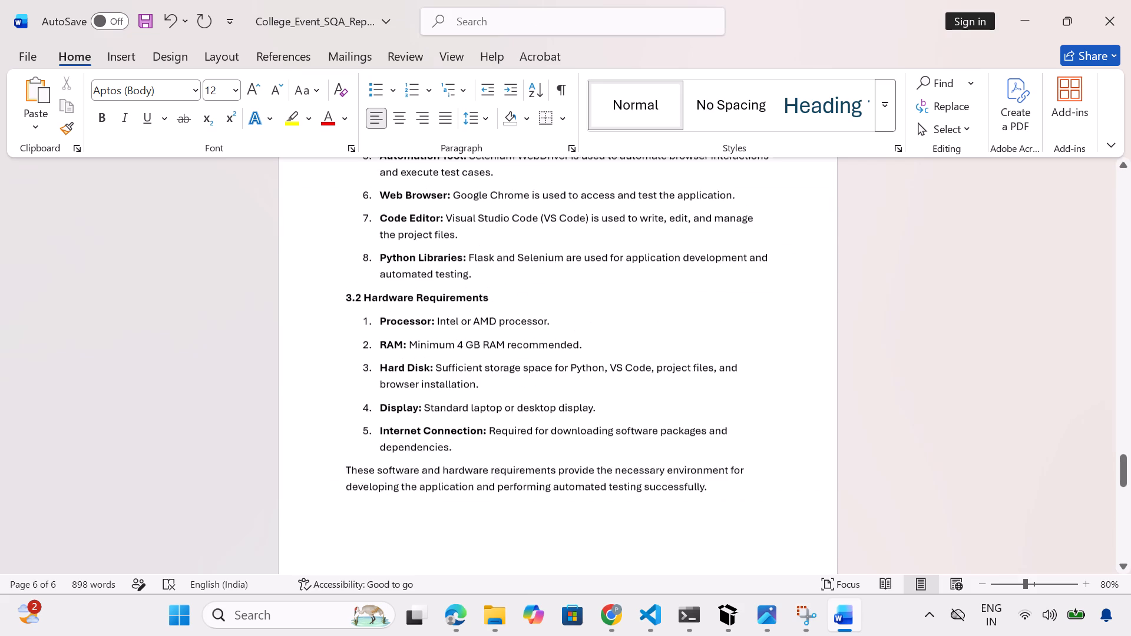
pyautogui.moveTo(497, 314); pyautogui.dragTo(424, 308)
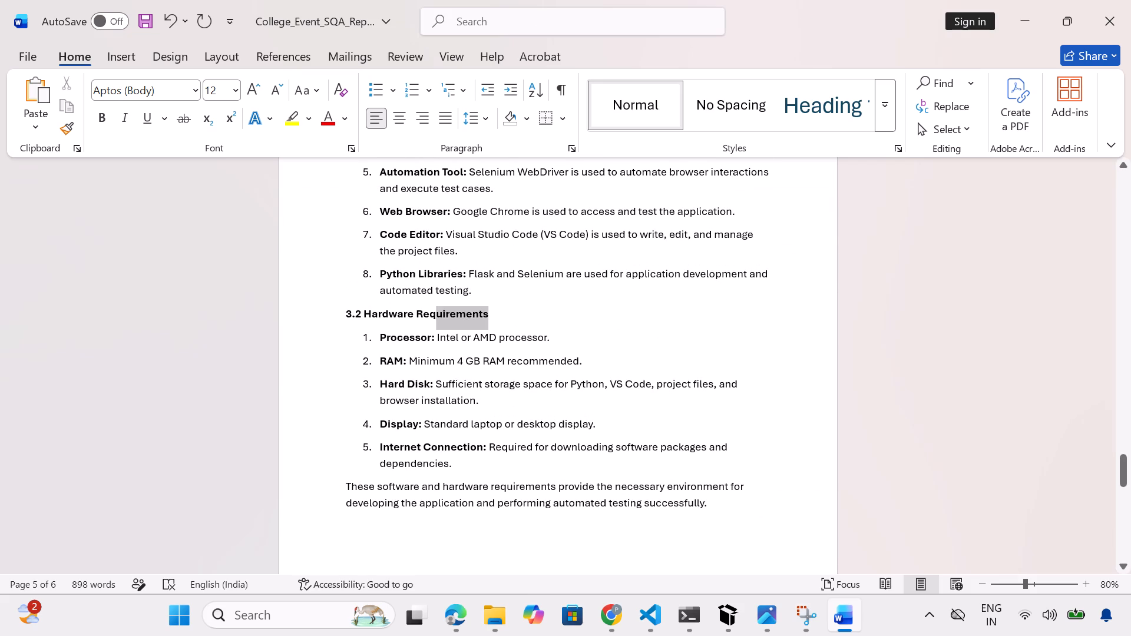
pyautogui.moveTo(424, 308); pyautogui.dragTo(334, 312)
pyautogui.moveTo(465, 256); pyautogui.dragTo(448, 380)
pyautogui.click(448, 380)
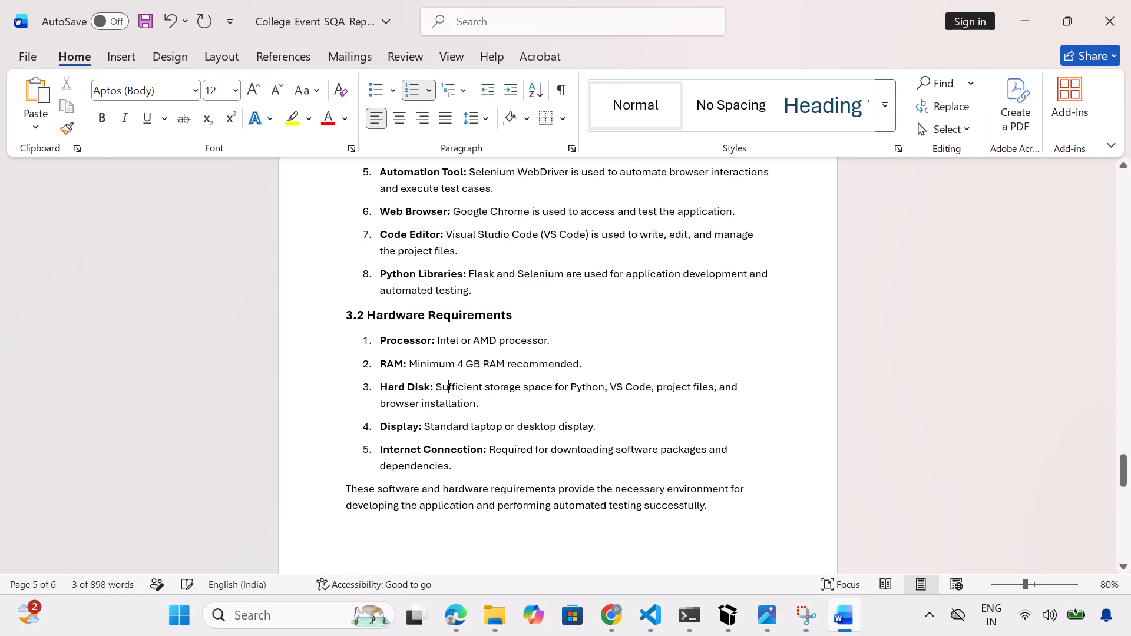
# Set the 3.1 Software Requirements heading to 14 pt.
pyautogui.scroll(3, 491, 321)
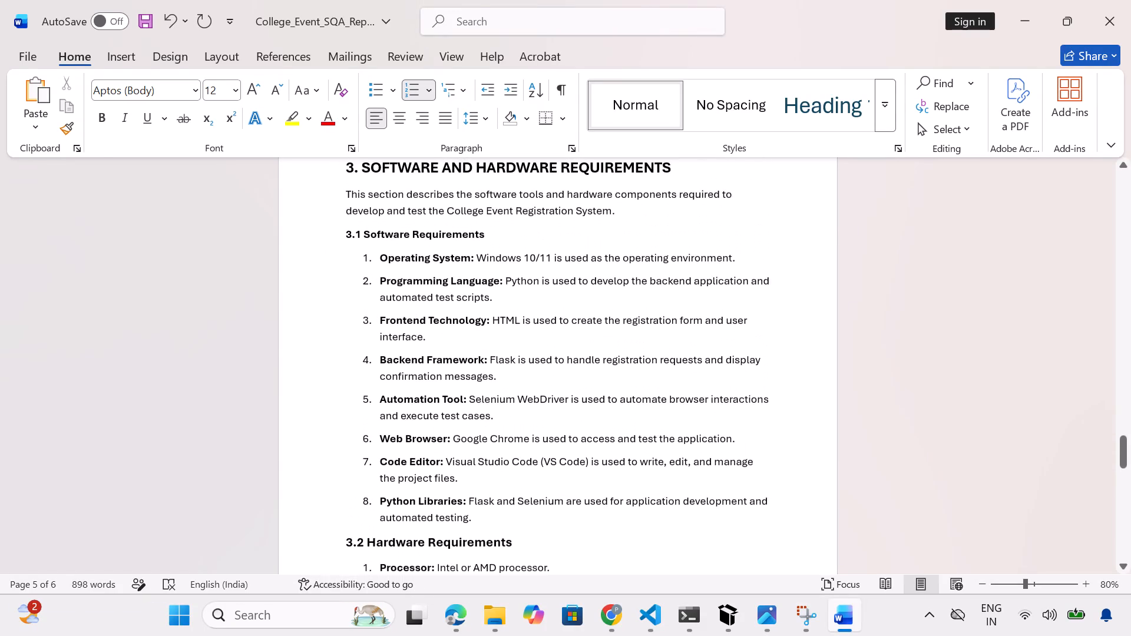
pyautogui.scroll(1, 491, 321)
pyautogui.moveTo(491, 253); pyautogui.dragTo(346, 249)
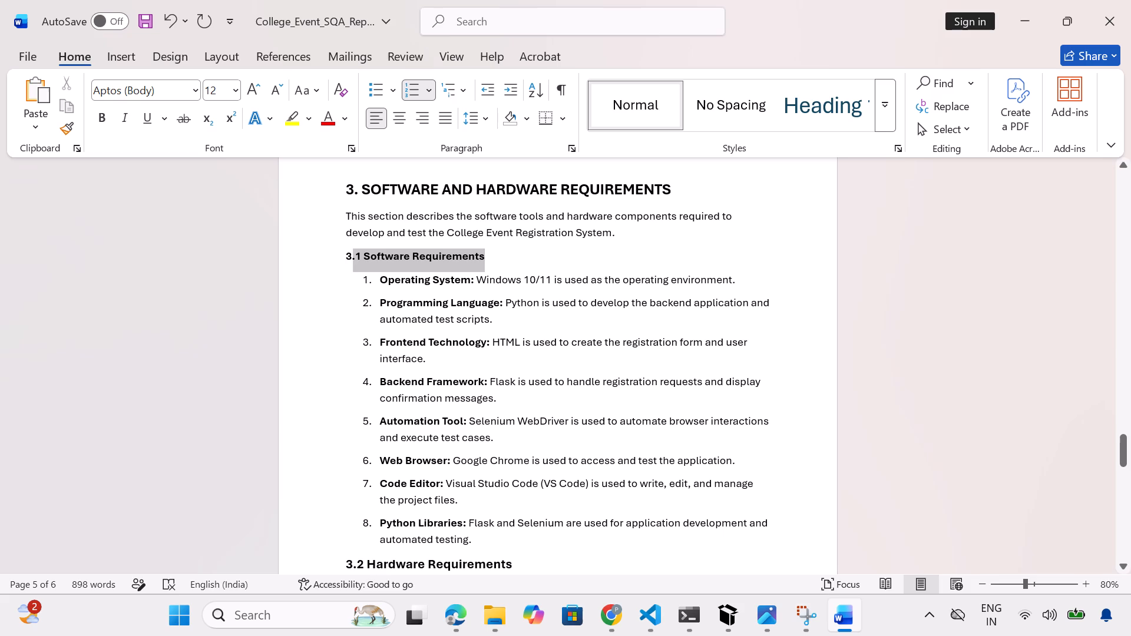
pyautogui.moveTo(346, 249); pyautogui.dragTo(339, 247)
pyautogui.click(469, 198)
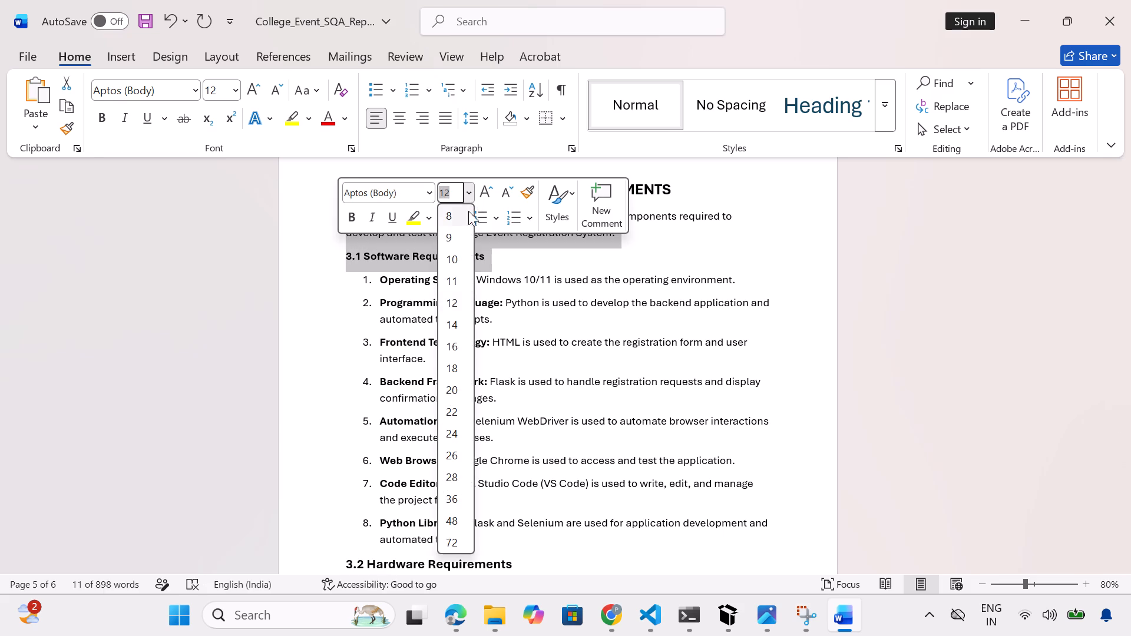
pyautogui.click(447, 323)
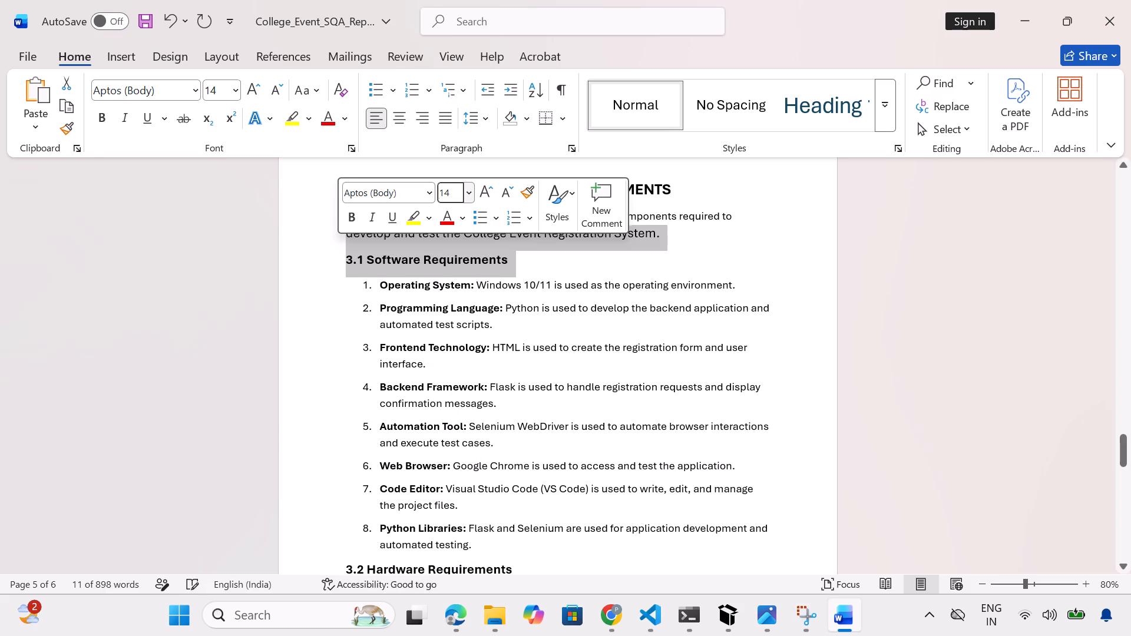
pyautogui.click(629, 350)
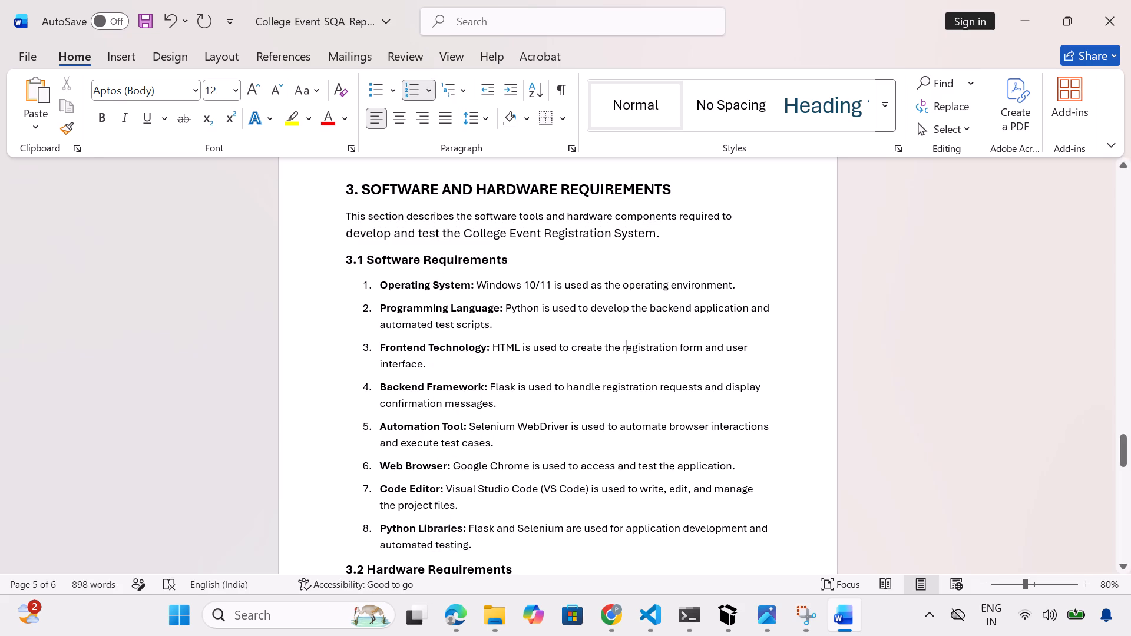
# Set the second line of section 3's introductory paragraph, above the 3.1 heading, to 12 pt.
pyautogui.moveTo(658, 234); pyautogui.dragTo(335, 239)
pyautogui.moveTo(464, 183); pyautogui.dragTo(452, 268)
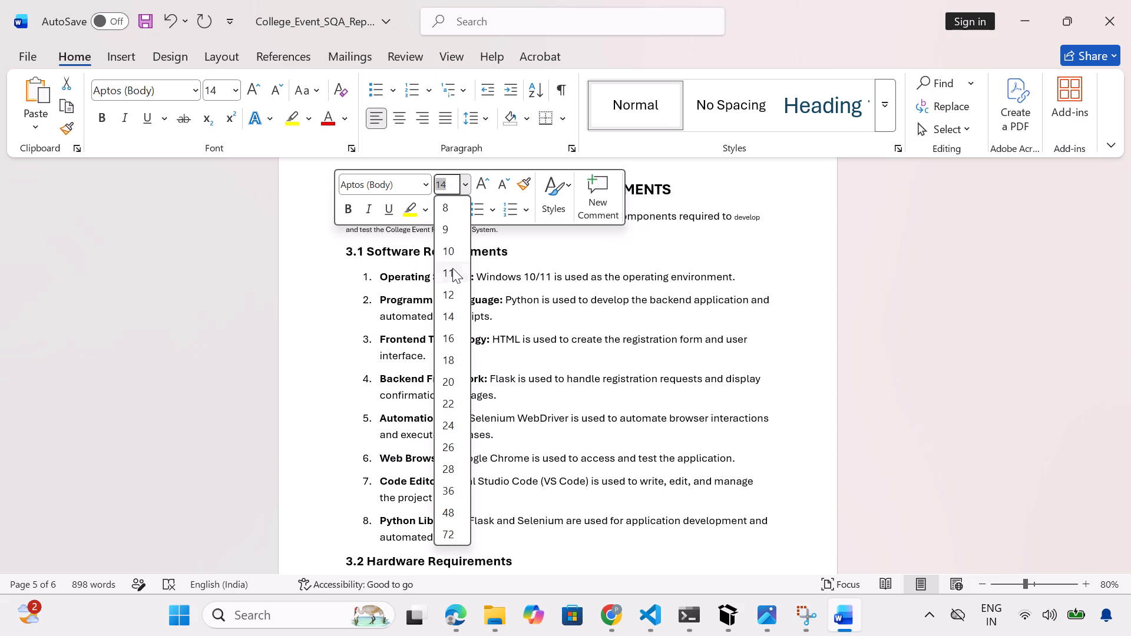
pyautogui.moveTo(452, 268); pyautogui.dragTo(448, 292)
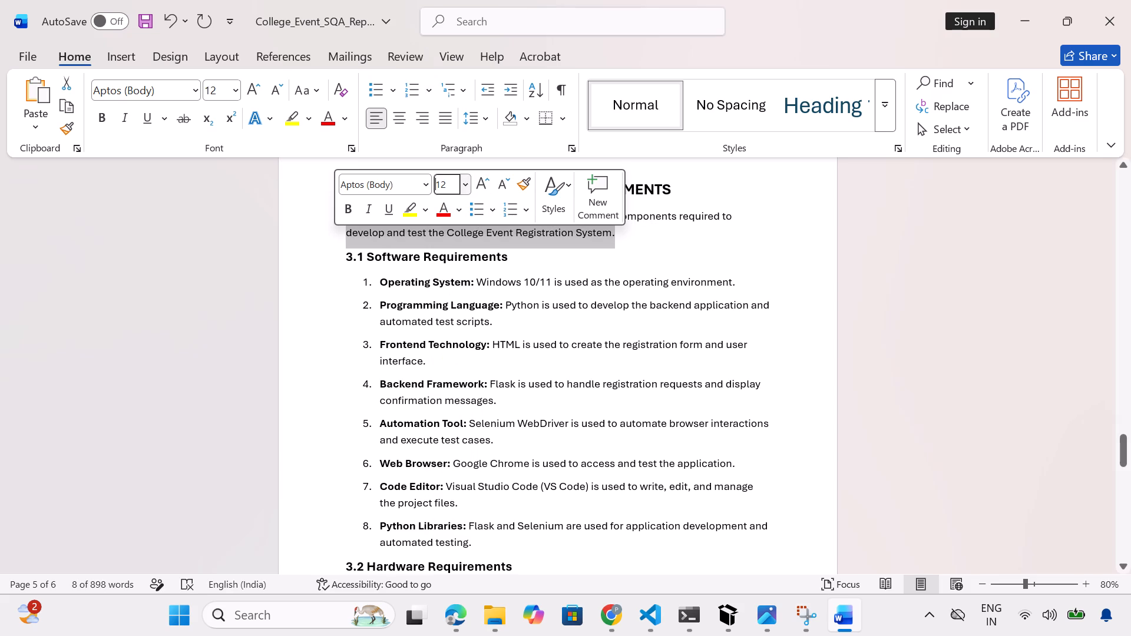
pyautogui.click(647, 253)
# Save the report with the cursor at the end of the hardware requirements section's closing paragraph.
pyautogui.scroll(-2, 492, 539)
pyautogui.scroll(2, 492, 539)
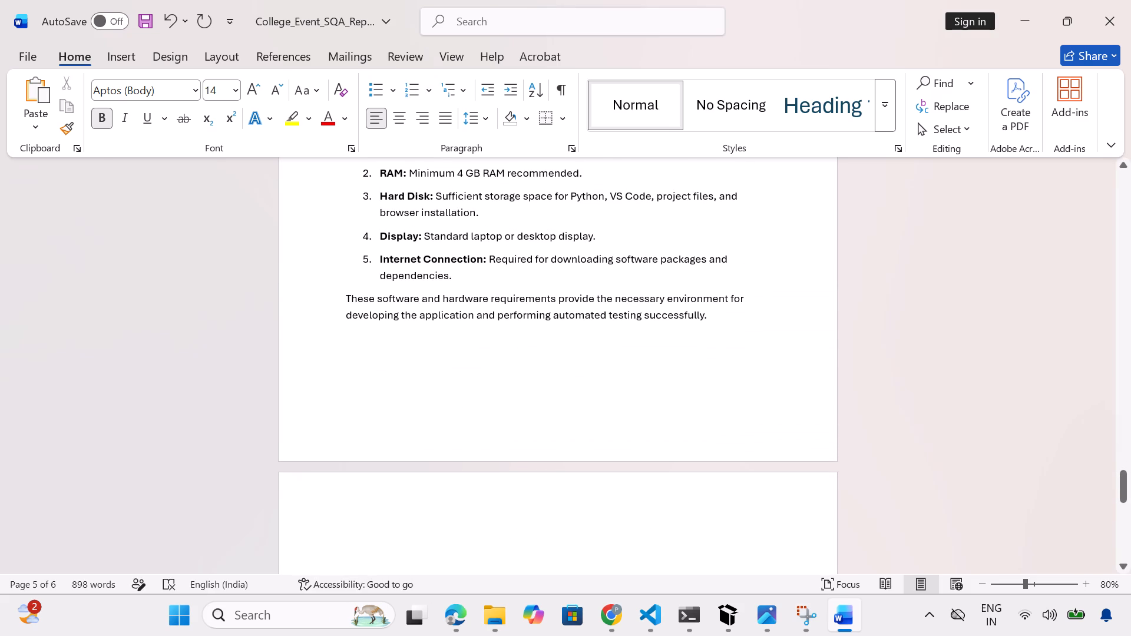
pyautogui.click(712, 317)
pyautogui.hotkey('ctrl', 's')
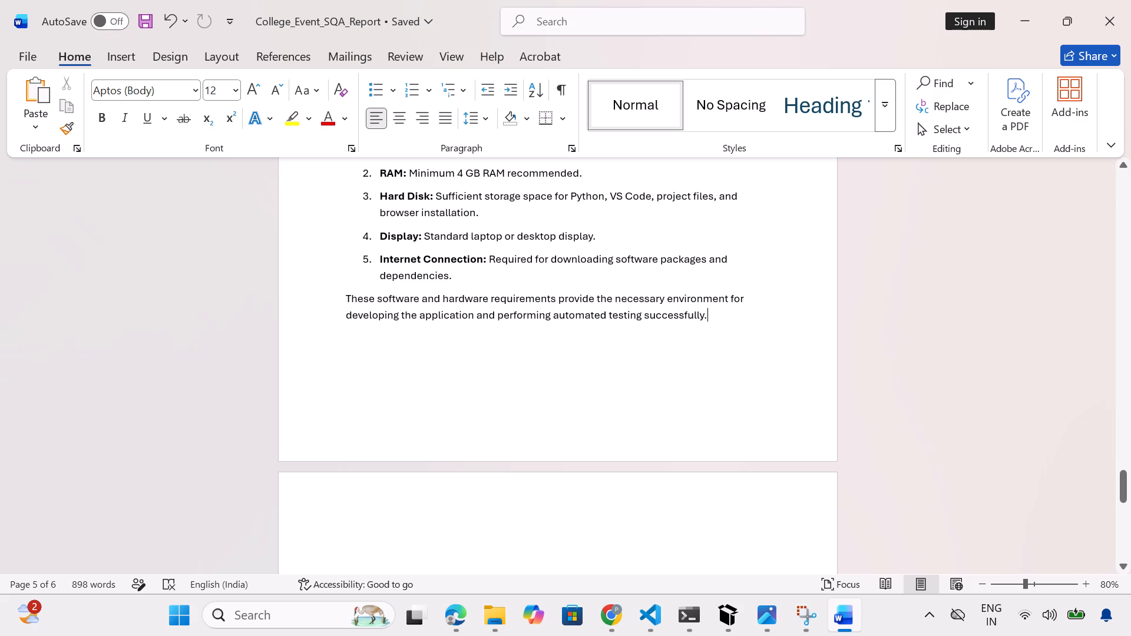
pyautogui.click(345, 516)
pyautogui.click(599, 621)
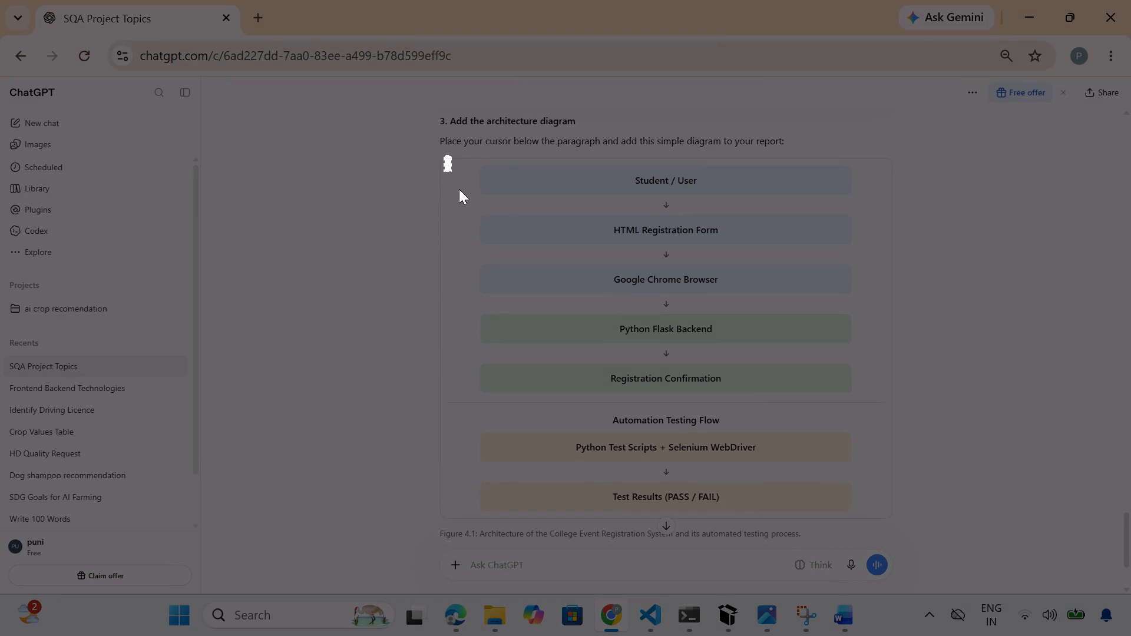
pyautogui.moveTo(459, 189); pyautogui.dragTo(859, 514)
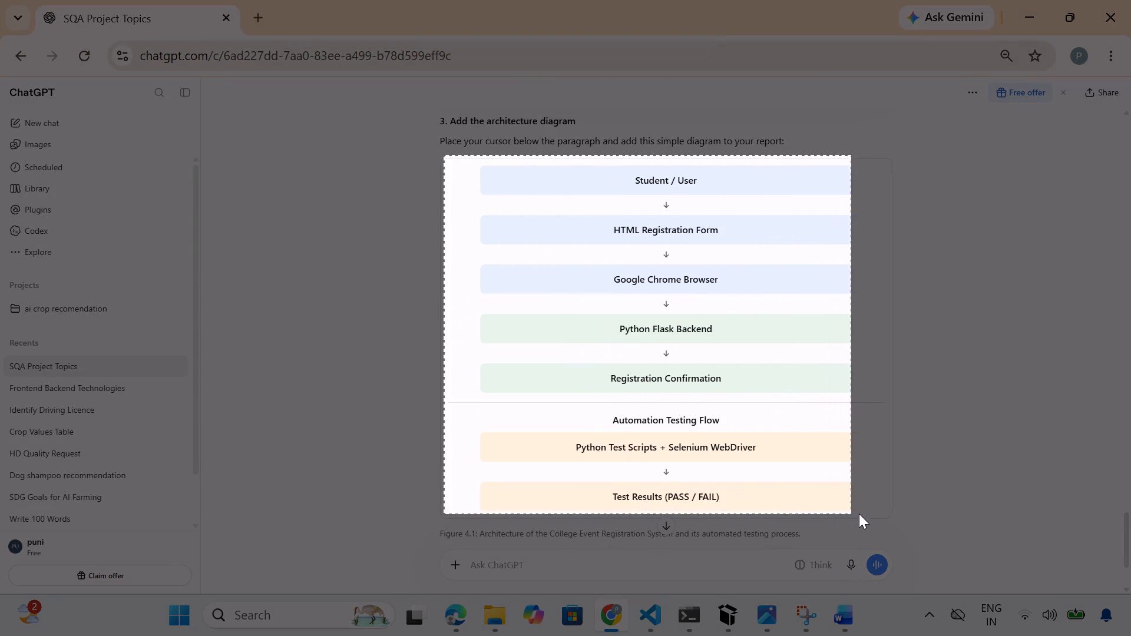
pyautogui.moveTo(859, 514); pyautogui.dragTo(890, 516)
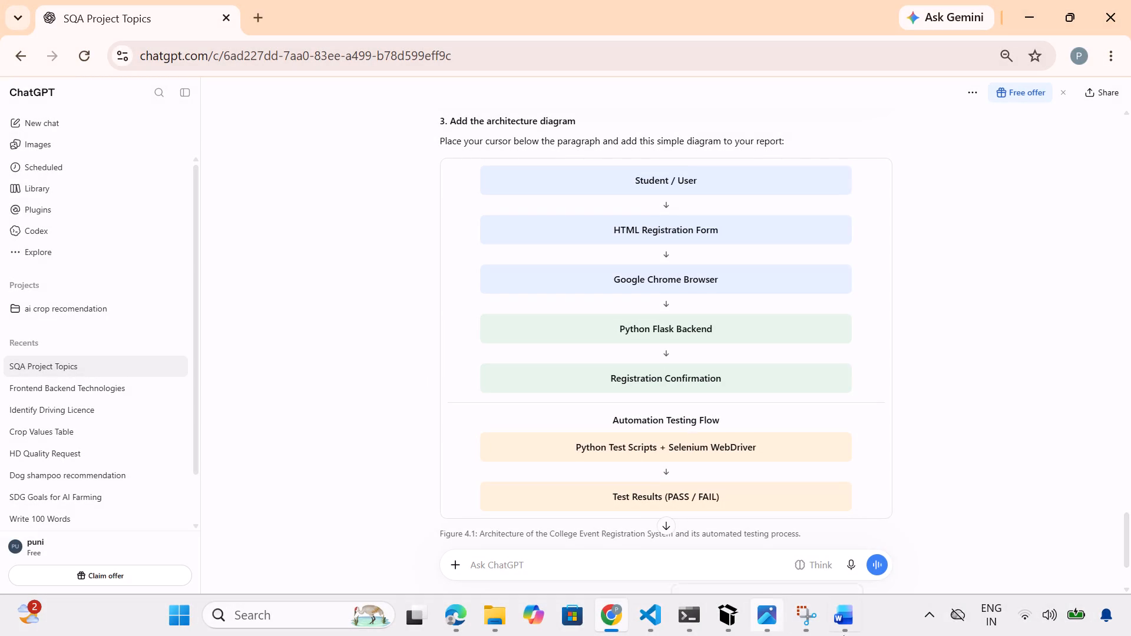
# Copy the newest screenshot from the Pictures > Screenshots folder and paste it below the System Architecture section's closing paragraph in the Word report.
pyautogui.click(862, 630)
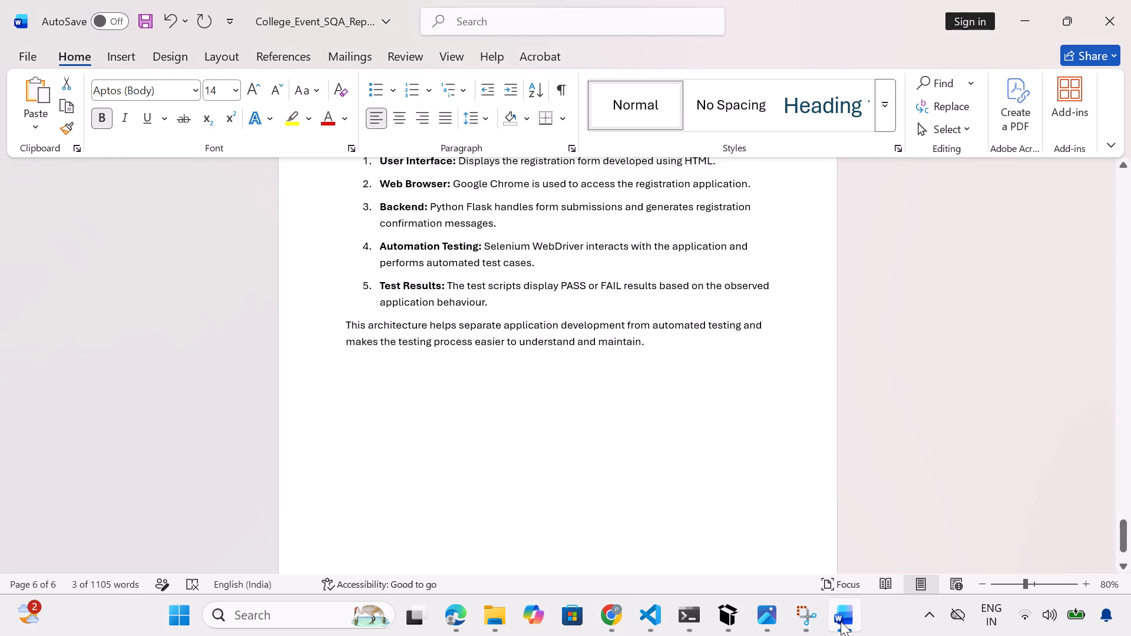
pyautogui.click(502, 622)
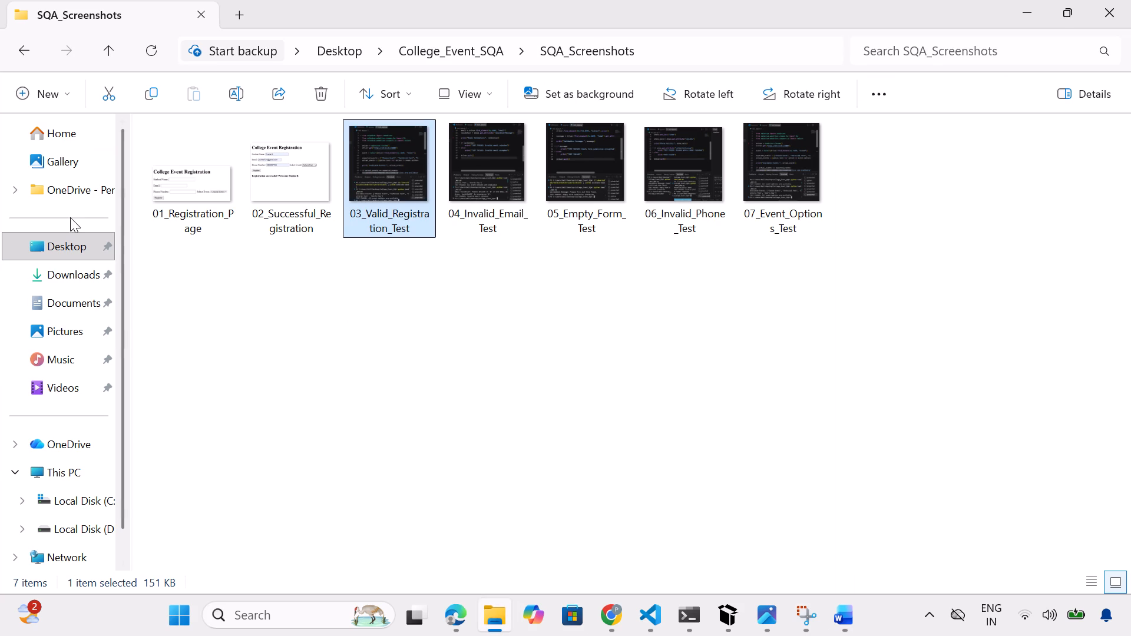
pyautogui.scroll(-1, 69, 505)
pyautogui.click(62, 339)
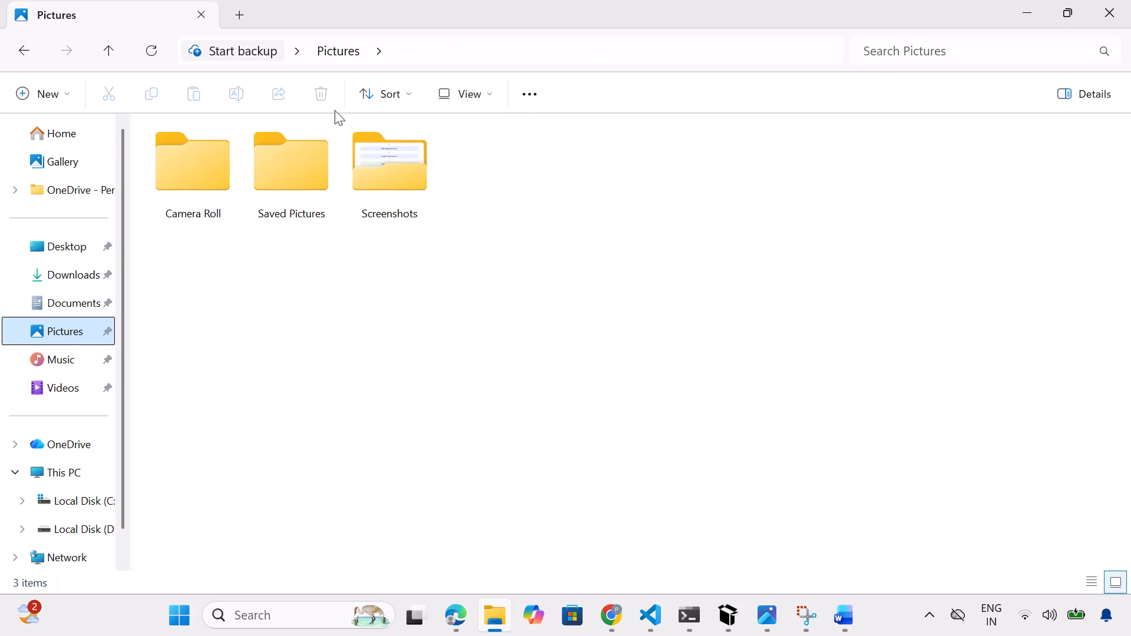
pyautogui.click(396, 131)
pyautogui.doubleClick(363, 204)
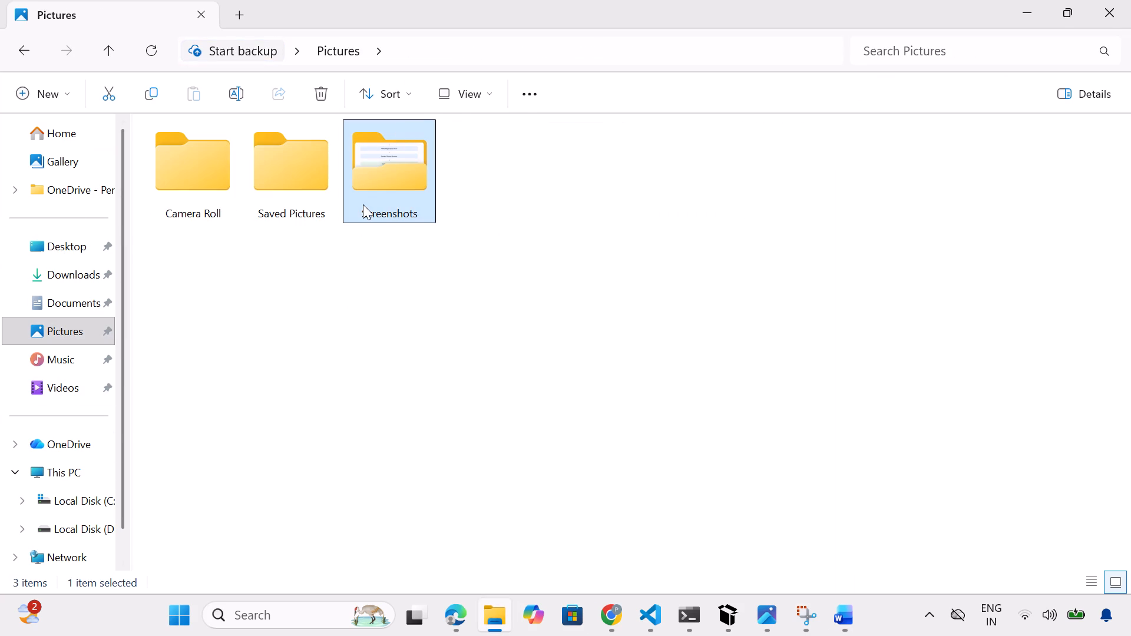
pyautogui.scroll(-7, 567, 374)
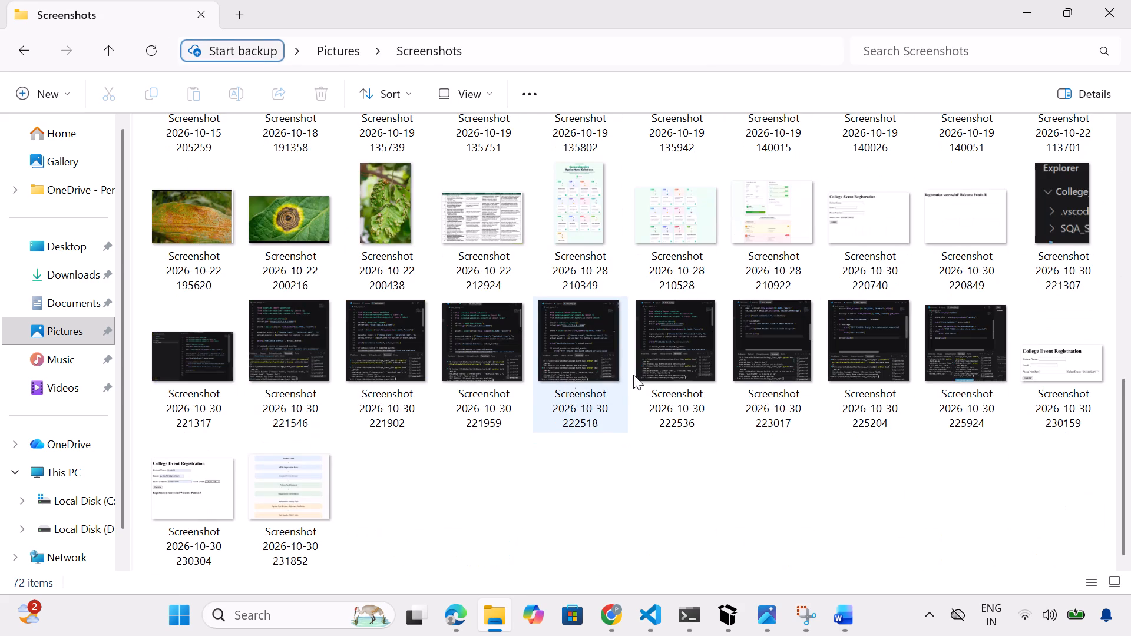
pyautogui.click(307, 481)
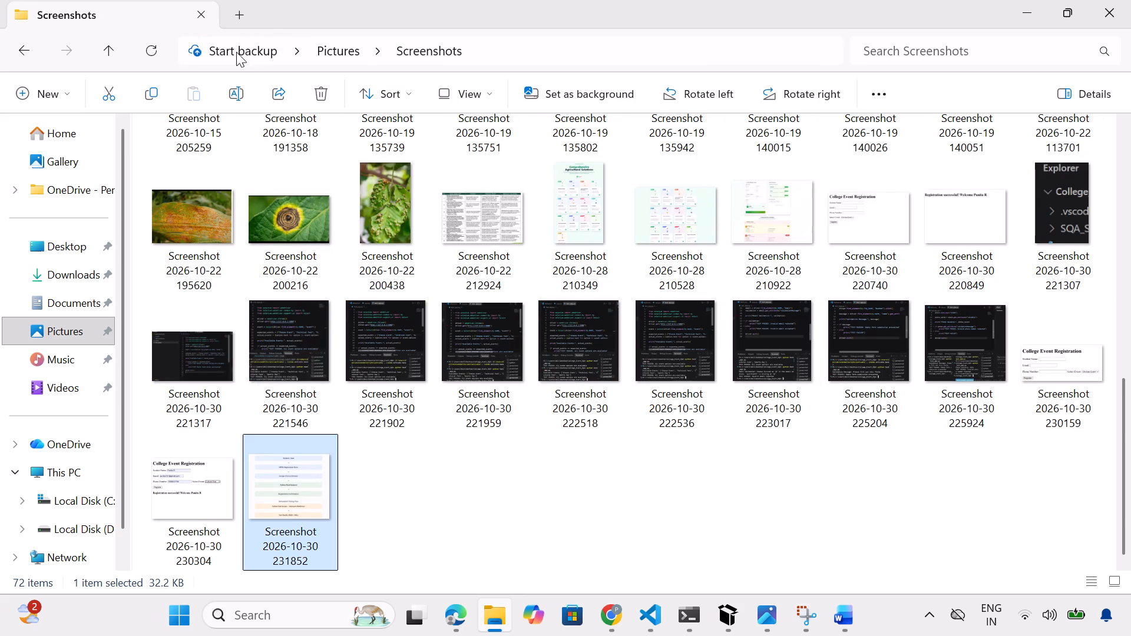
pyautogui.click(150, 92)
pyautogui.click(826, 615)
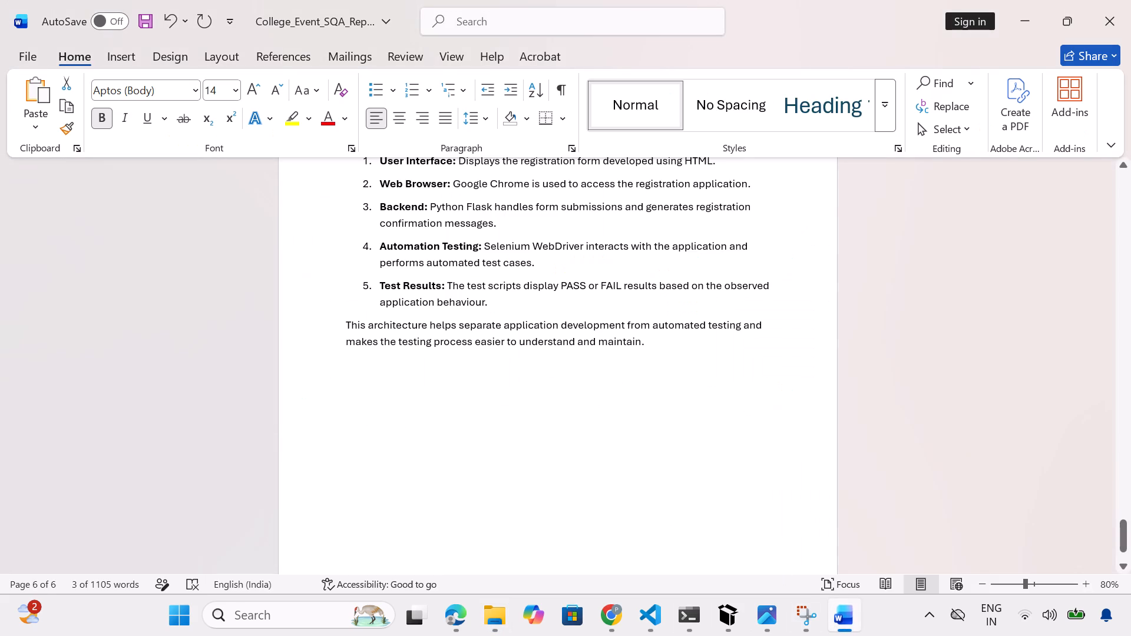
pyautogui.click(526, 424)
pyautogui.click(526, 424)
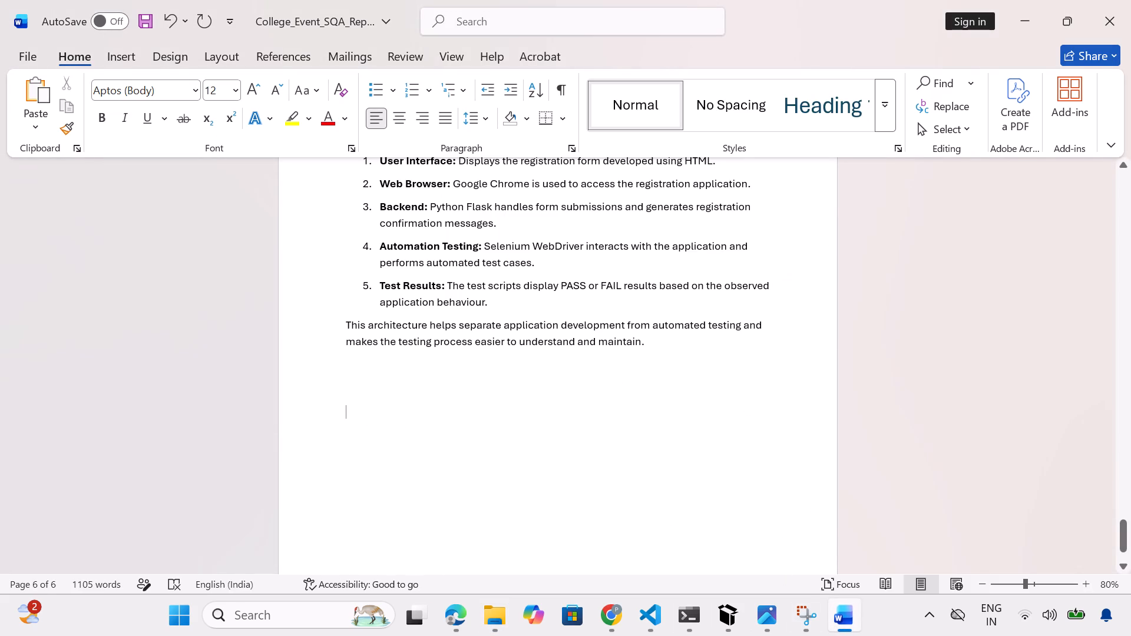
pyautogui.hotkey('ctrl', 'v')
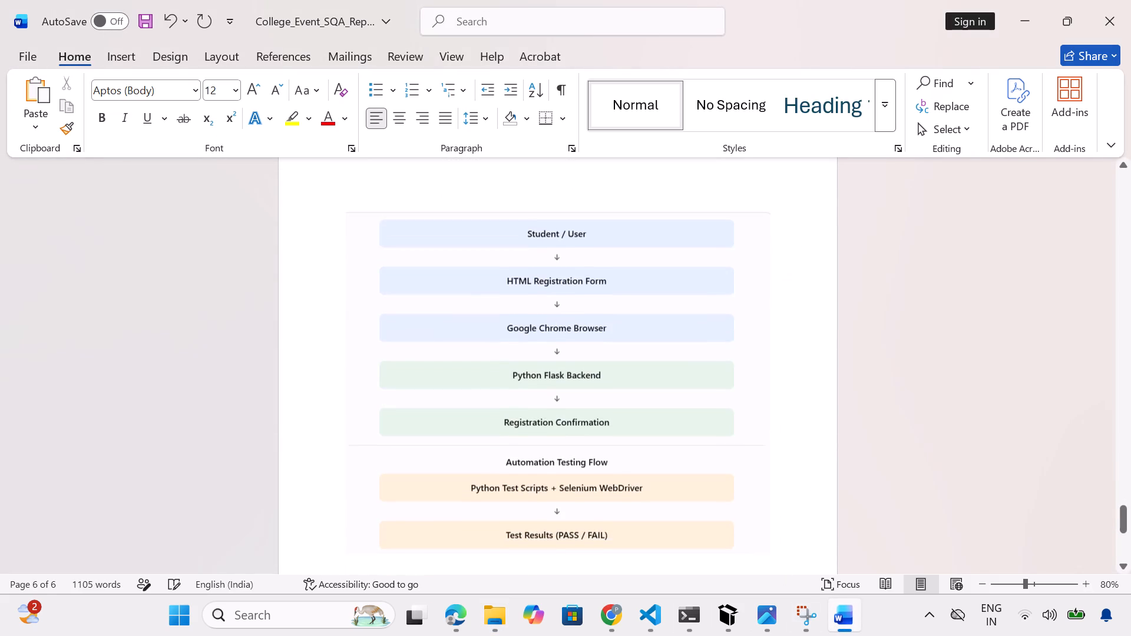
# Check the System Architecture section's text and the placement of the pasted architecture diagram.
pyautogui.scroll(5, 596, 380)
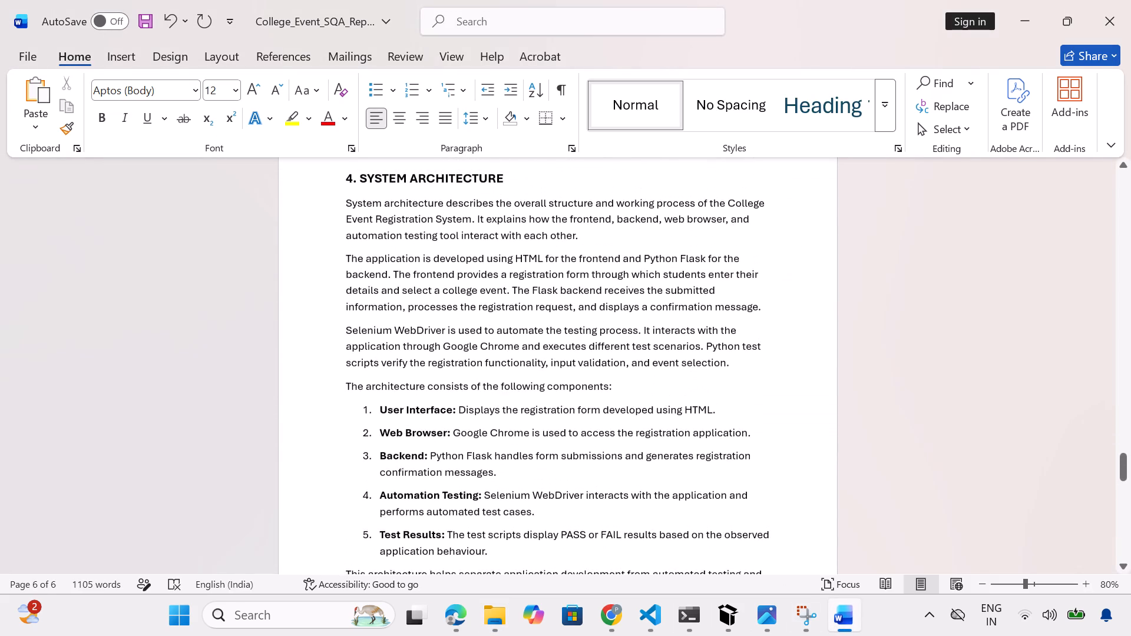
pyautogui.scroll(-6, 596, 380)
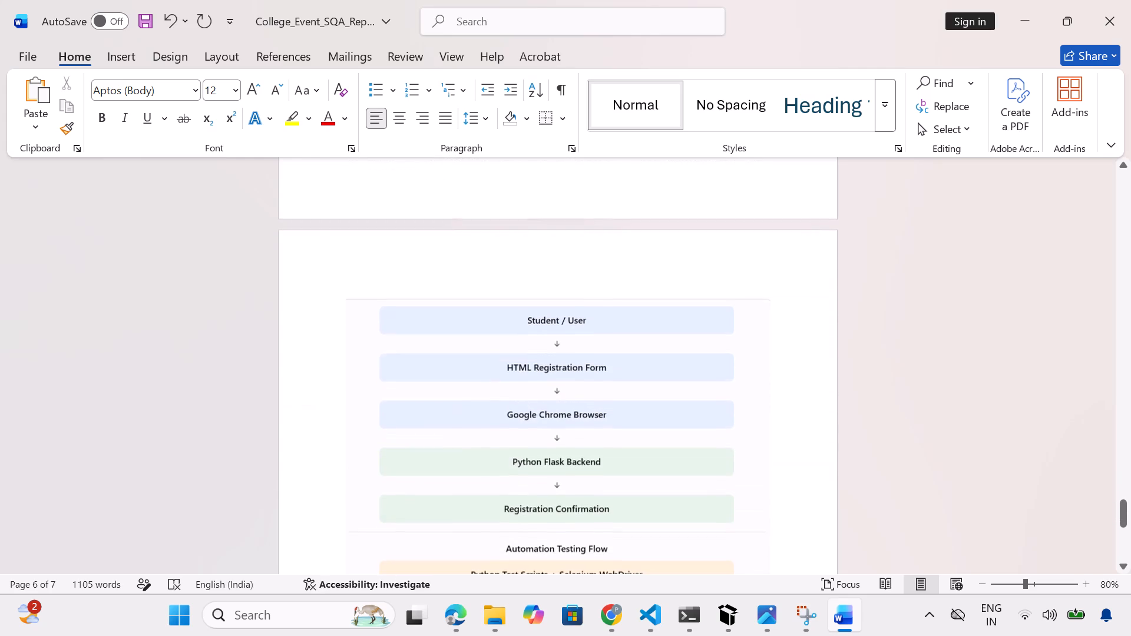
pyautogui.scroll(-3, 596, 380)
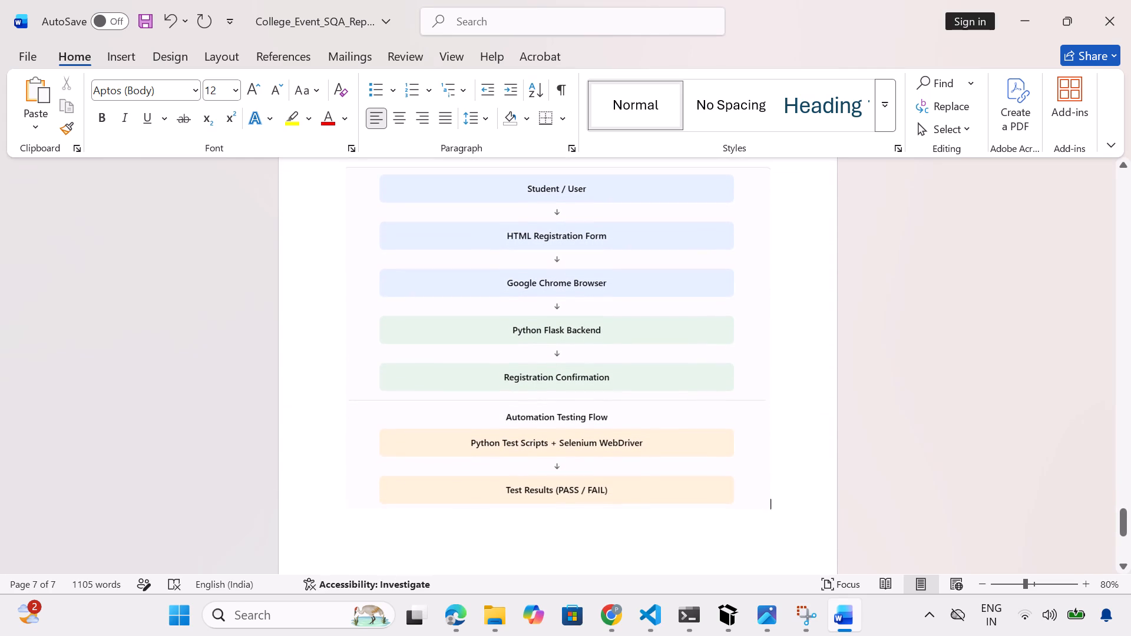
pyautogui.scroll(4, 596, 380)
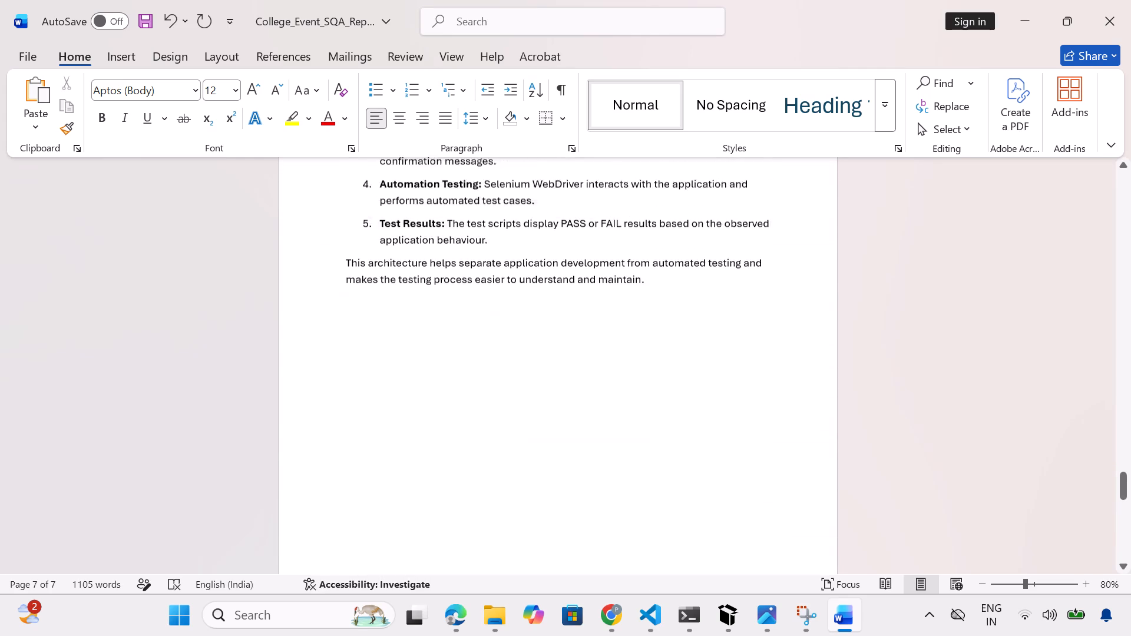
pyautogui.scroll(1, 596, 380)
pyautogui.scroll(-3, 596, 380)
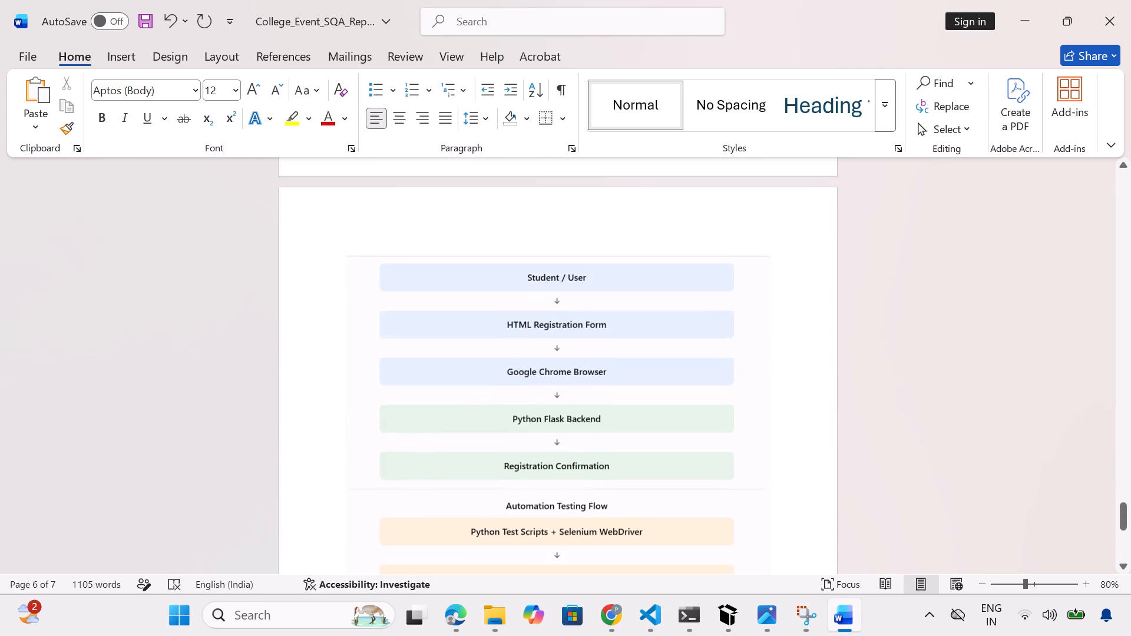
pyautogui.scroll(-3, 596, 380)
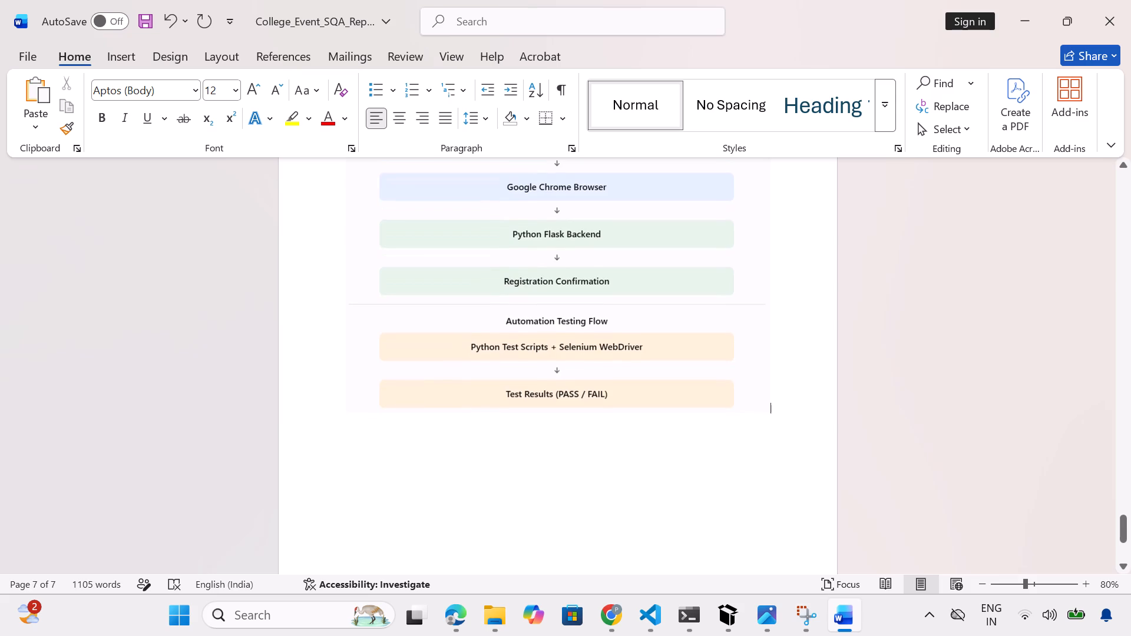
pyautogui.scroll(-1, 596, 380)
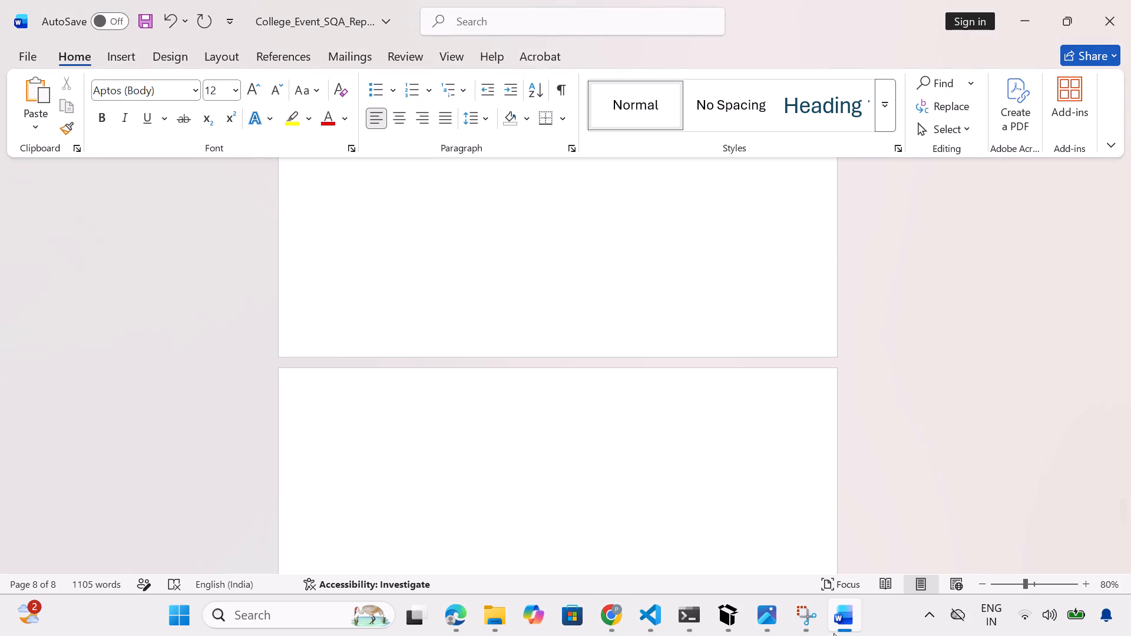
pyautogui.hotkey('ctrl', 'v')
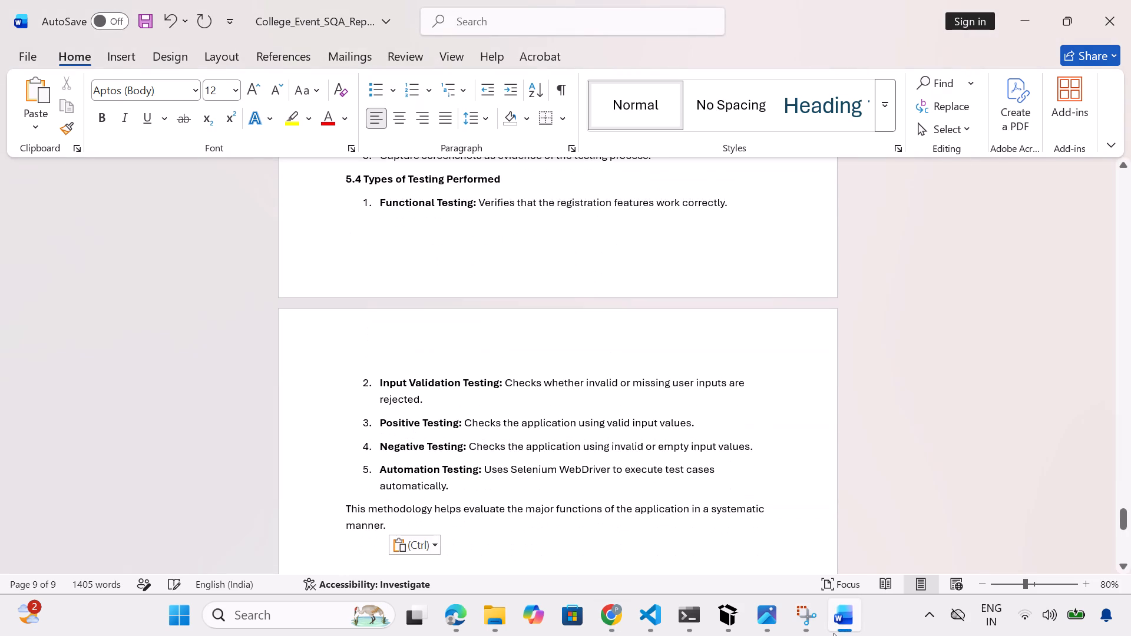
# Set the "5. TESTING METHODOLOGY" heading's font size to 14.
pyautogui.scroll(3, 834, 633)
pyautogui.scroll(6, 588, 284)
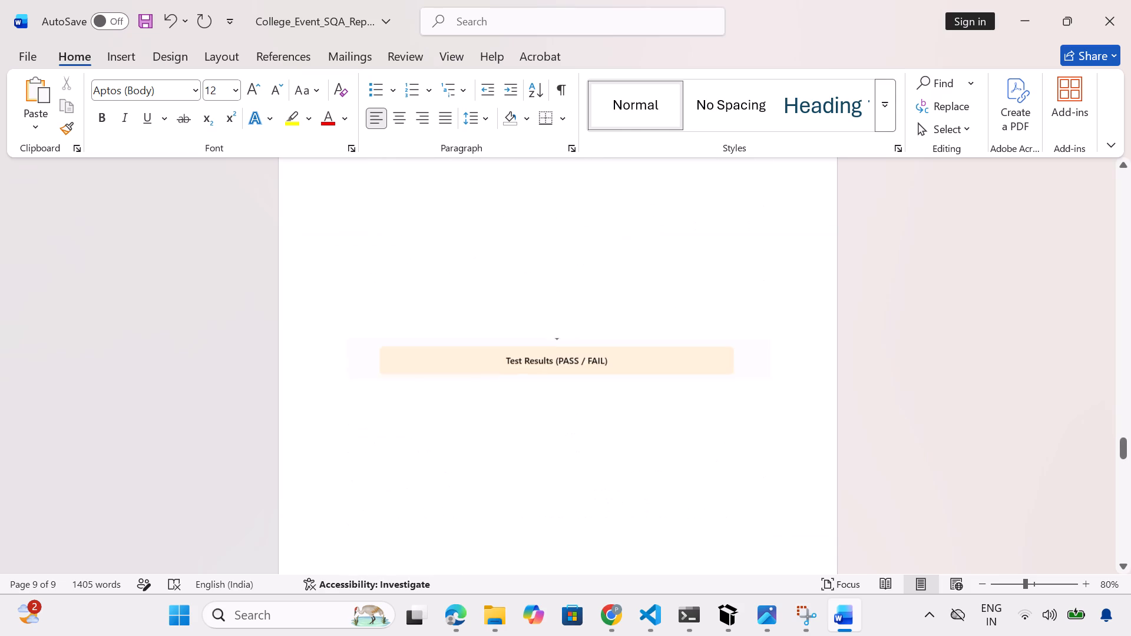
pyautogui.scroll(-5, 588, 284)
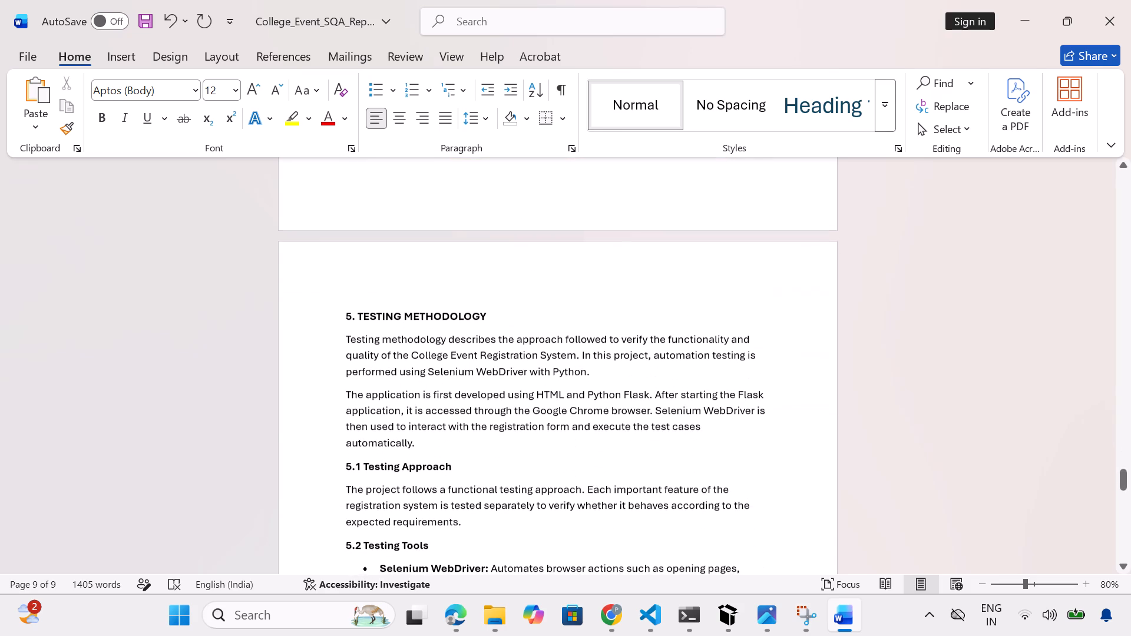
pyautogui.moveTo(507, 313); pyautogui.dragTo(336, 304)
pyautogui.click(464, 244)
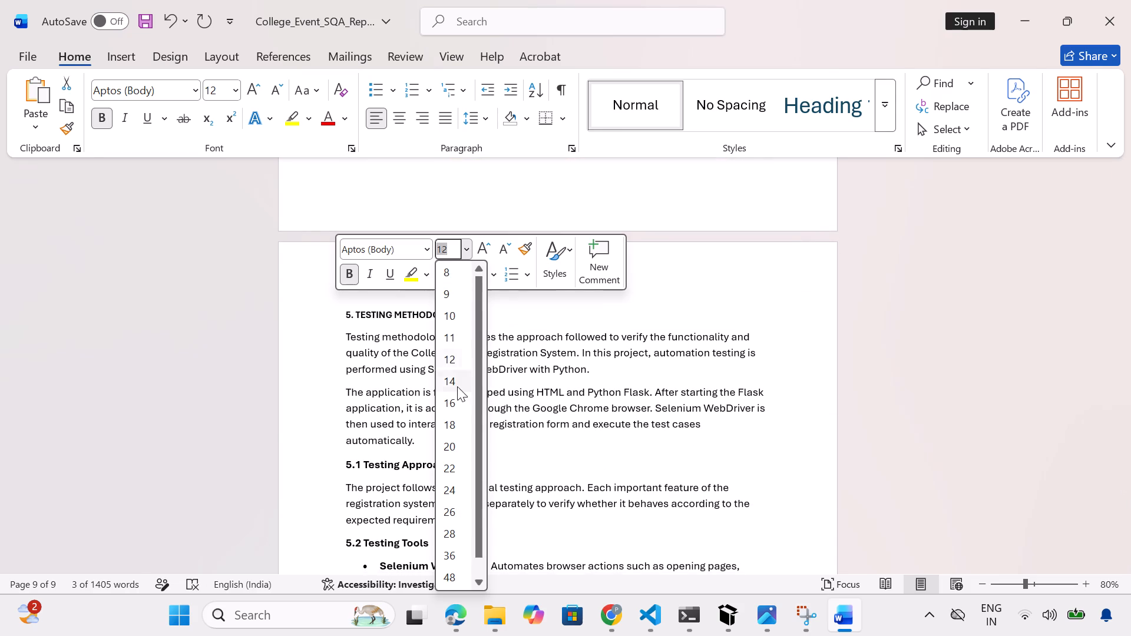
pyautogui.click(454, 386)
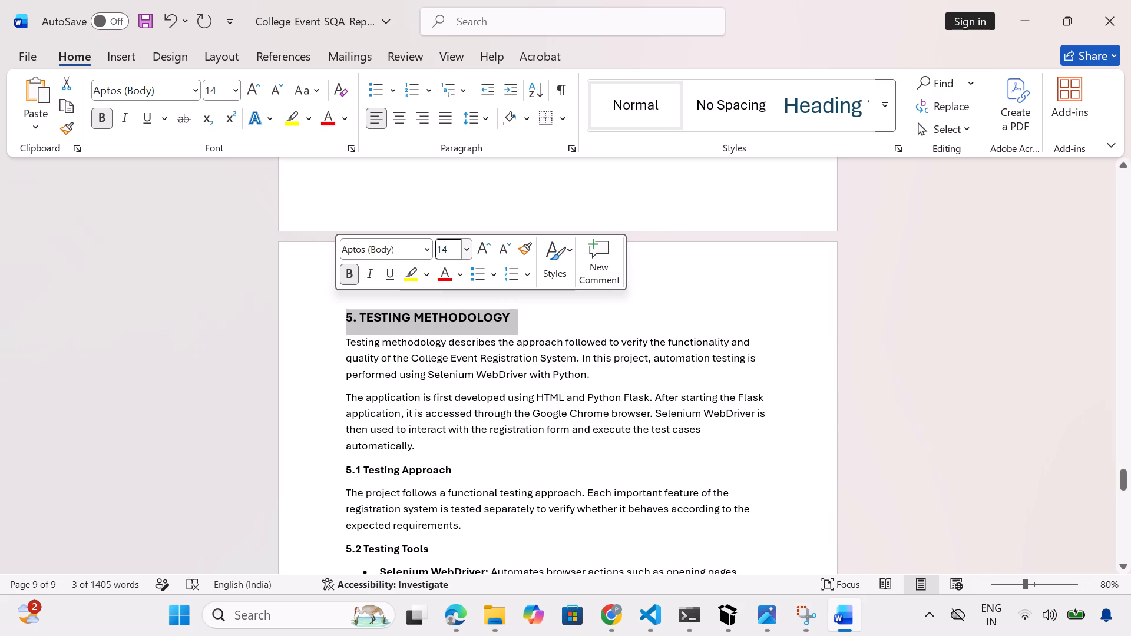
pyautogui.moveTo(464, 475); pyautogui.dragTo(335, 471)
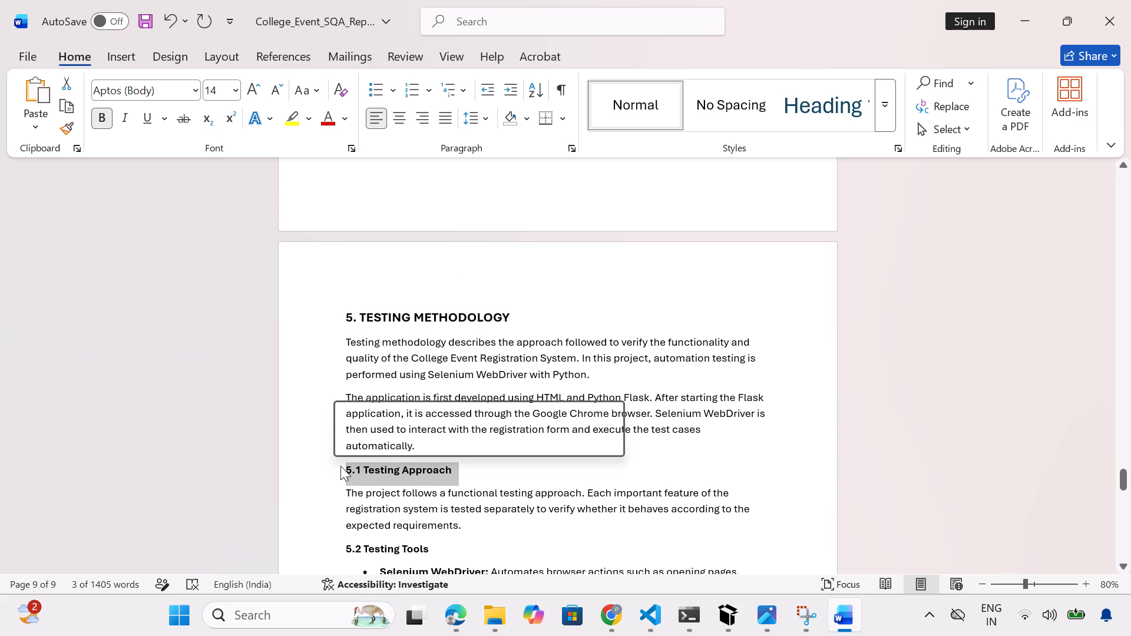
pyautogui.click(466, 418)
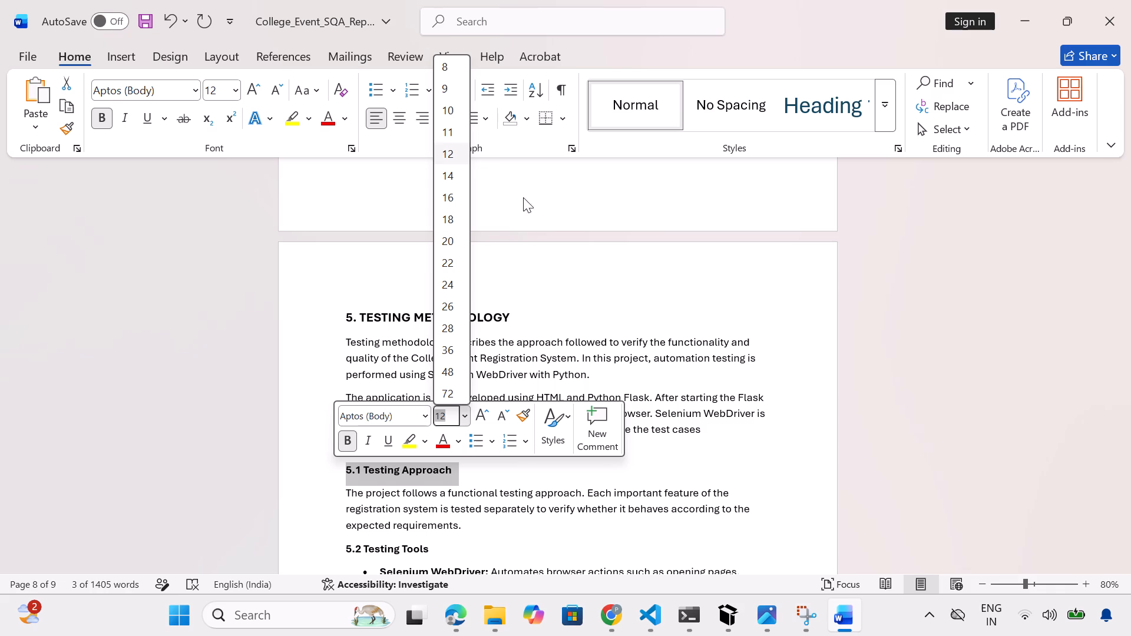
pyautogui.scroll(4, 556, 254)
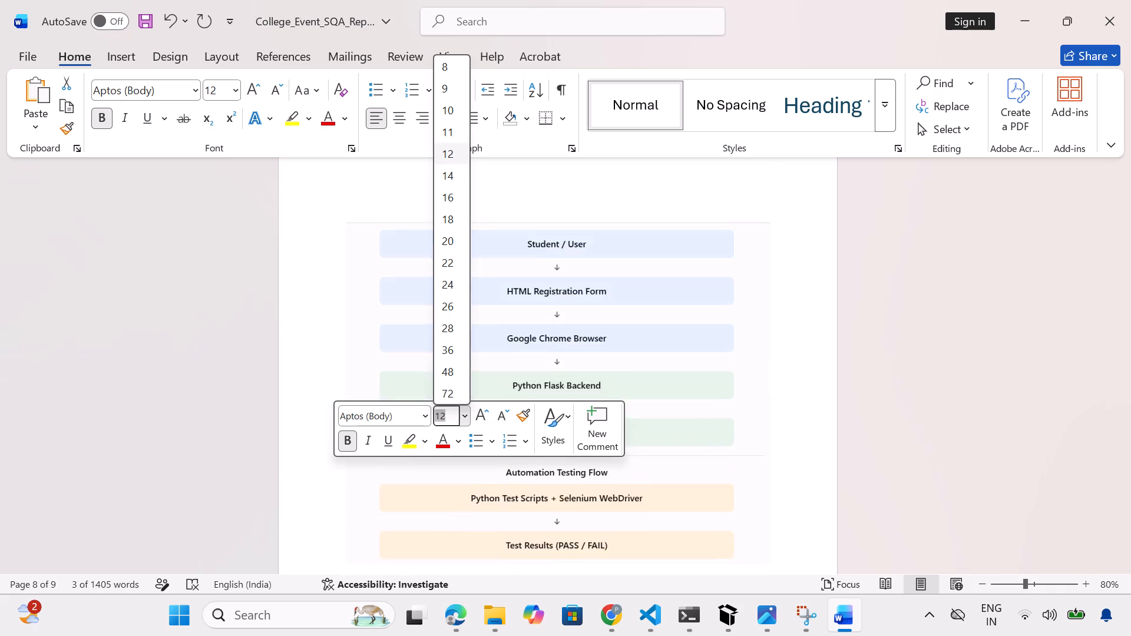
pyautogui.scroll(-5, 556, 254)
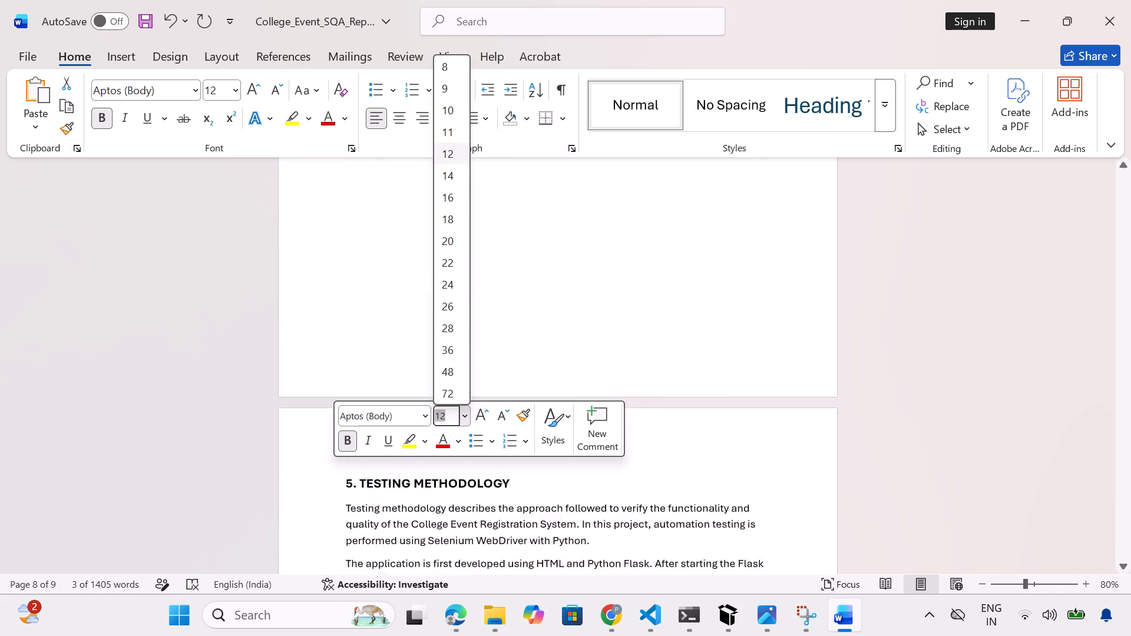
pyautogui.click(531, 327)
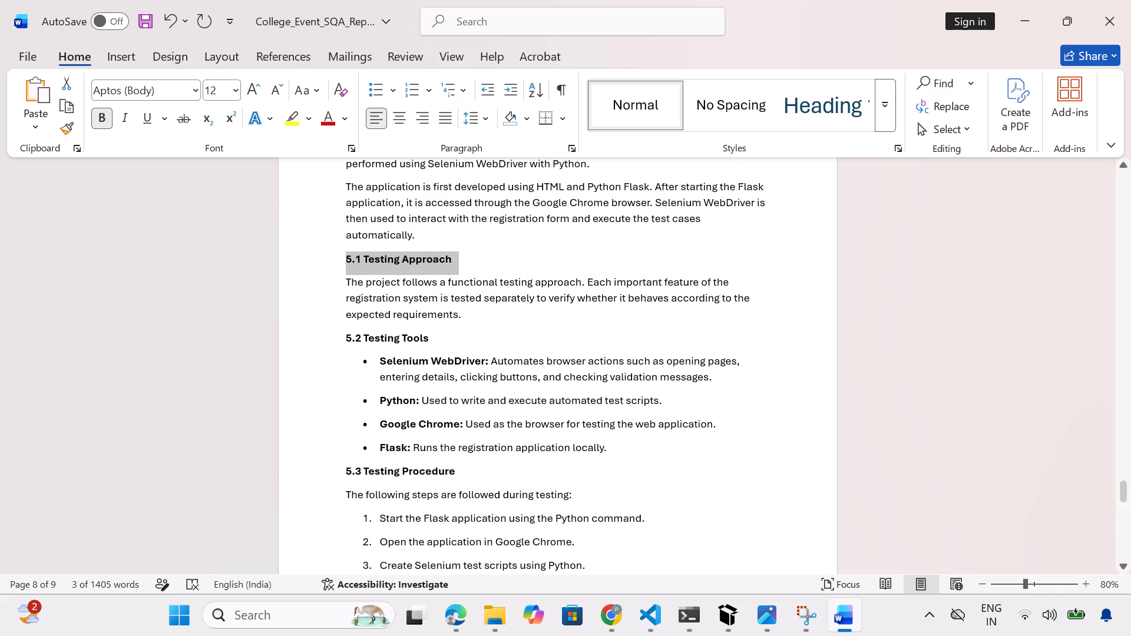
# Review the Testing Methodology section and compare its heading formatting with sections 3 and 4 of the report.
pyautogui.scroll(-2, 531, 327)
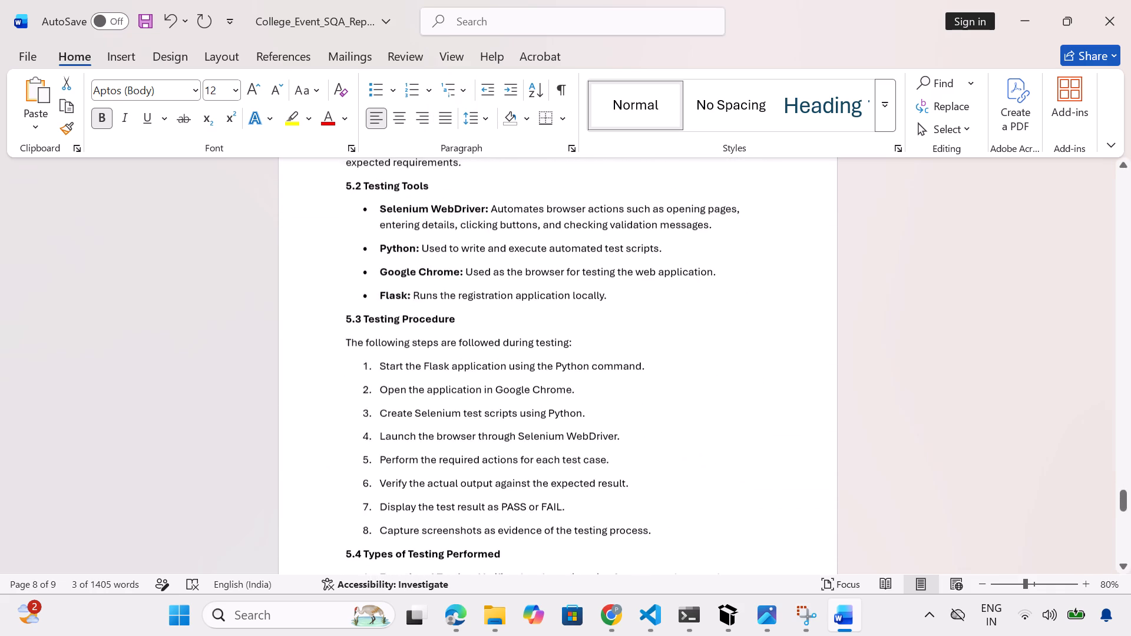
pyautogui.scroll(-4, 531, 327)
pyautogui.scroll(2, 531, 327)
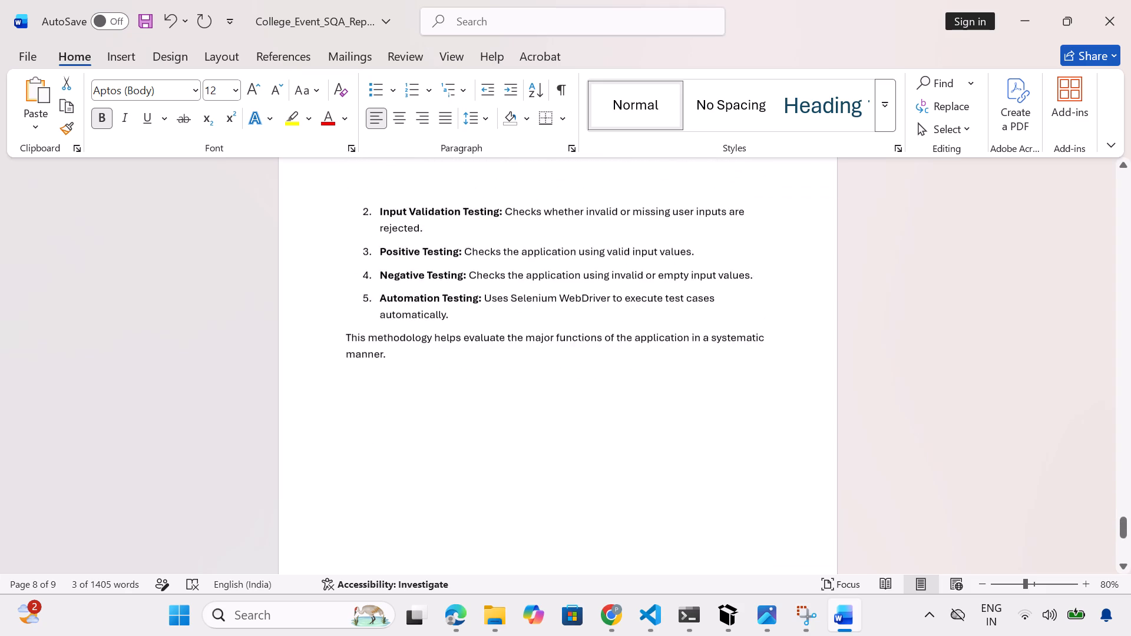
pyautogui.scroll(2, 531, 327)
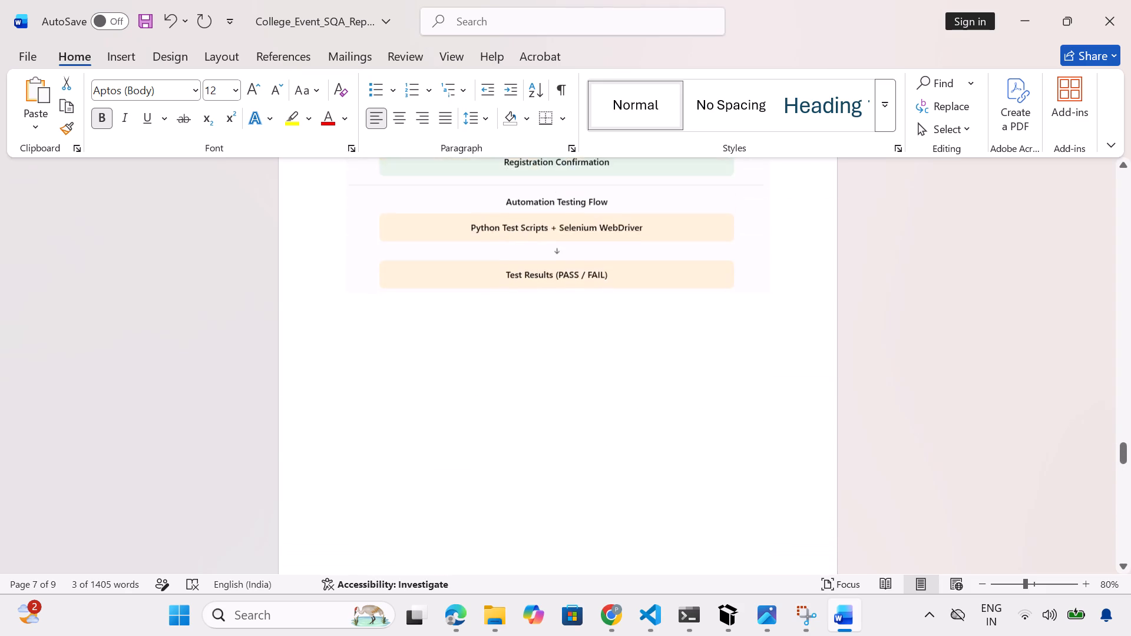
pyautogui.scroll(5, 531, 327)
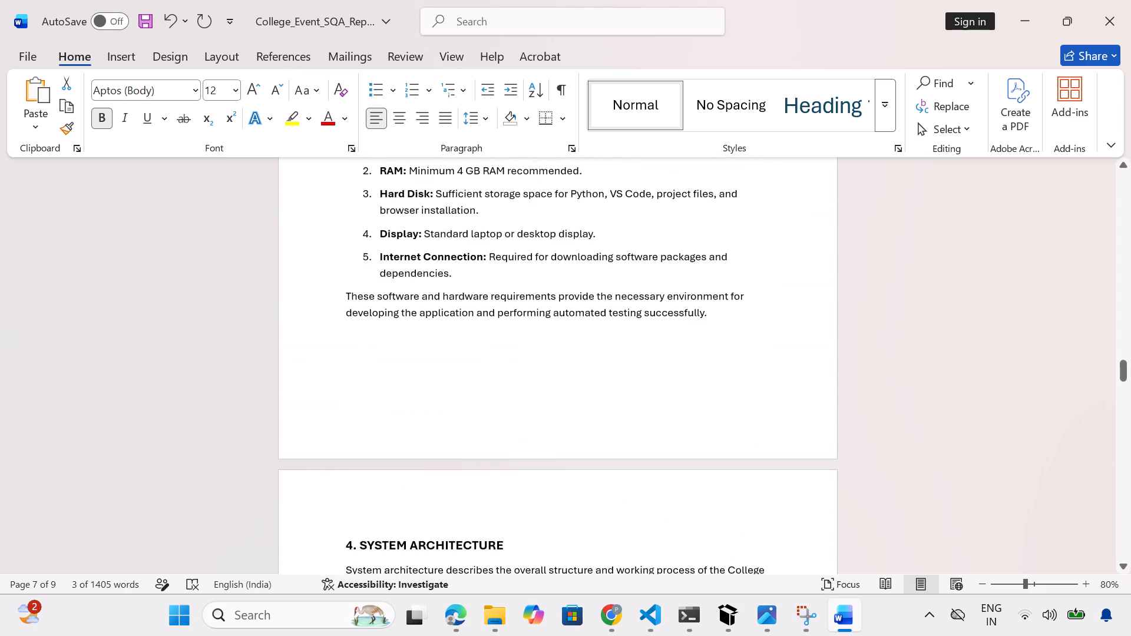
pyautogui.scroll(-3, 531, 327)
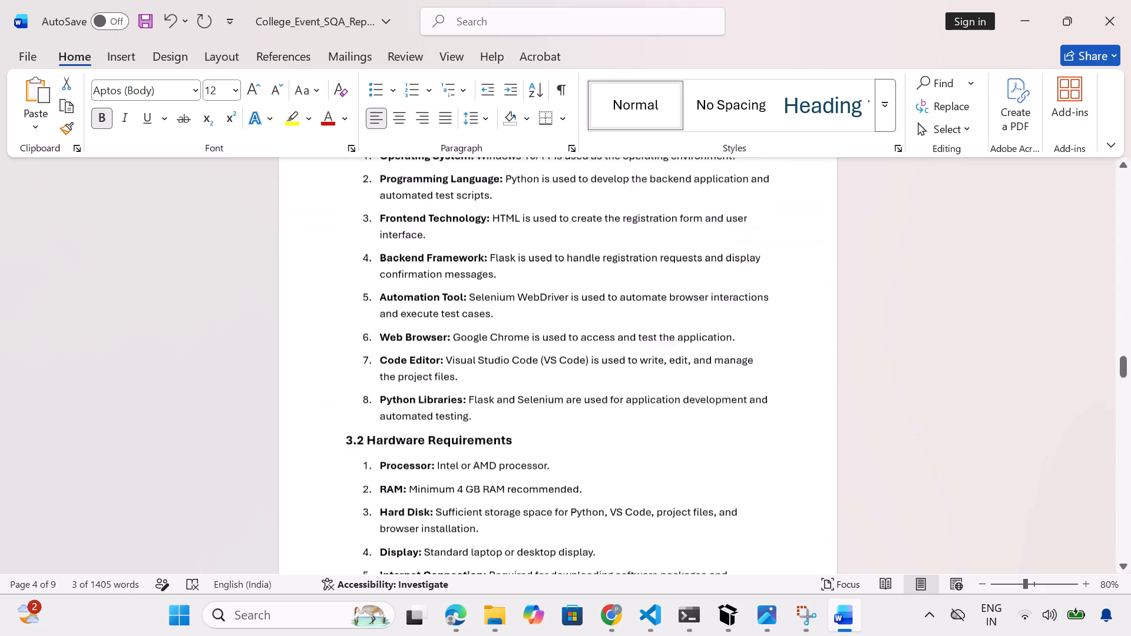
pyautogui.scroll(-3, 531, 327)
pyautogui.scroll(1, 530, 353)
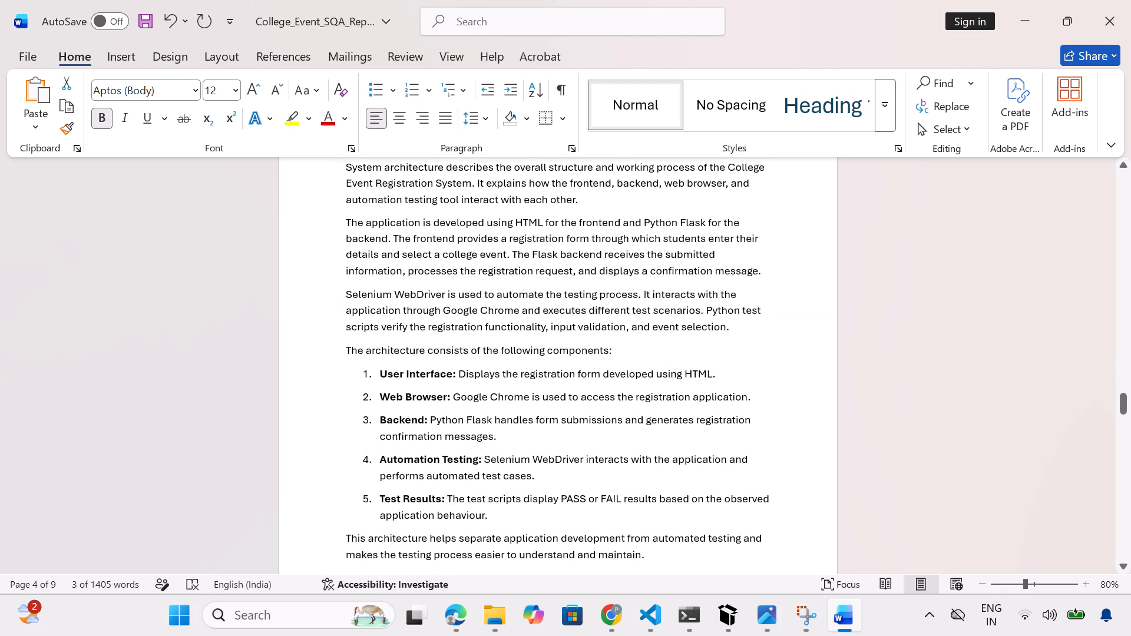
pyautogui.scroll(1, 530, 353)
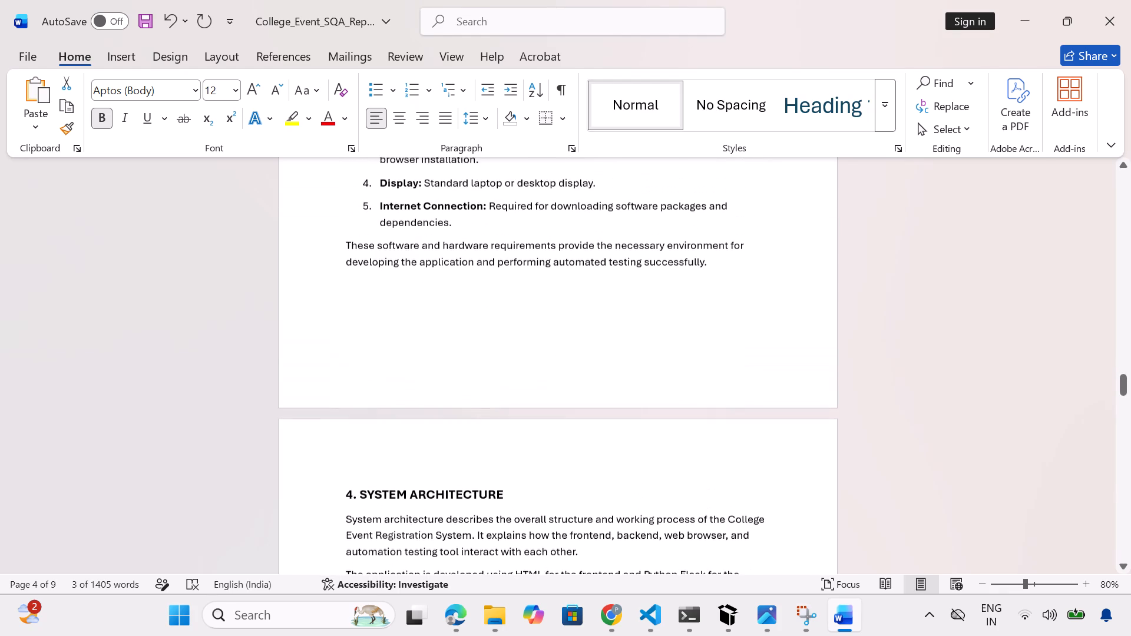
# Set the "4. SYSTEM ARCHITECTURE" heading's font size to 16 and save the report.
pyautogui.moveTo(510, 490); pyautogui.dragTo(322, 486)
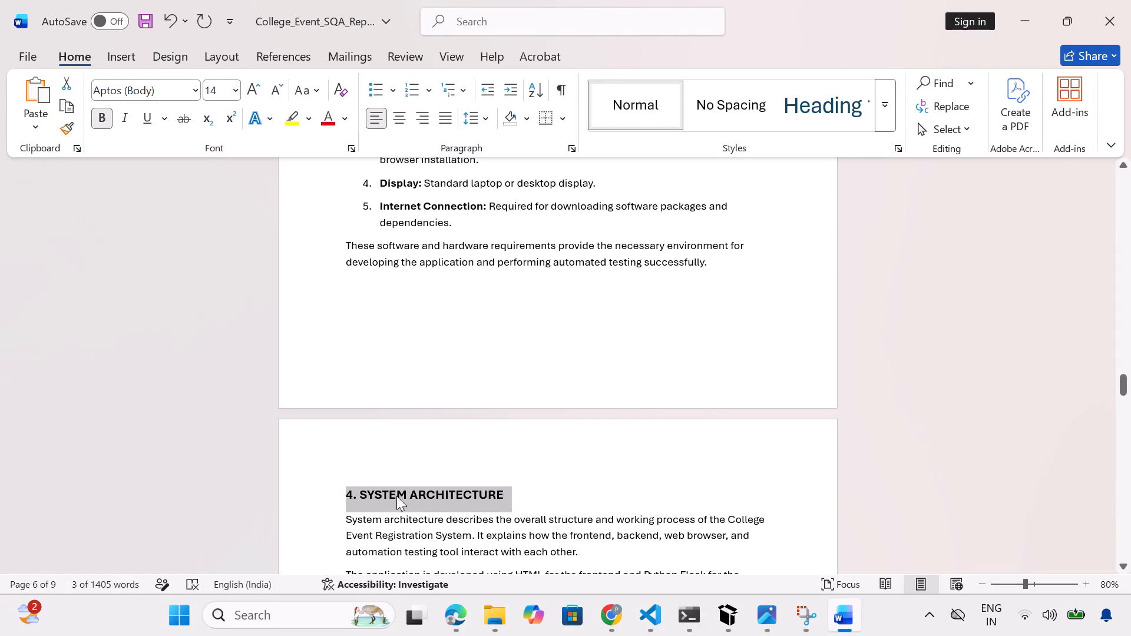
pyautogui.click(515, 491)
pyautogui.click(515, 491)
pyautogui.moveTo(515, 491); pyautogui.dragTo(455, 485)
pyautogui.moveTo(455, 485); pyautogui.dragTo(385, 472)
pyautogui.click(514, 417)
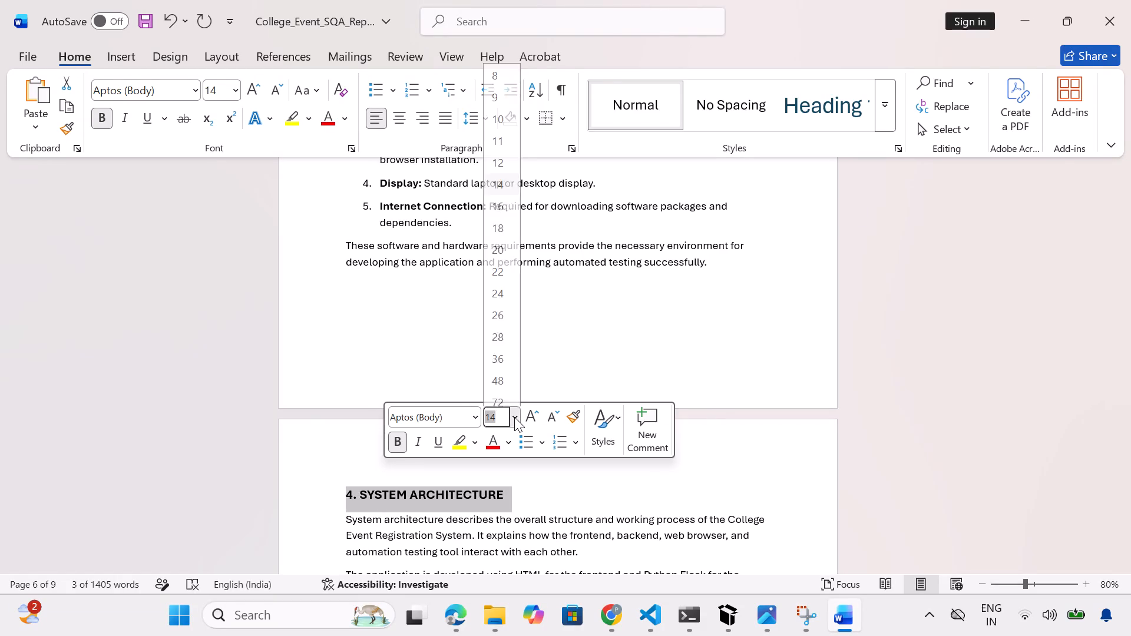
pyautogui.click(492, 201)
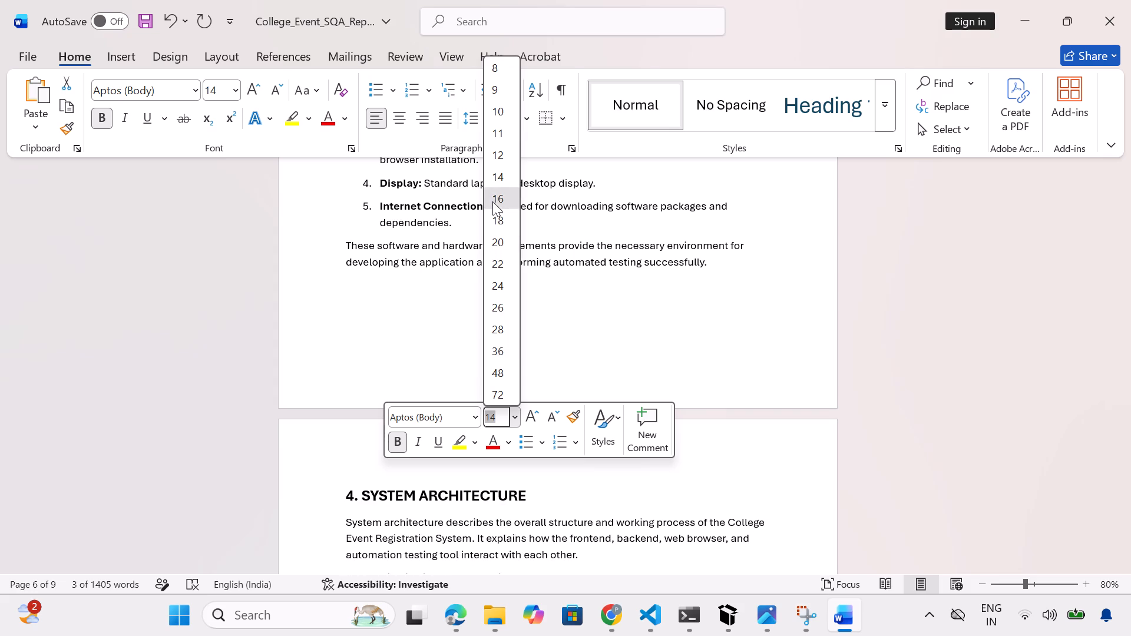
pyautogui.click(567, 503)
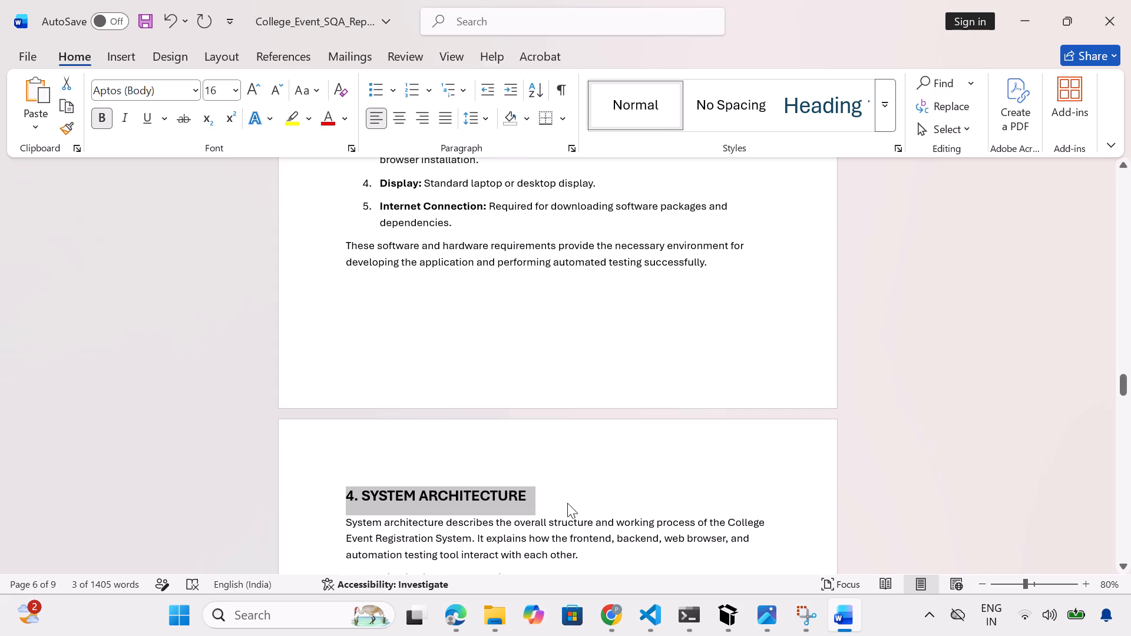
pyautogui.scroll(-3, 567, 503)
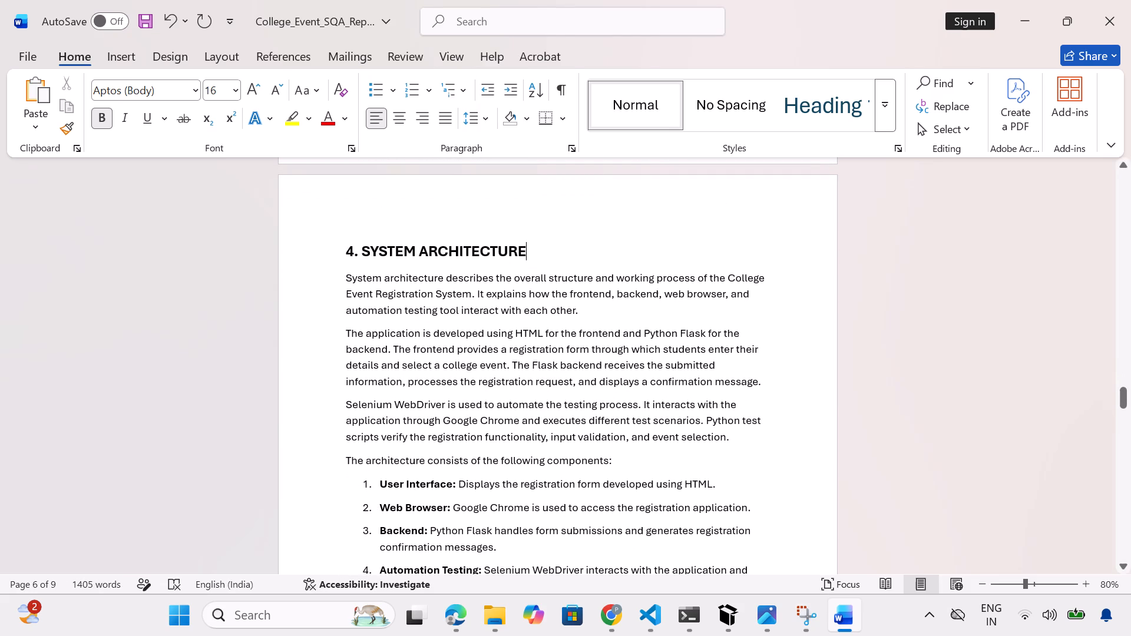
pyautogui.hotkey('ctrl', 's')
# Set the "5. TESTING METHODOLOGY" heading's font size to 16.
pyautogui.scroll(-3, 577, 422)
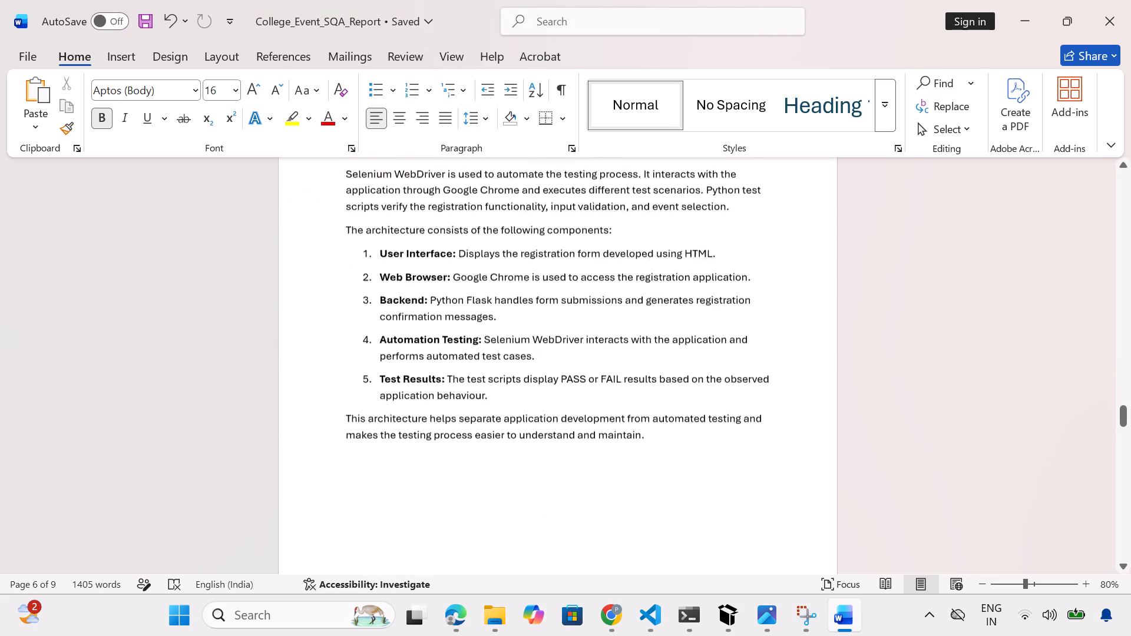
pyautogui.scroll(-6, 577, 422)
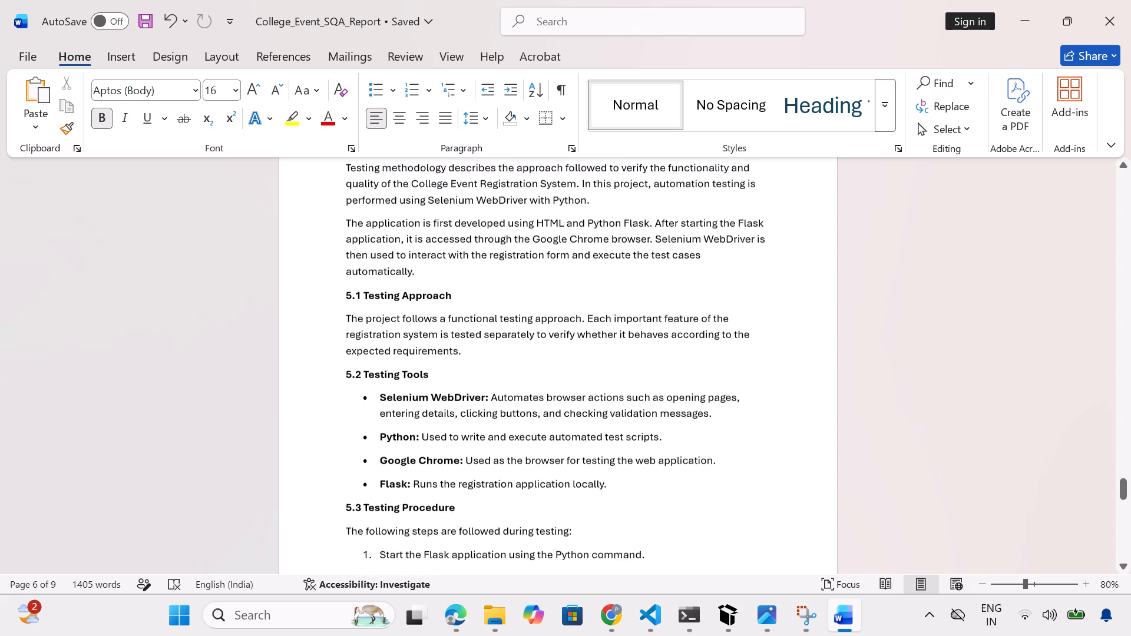
pyautogui.scroll(1, 577, 422)
pyautogui.moveTo(520, 267); pyautogui.dragTo(365, 260)
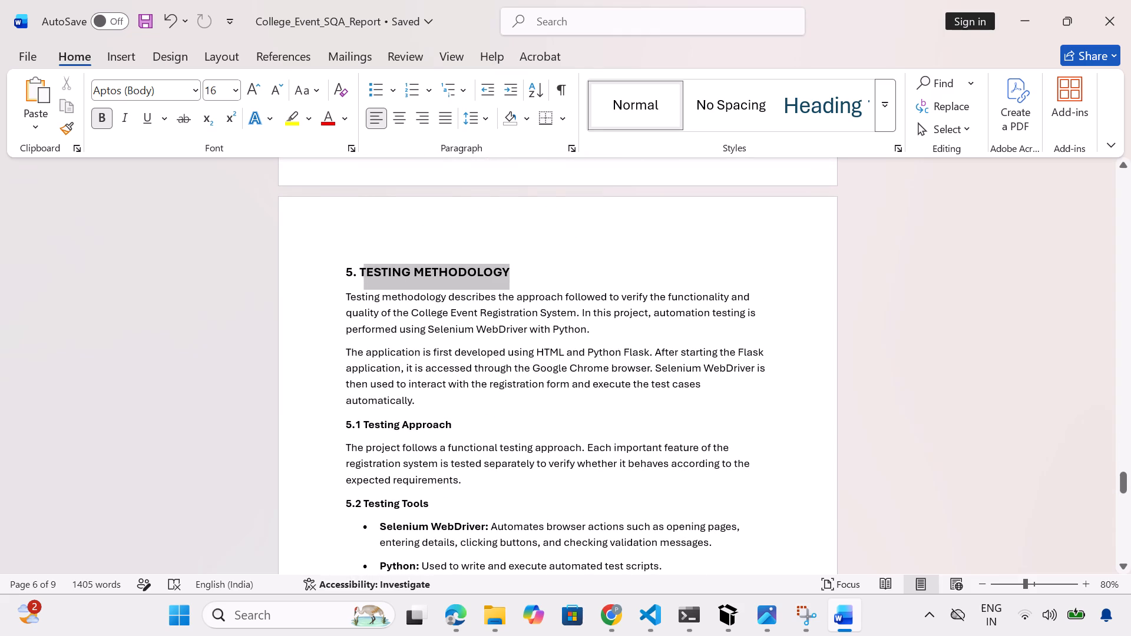
pyautogui.moveTo(365, 260); pyautogui.dragTo(323, 253)
pyautogui.click(451, 195)
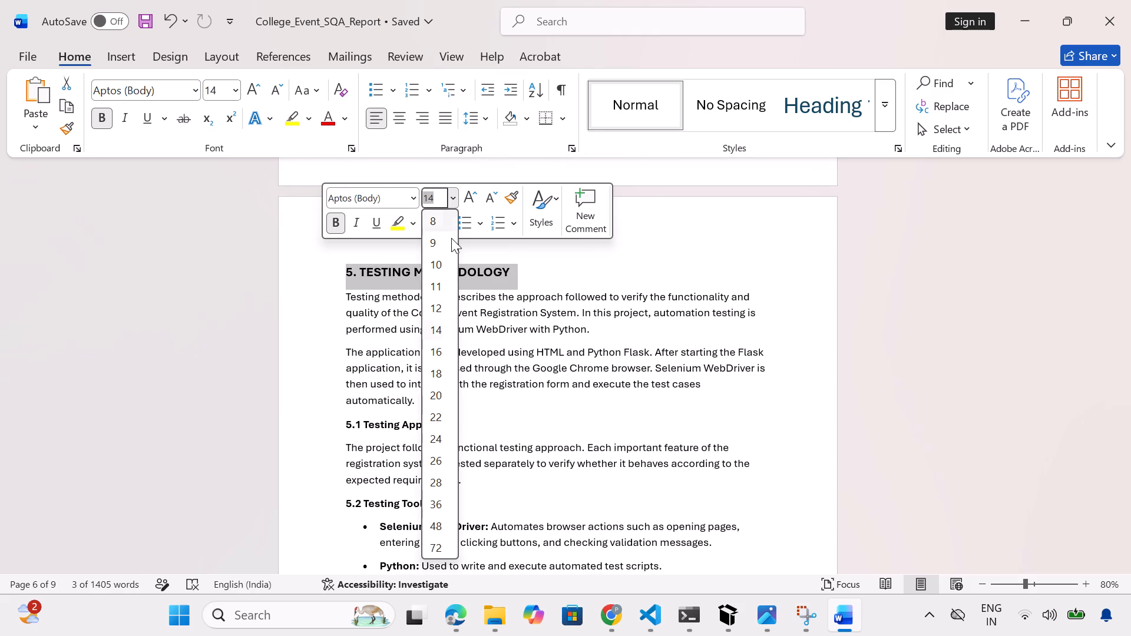
pyautogui.click(434, 349)
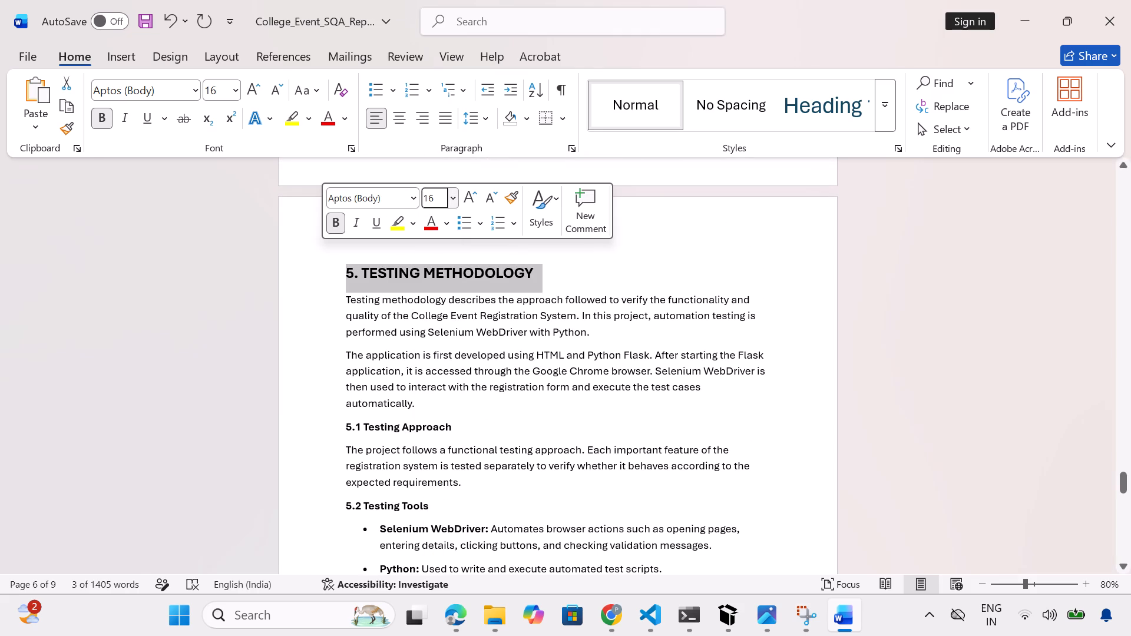
# Set the font size of the "5.1 Testing Approach" and "5.2 Testing Tools" subheadings to 14.
pyautogui.moveTo(454, 426); pyautogui.dragTo(335, 425)
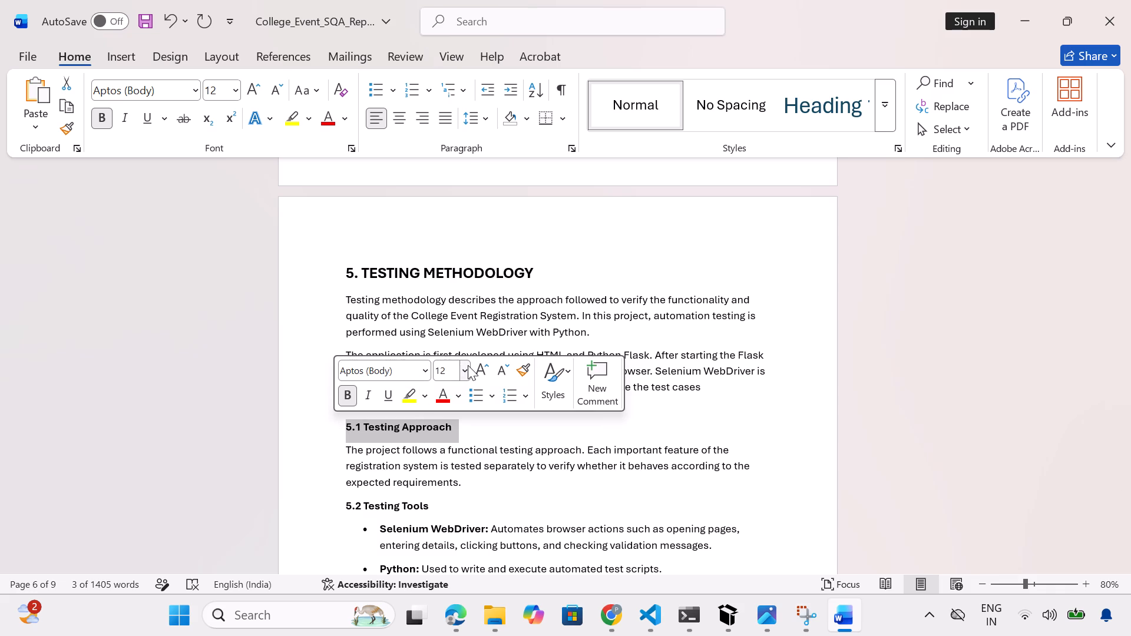
pyautogui.click(468, 365)
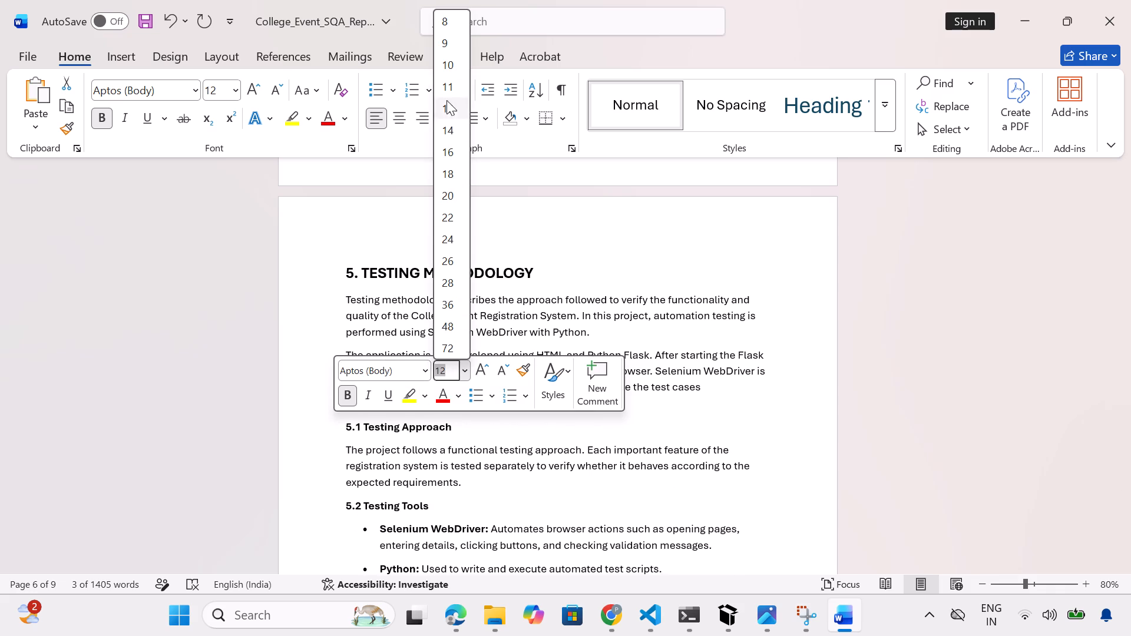
pyautogui.click(449, 128)
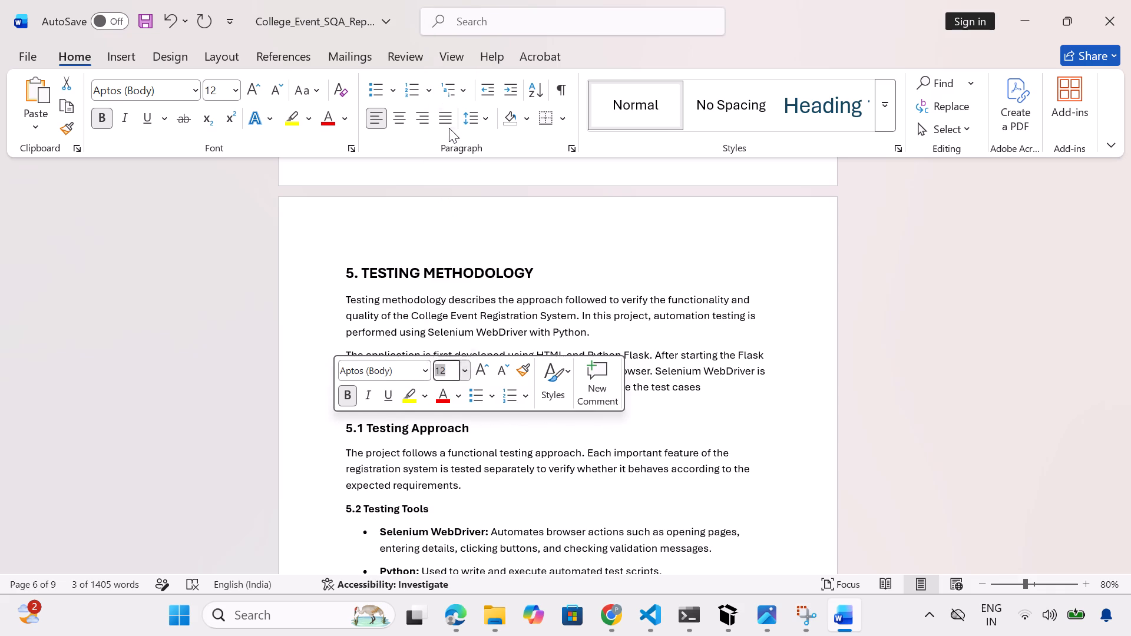
pyautogui.scroll(-1, 510, 519)
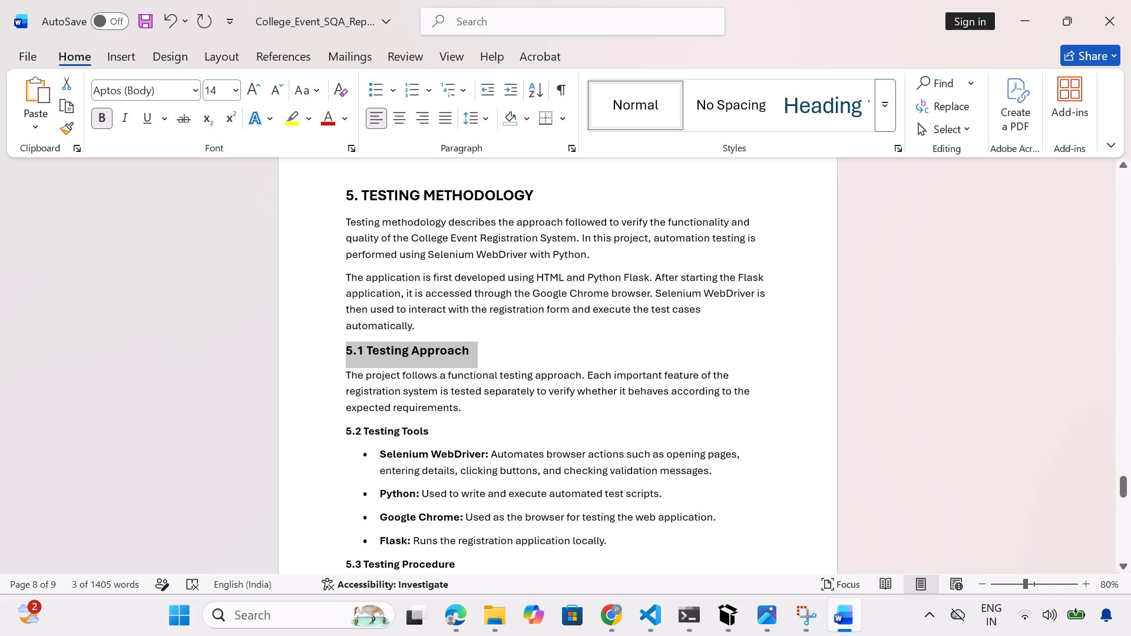
pyautogui.moveTo(439, 436); pyautogui.dragTo(342, 430)
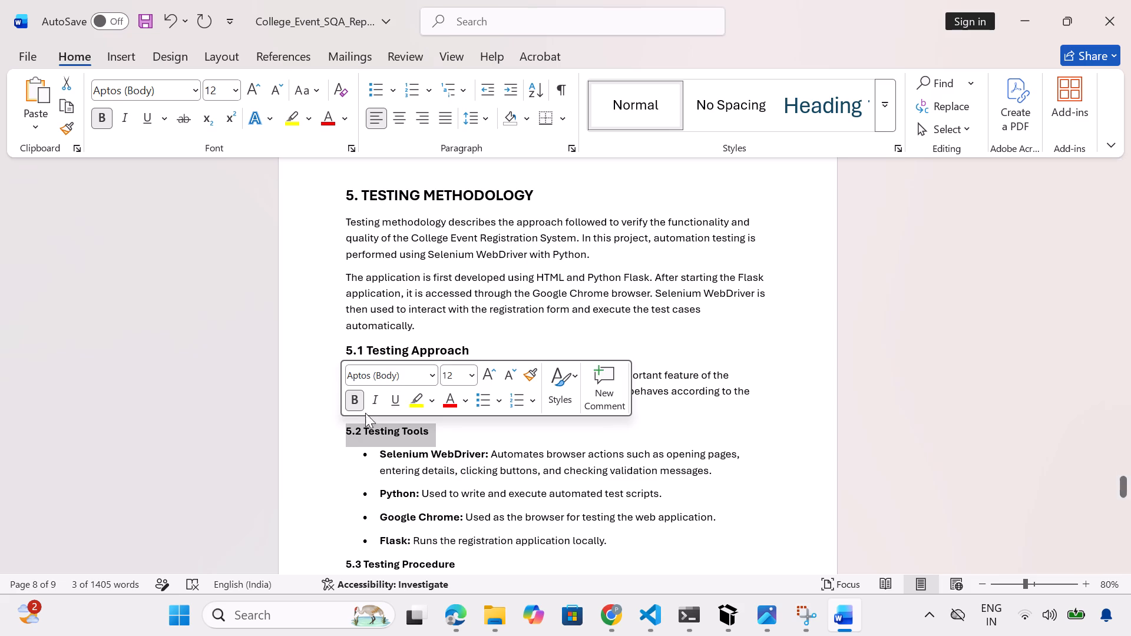
pyautogui.click(475, 367)
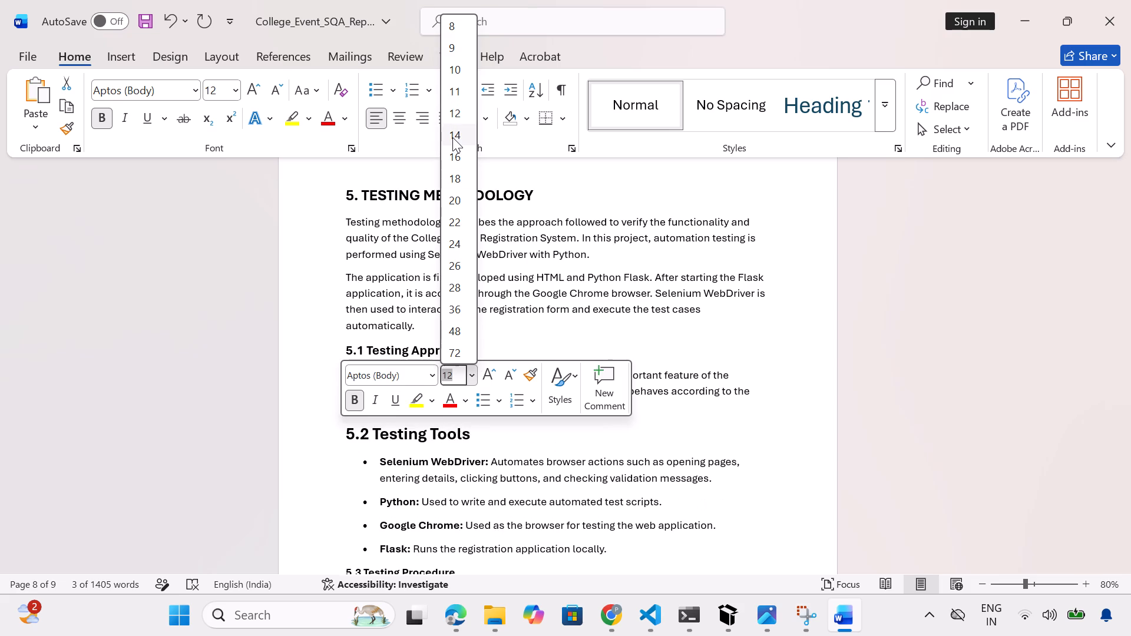
pyautogui.click(452, 137)
# Set the font size of the "5.3 Testing Procedure" and "5.4 Types of Testing Performed" subheadings to 14.
pyautogui.scroll(-1, 461, 459)
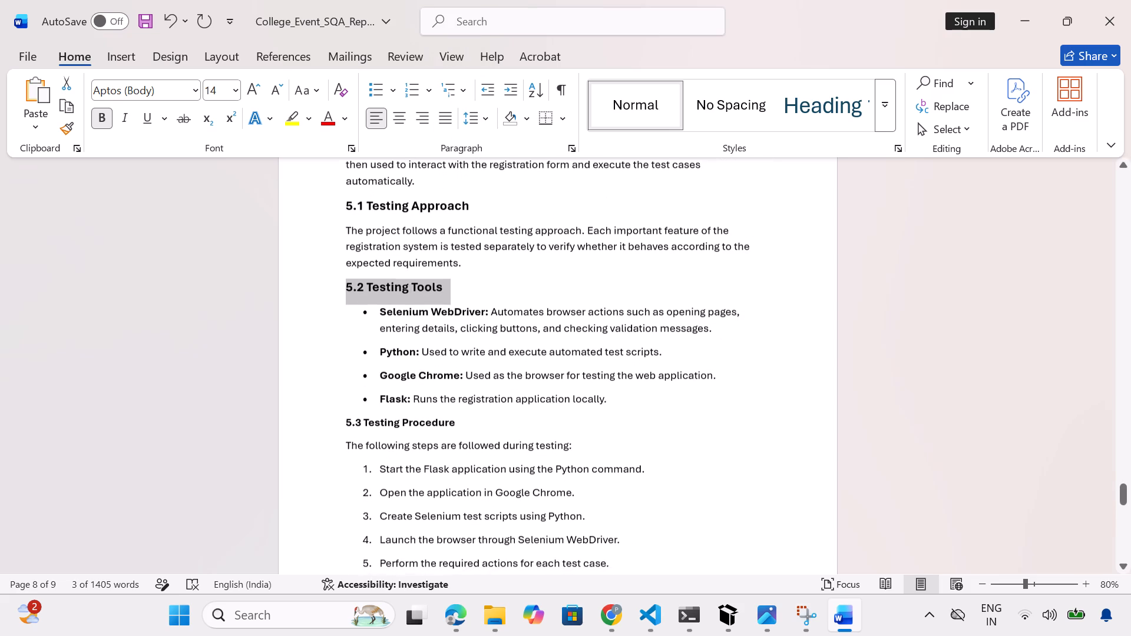
pyautogui.moveTo(457, 423); pyautogui.dragTo(332, 423)
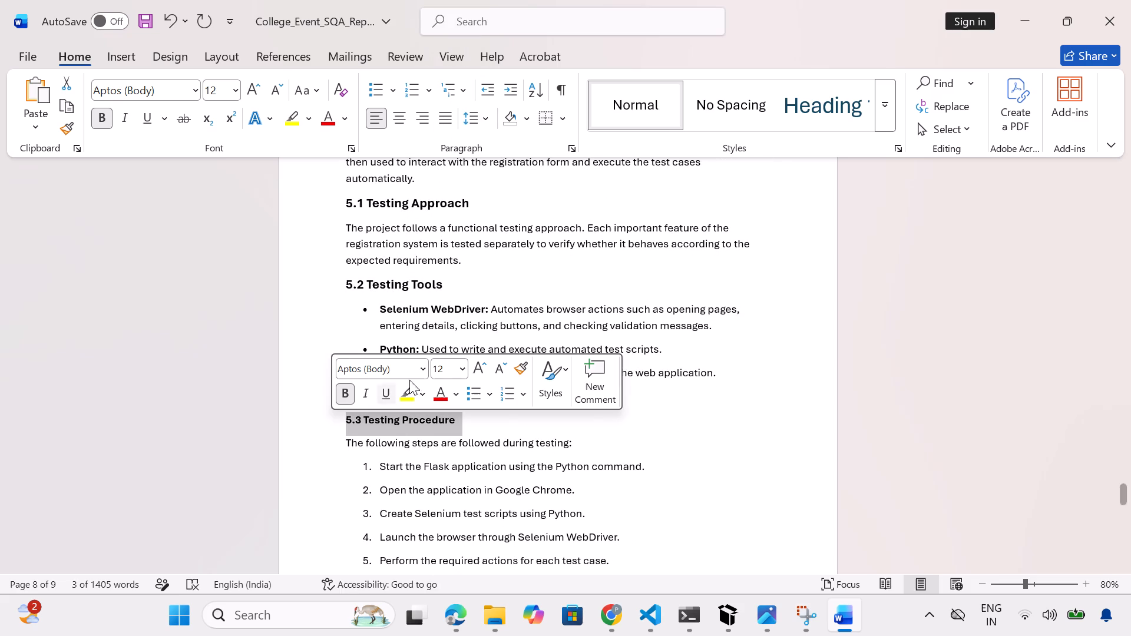
pyautogui.click(462, 373)
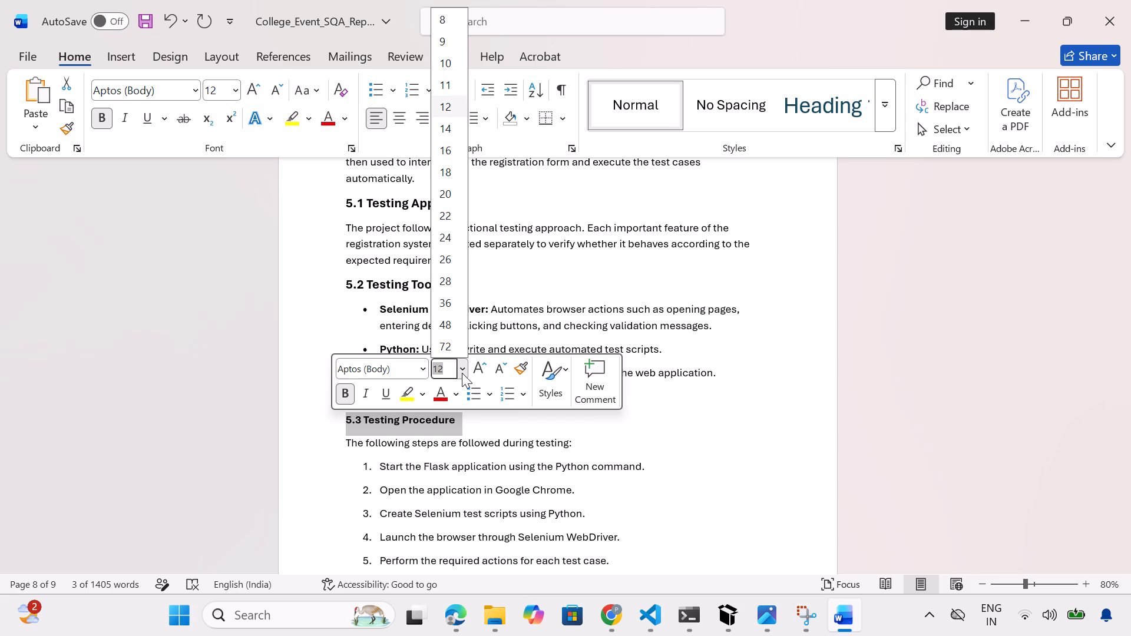
pyautogui.click(447, 132)
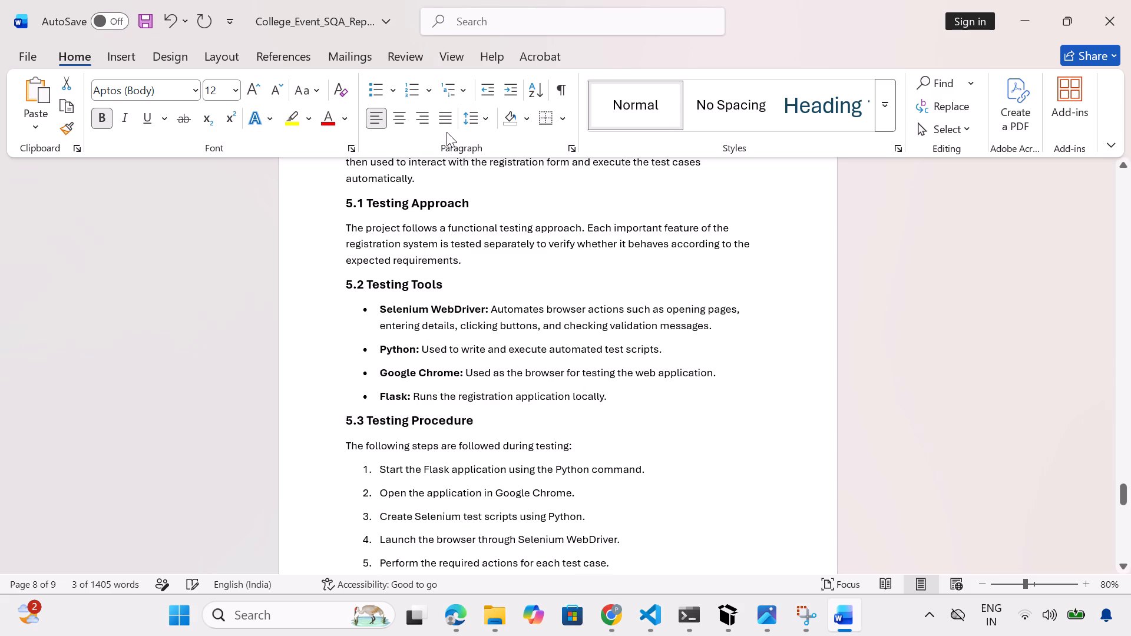
pyautogui.scroll(-3, 492, 531)
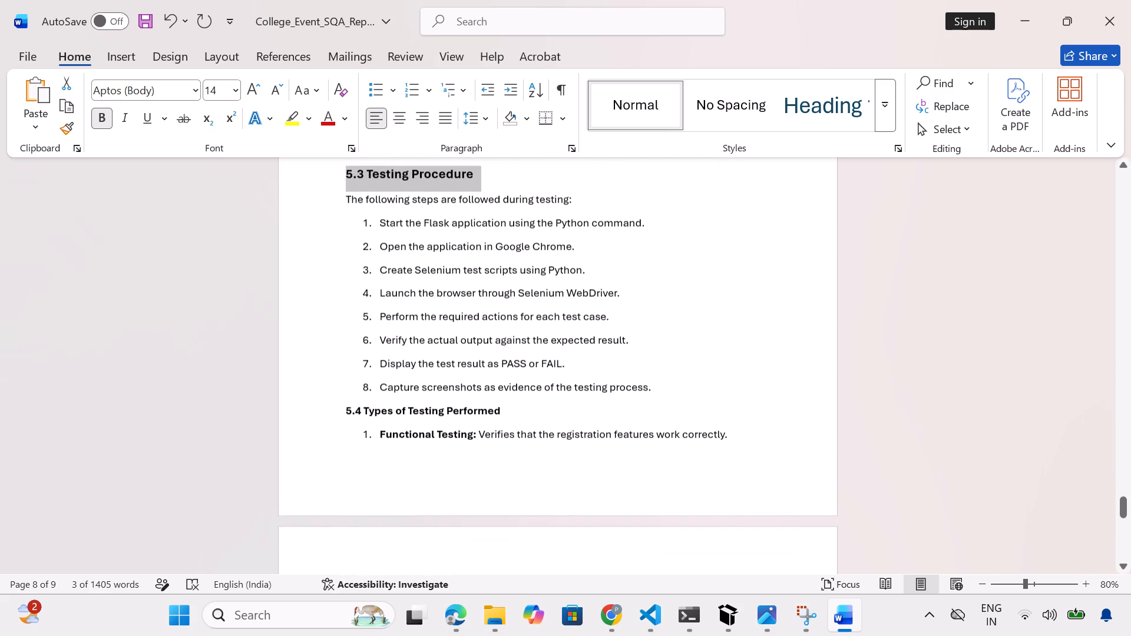
pyautogui.moveTo(502, 406); pyautogui.dragTo(326, 409)
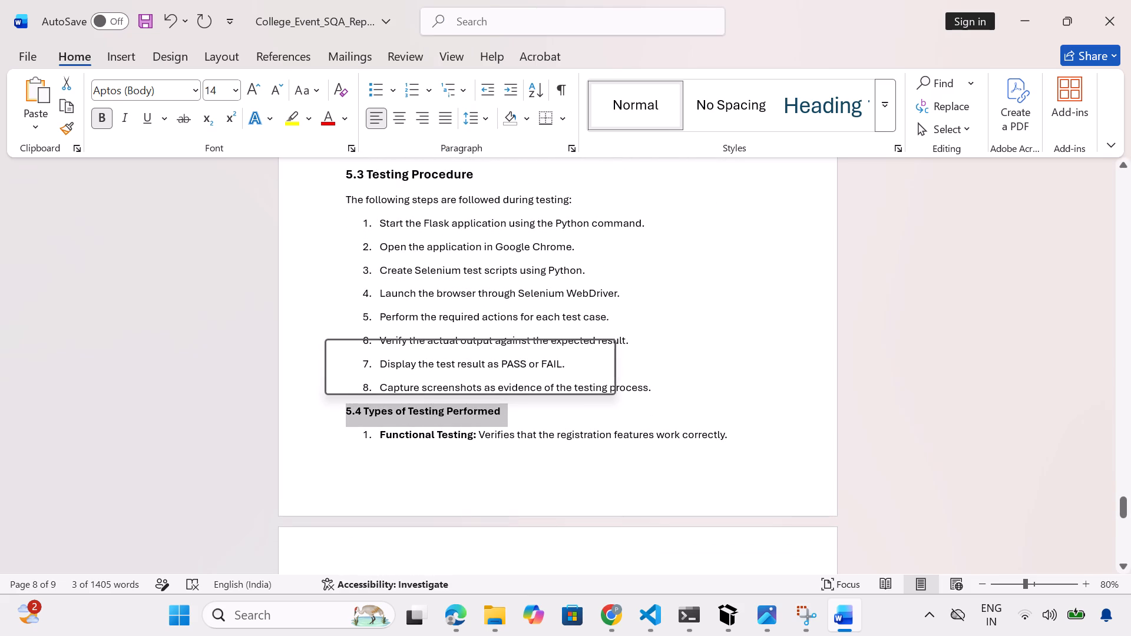
pyautogui.click(455, 352)
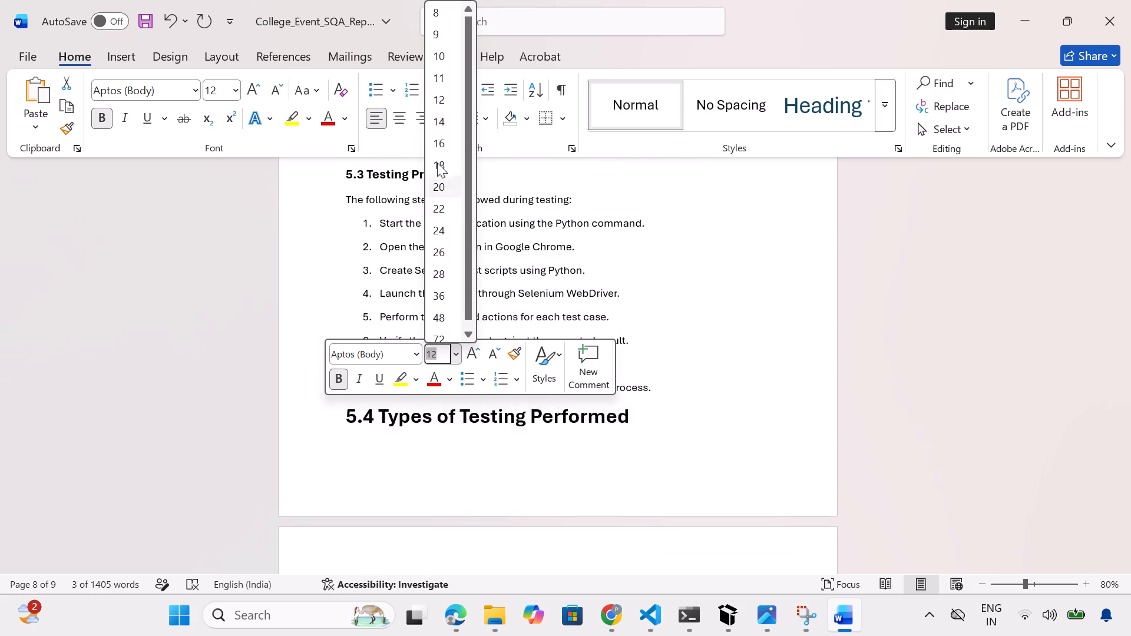
pyautogui.click(428, 115)
pyautogui.scroll(-2, 487, 387)
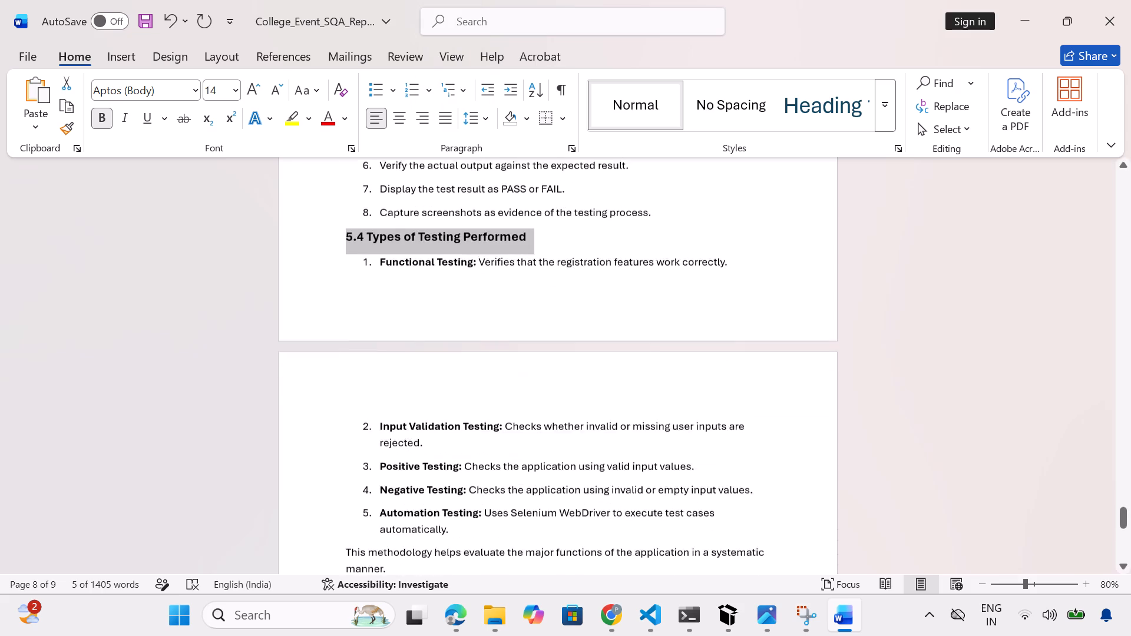
pyautogui.scroll(-1, 487, 387)
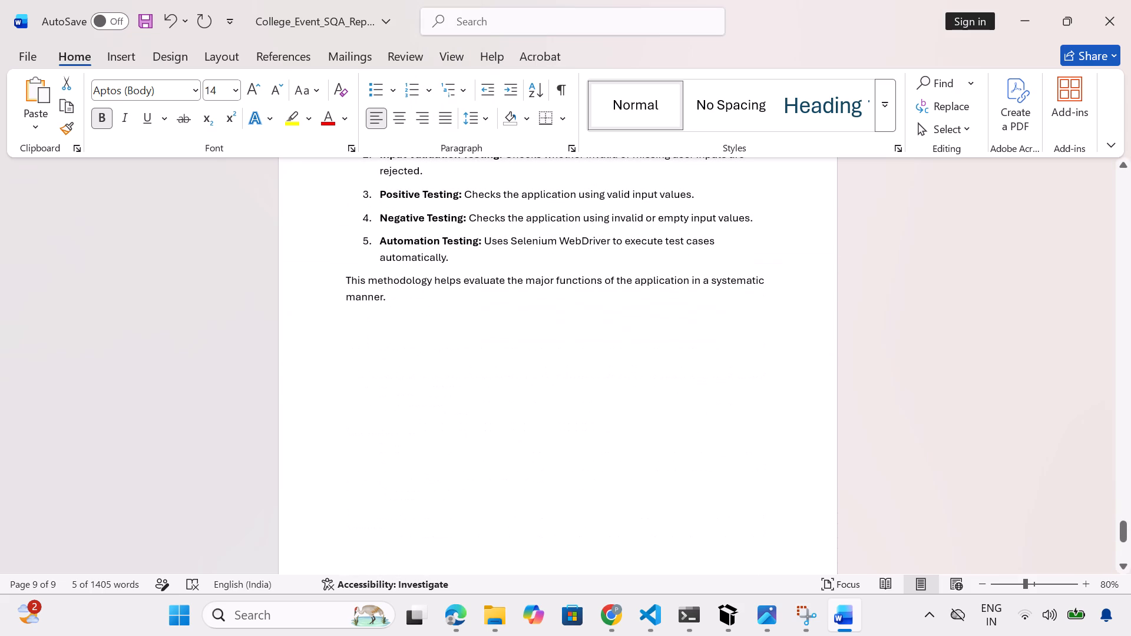
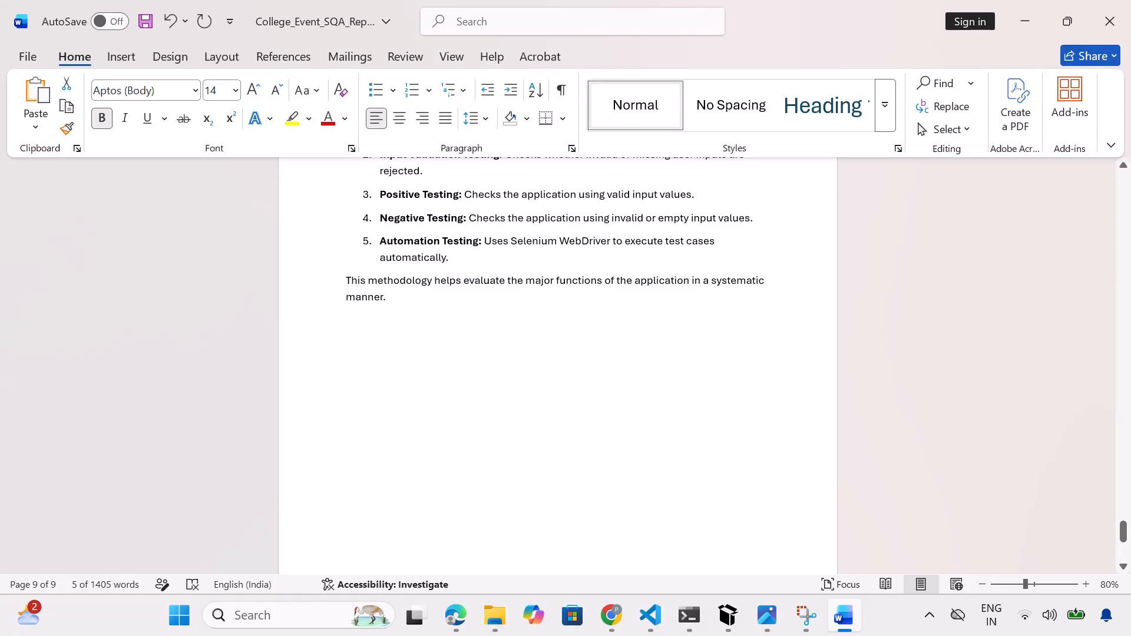
# Save the report and add a page break after the closing paragraph of section 5.
pyautogui.click(447, 302)
pyautogui.hotkey('ctrl', 's')
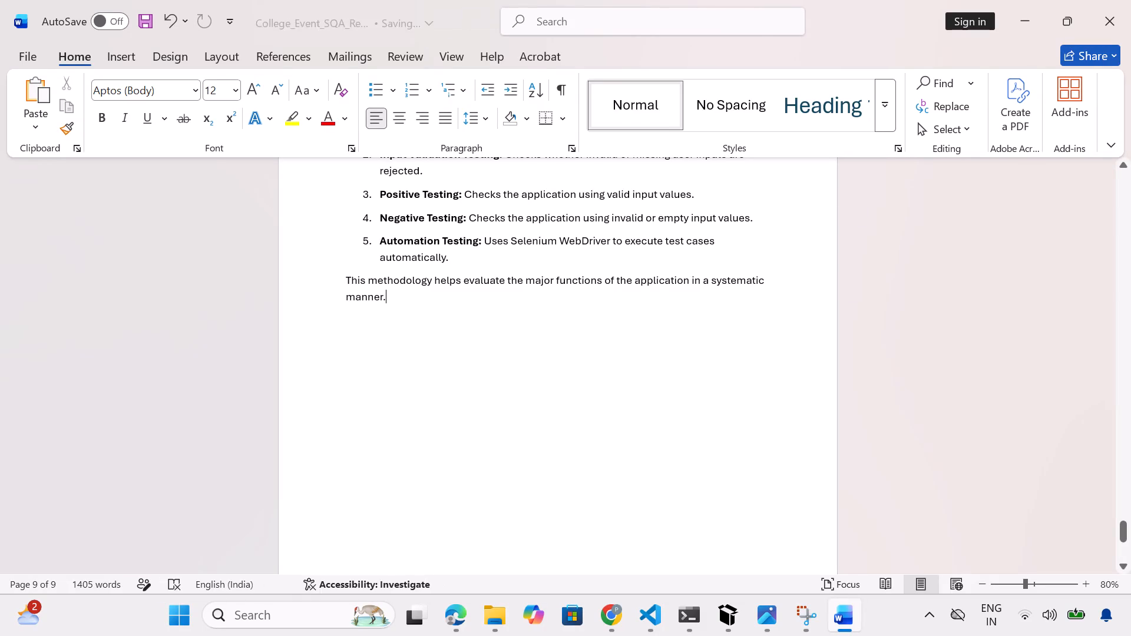
pyautogui.hotkey('ctrl', 'Return')
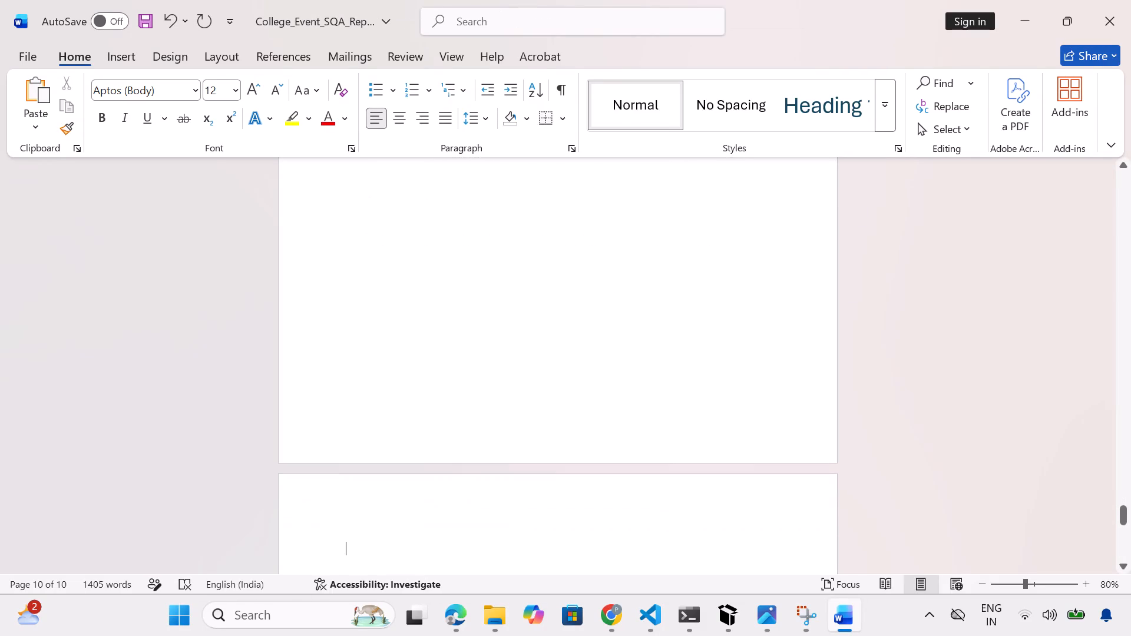
pyautogui.click(604, 607)
pyautogui.scroll(-5, 619, 409)
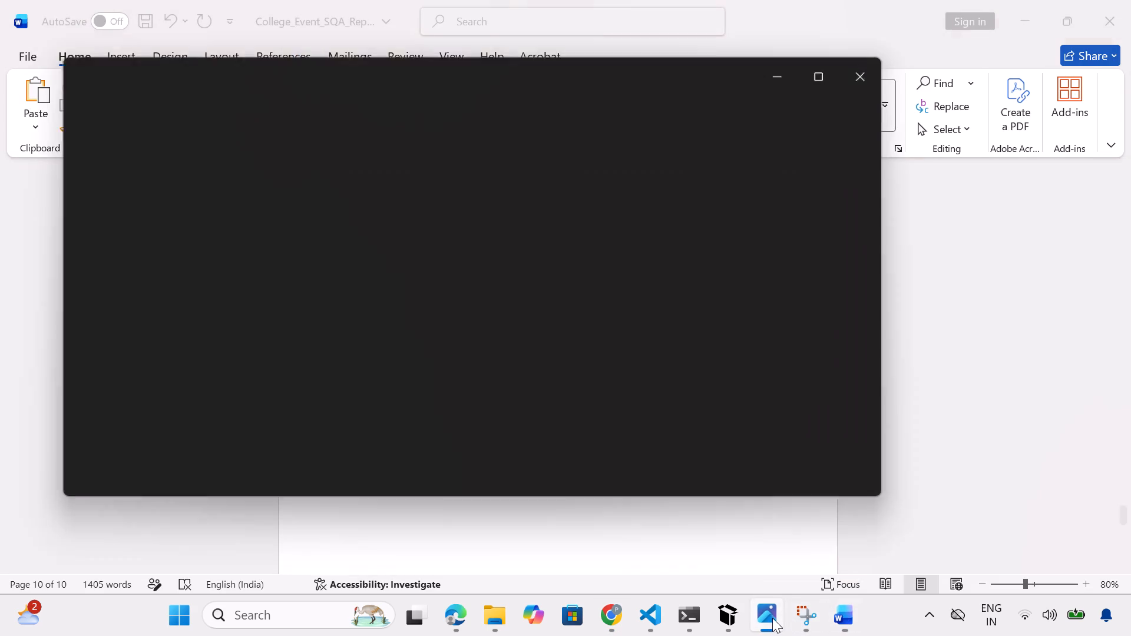
pyautogui.click(864, 80)
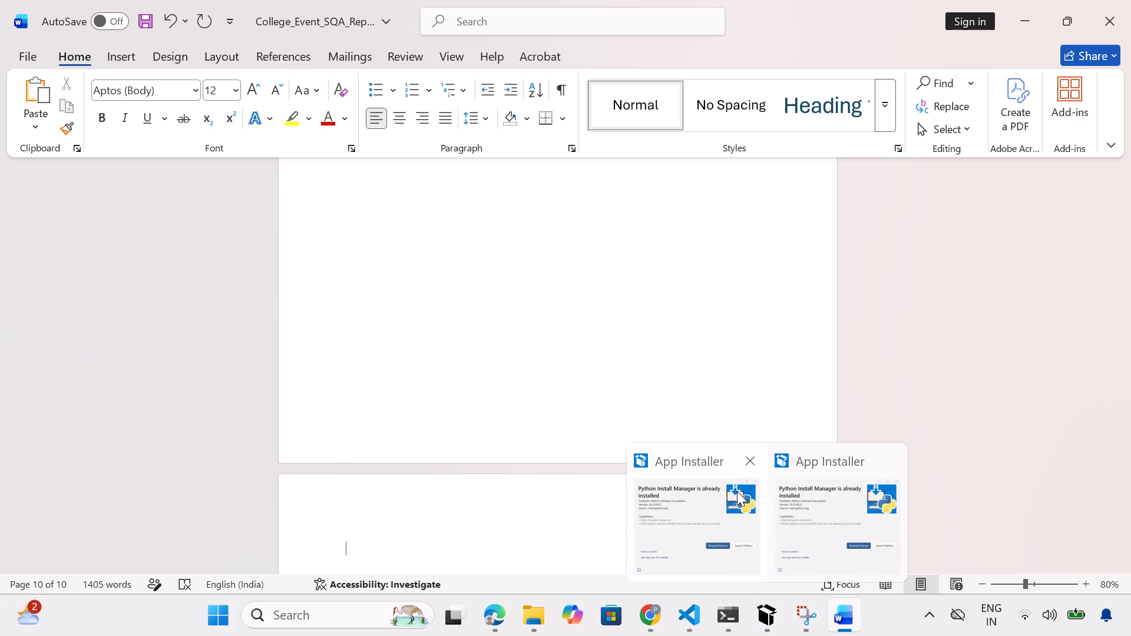
pyautogui.click(745, 461)
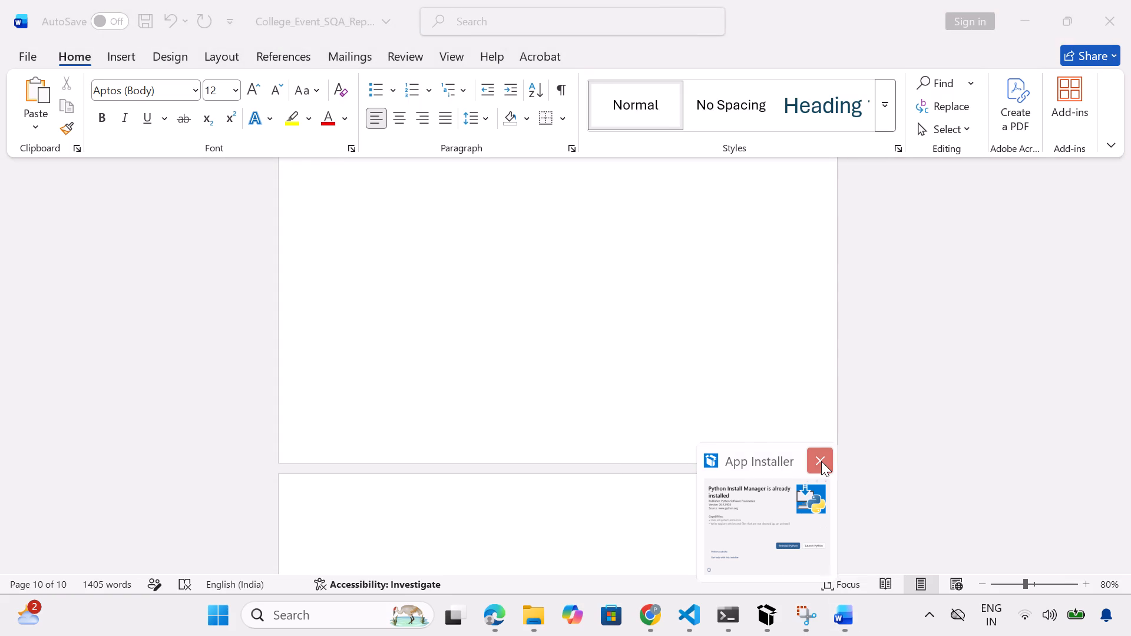
pyautogui.click(821, 461)
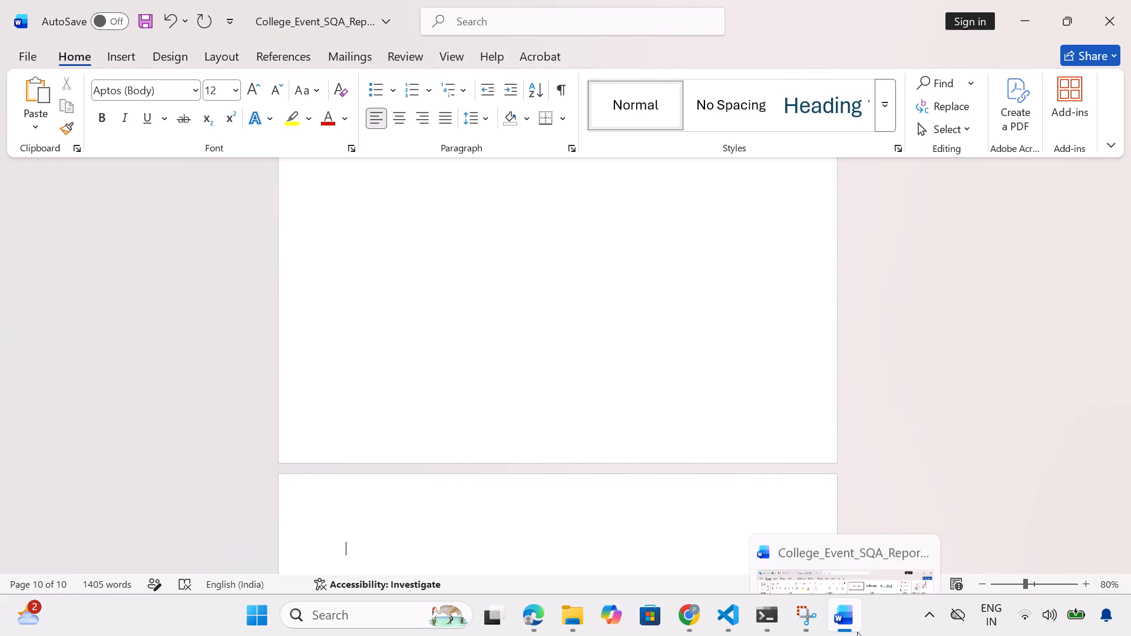
# Paste the copied "6. TEST CASES" introduction onto the new blank page of the Word report.
pyautogui.click(849, 619)
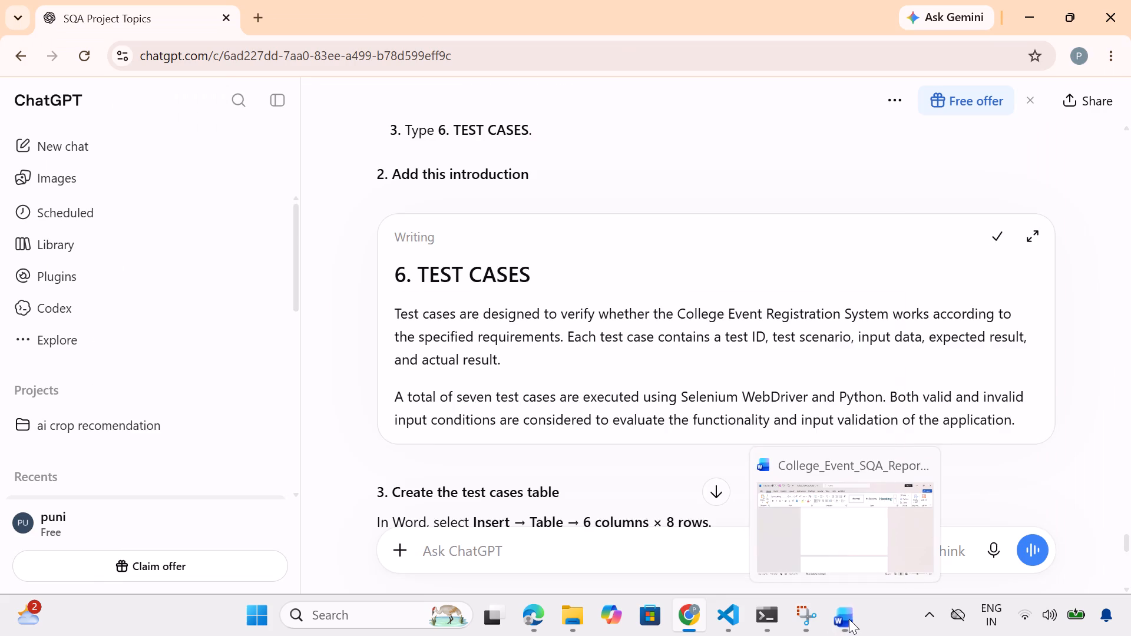
pyautogui.click(849, 619)
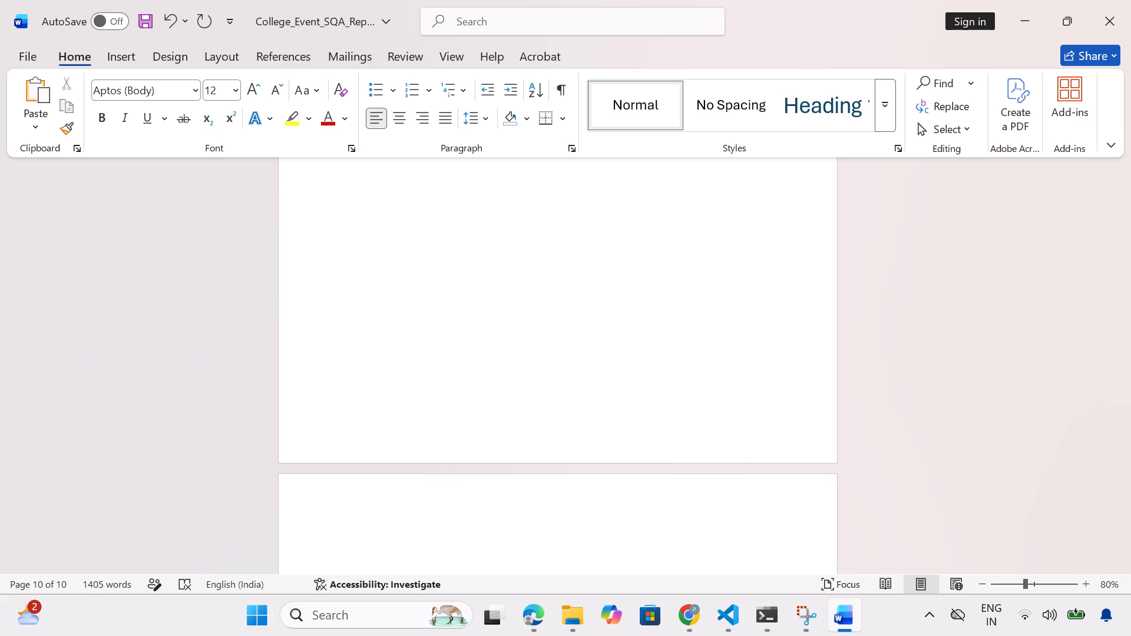
pyautogui.hotkey('ctrl', 'v')
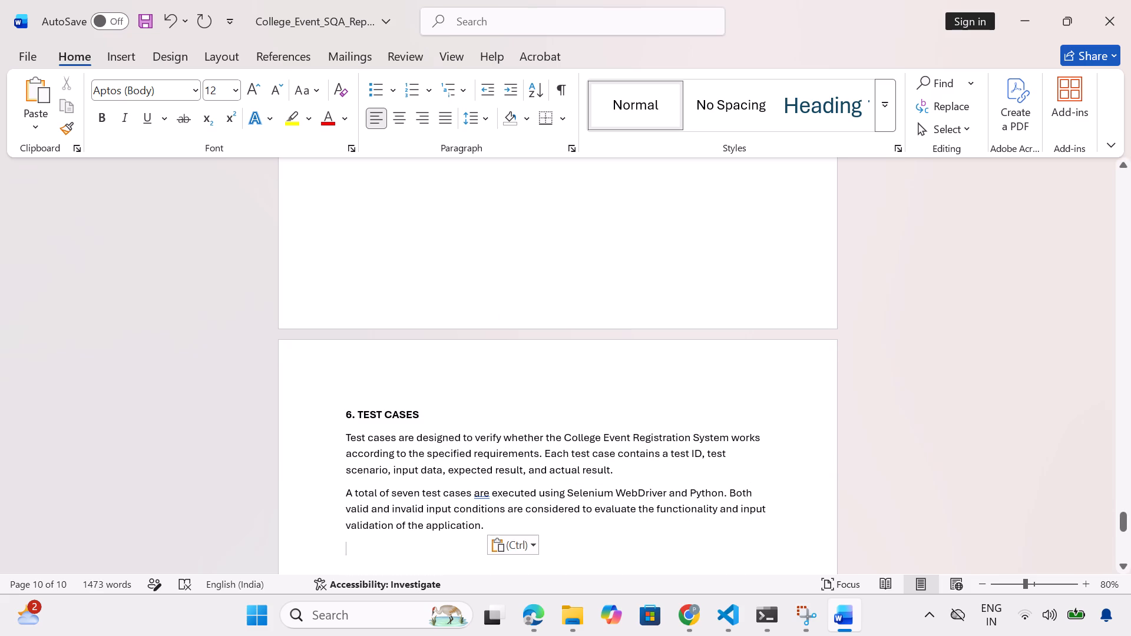
# Set the "6. TEST CASES" heading's font size to 16.
pyautogui.moveTo(442, 418); pyautogui.dragTo(326, 405)
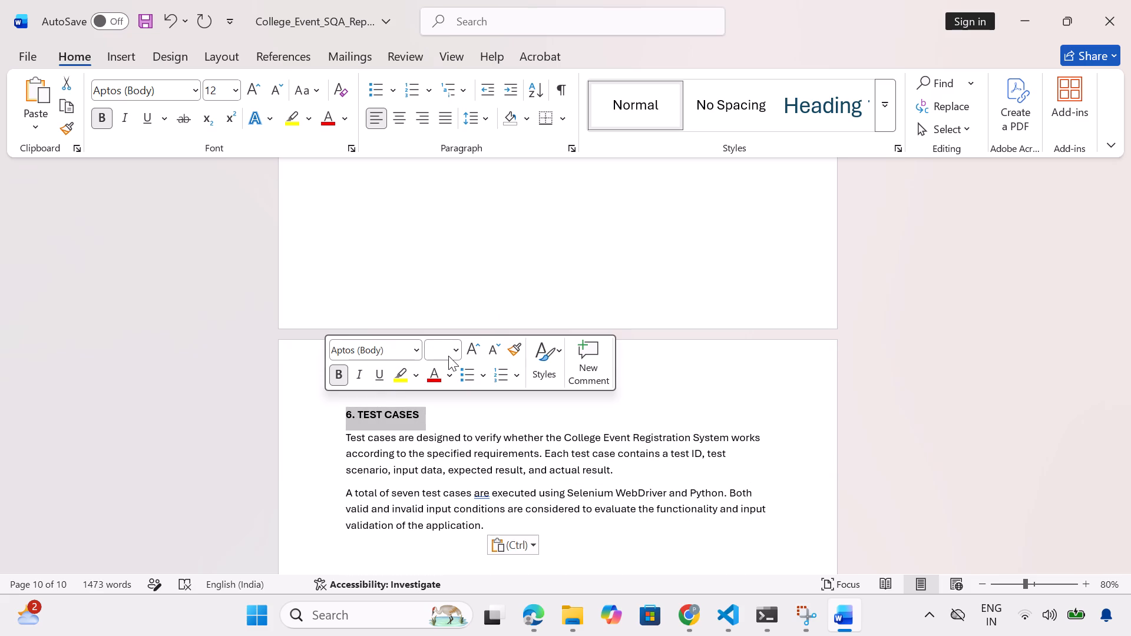
pyautogui.click(451, 355)
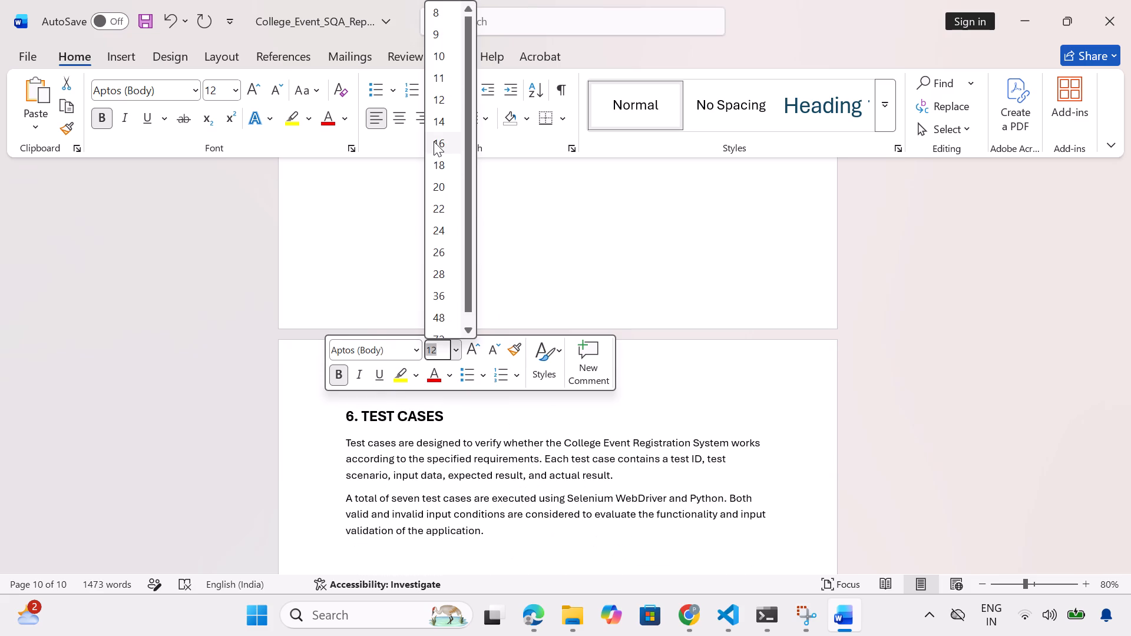
pyautogui.click(434, 141)
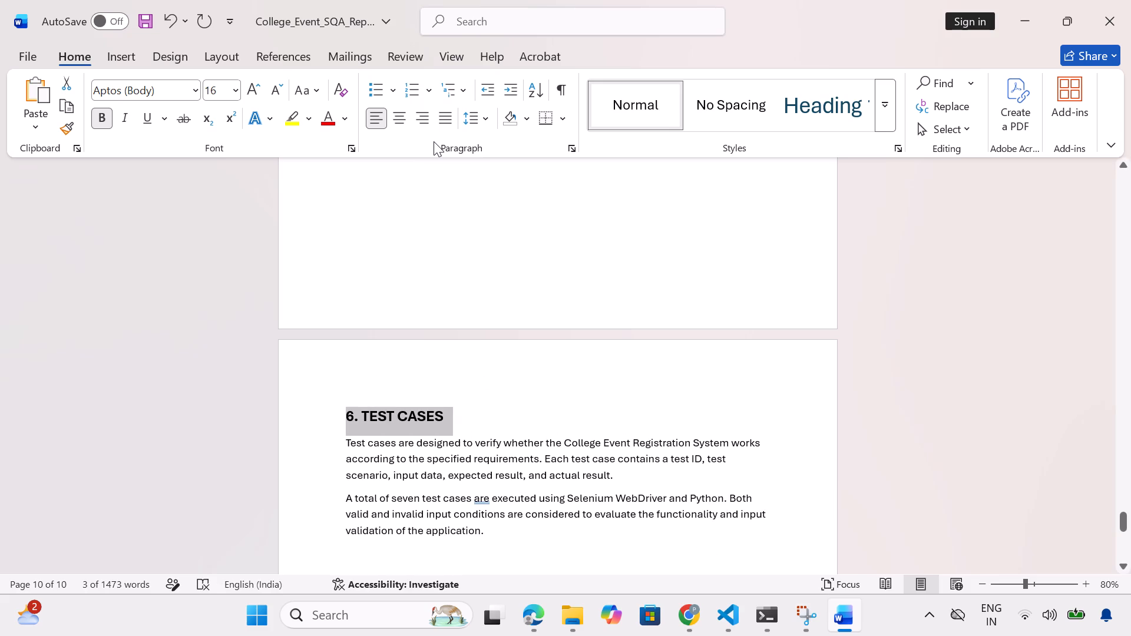
# Insert a table with 6 columns and 8 rows below the test cases introduction.
pyautogui.scroll(-1, 551, 426)
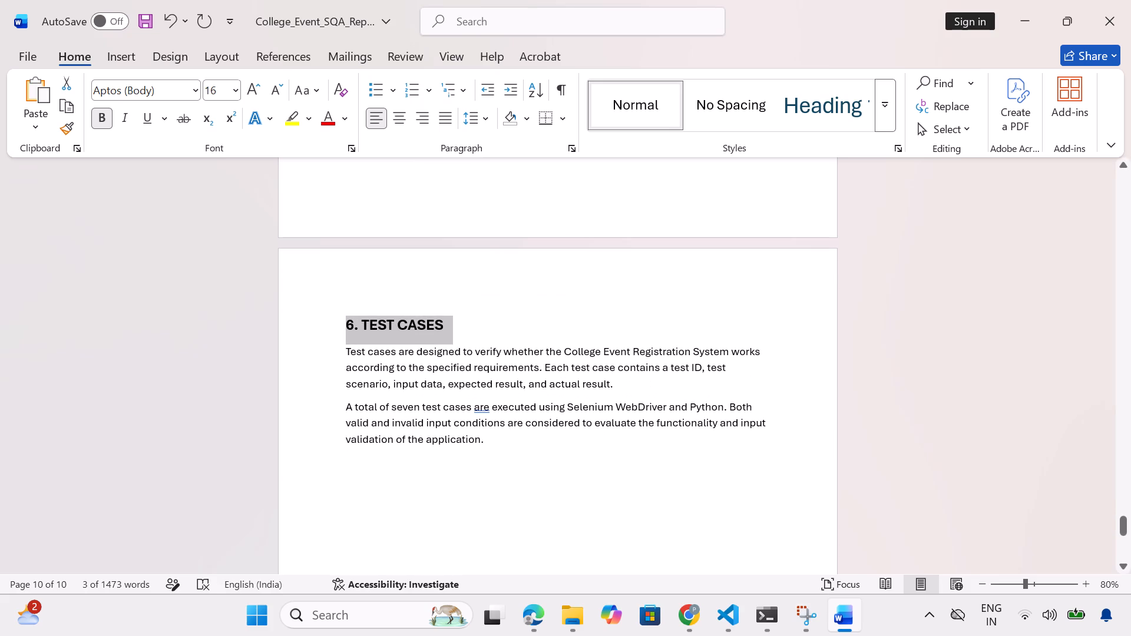
pyautogui.click(496, 433)
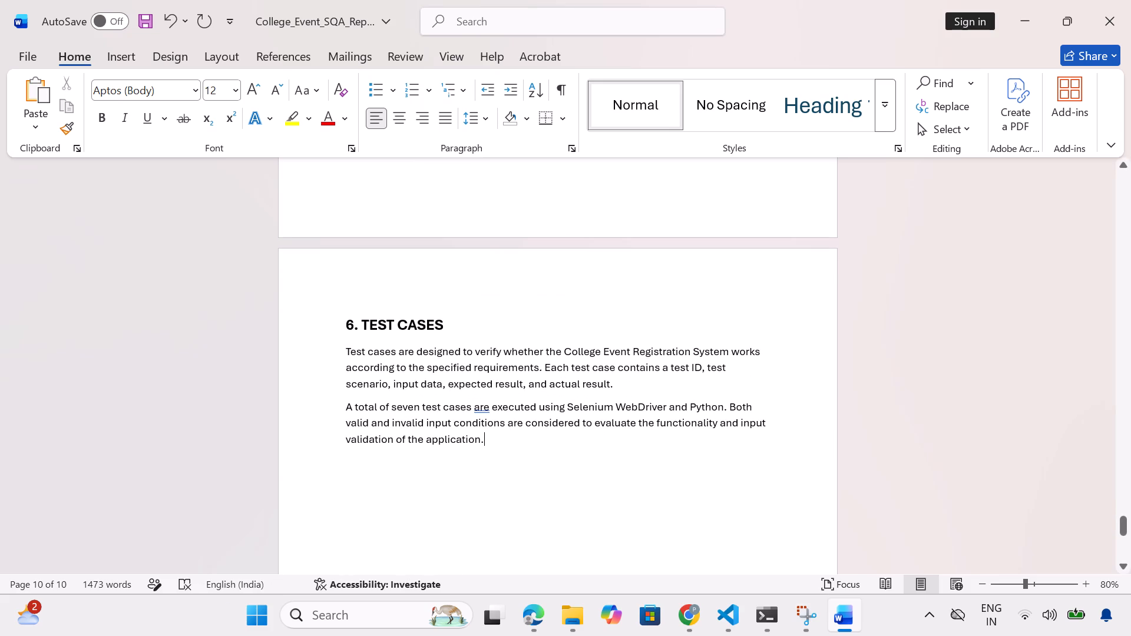
pyautogui.click(123, 49)
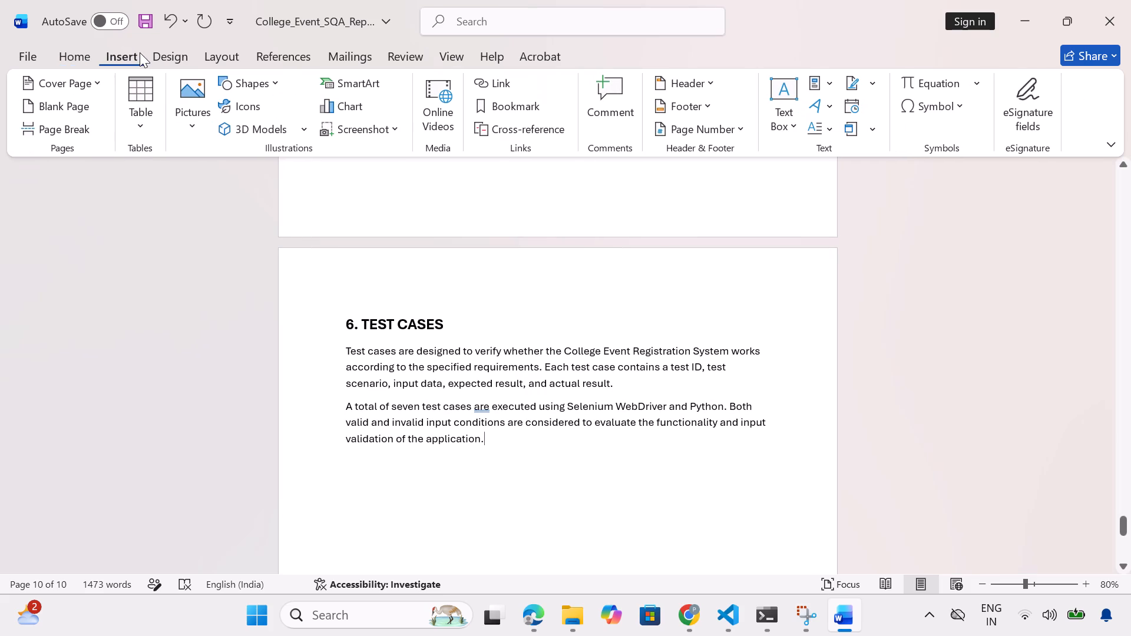
pyautogui.click(129, 131)
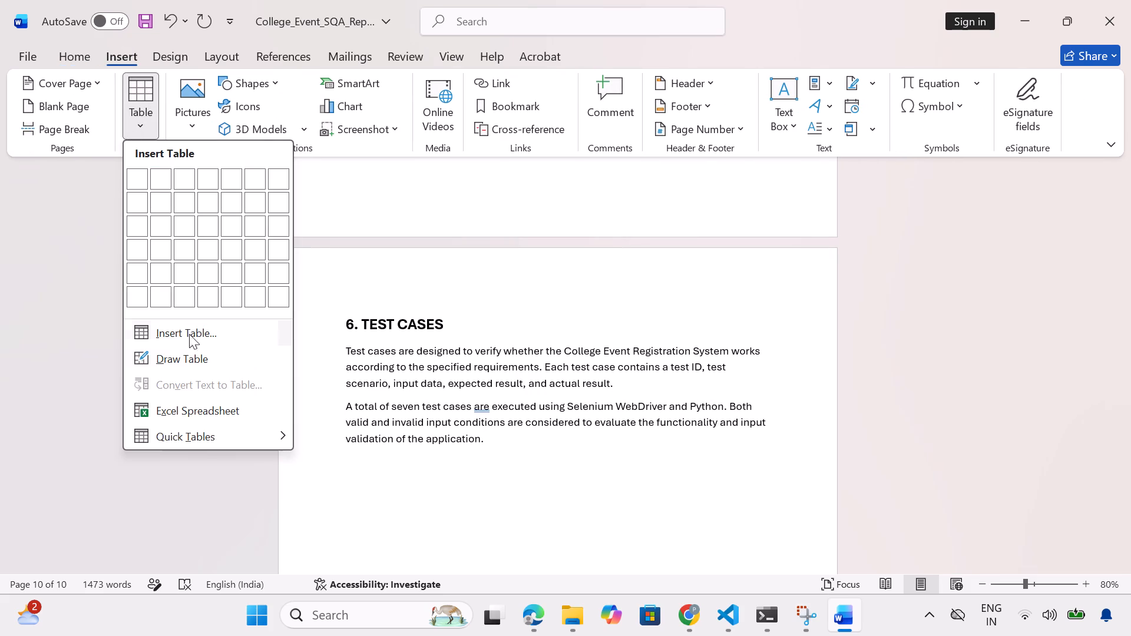
pyautogui.click(188, 329)
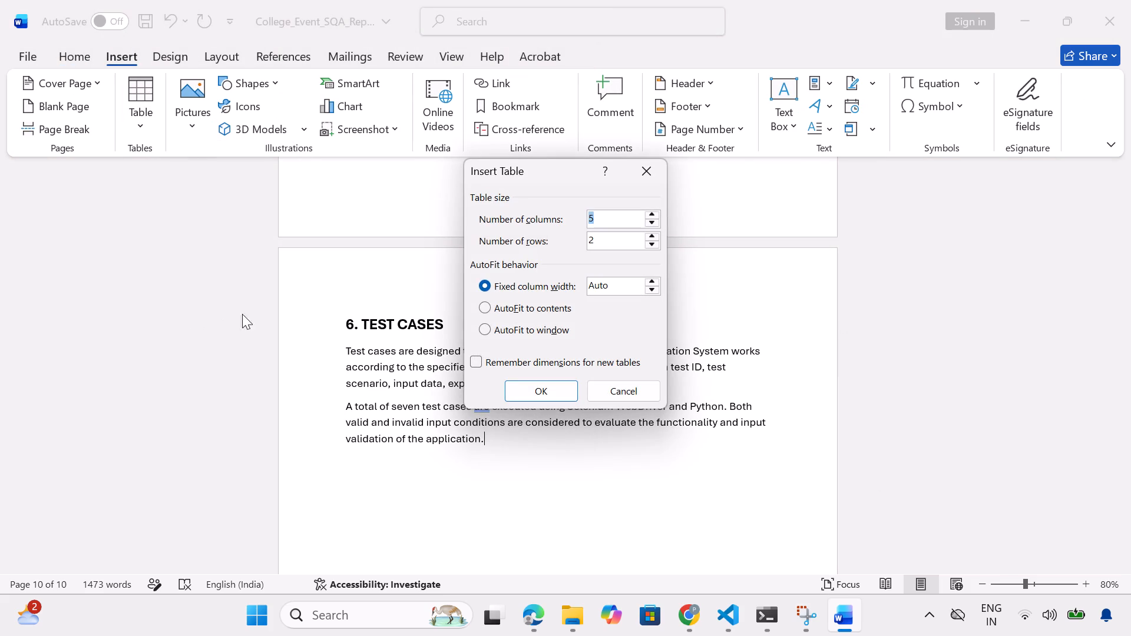
pyautogui.click(597, 218)
pyautogui.press('BackSpace')
pyautogui.press('6')
pyautogui.click(601, 233)
pyautogui.press('BackSpace')
pyautogui.press('8')
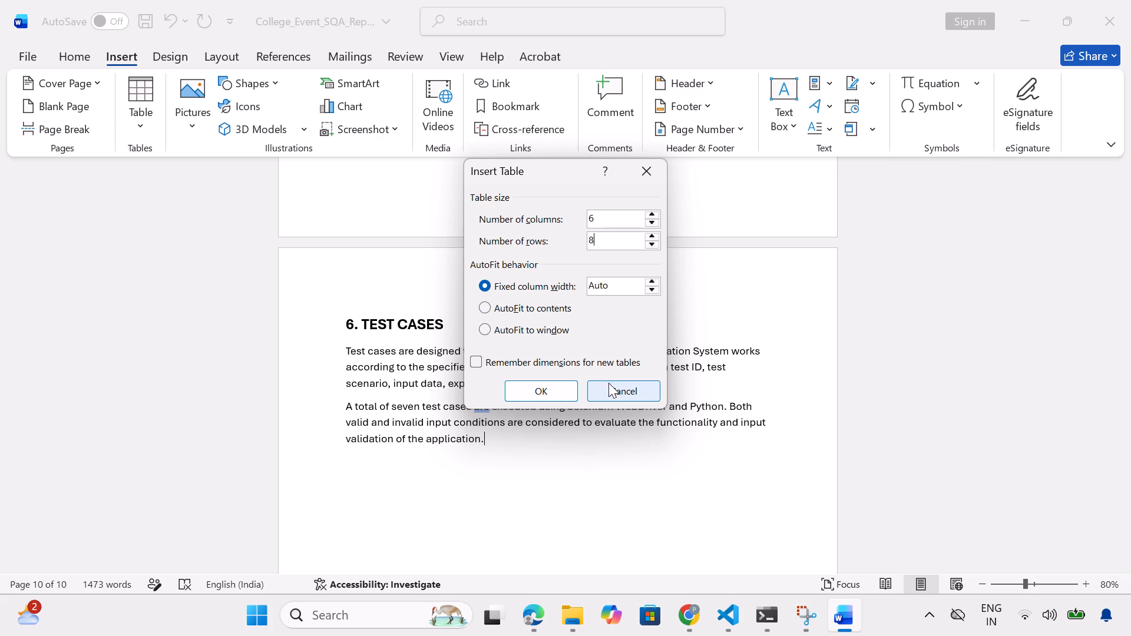
pyautogui.click(555, 388)
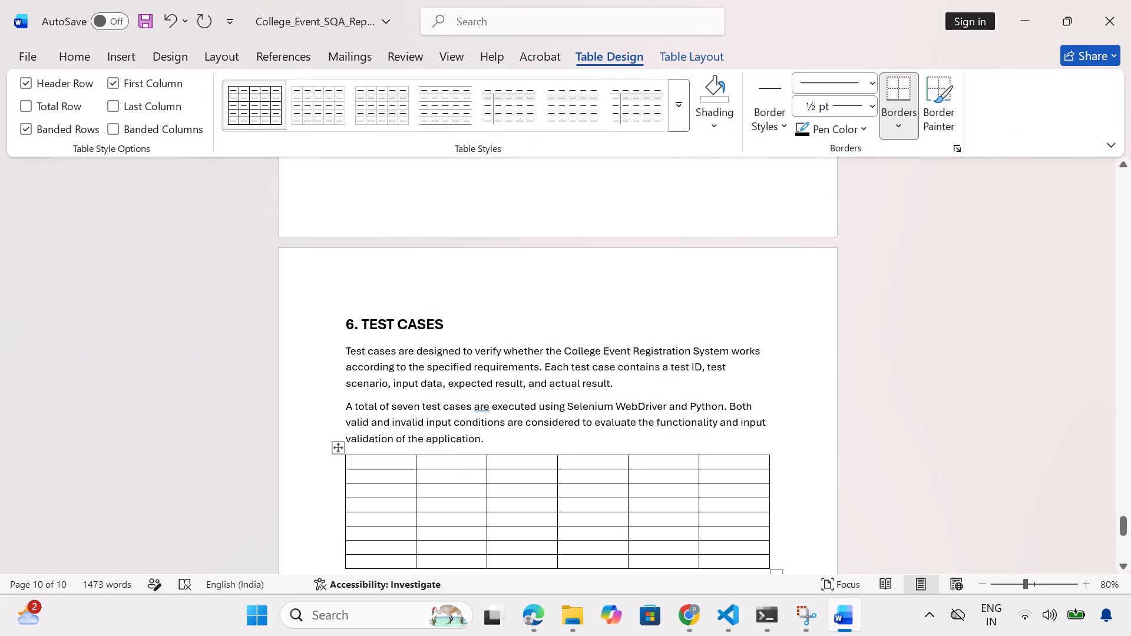
pyautogui.scroll(-1, 515, 480)
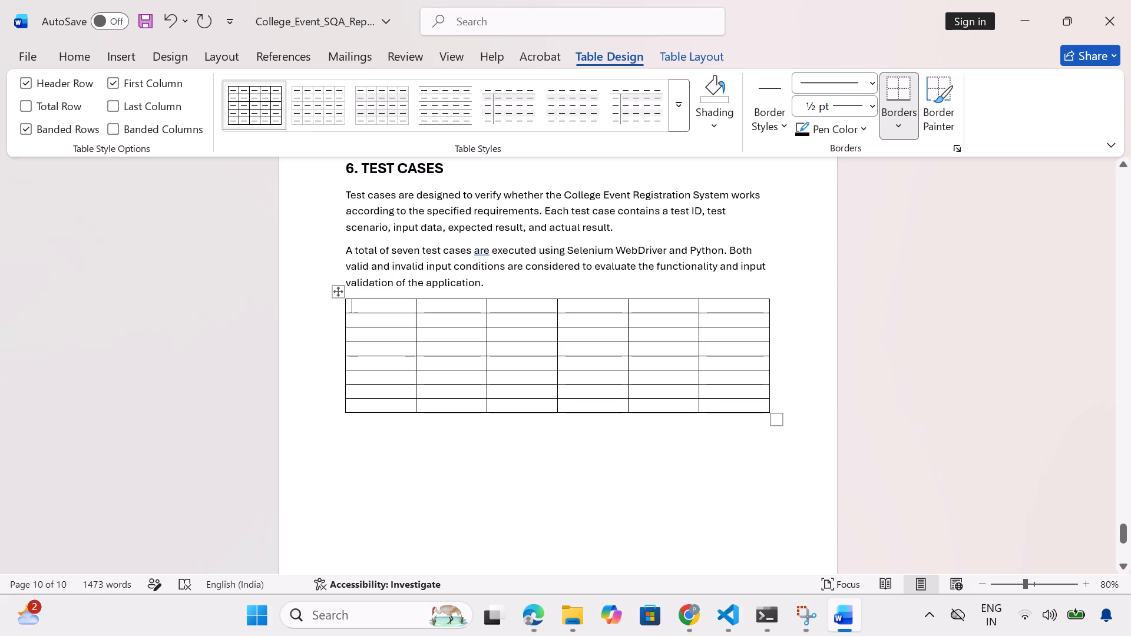
pyautogui.scroll(-1, 515, 480)
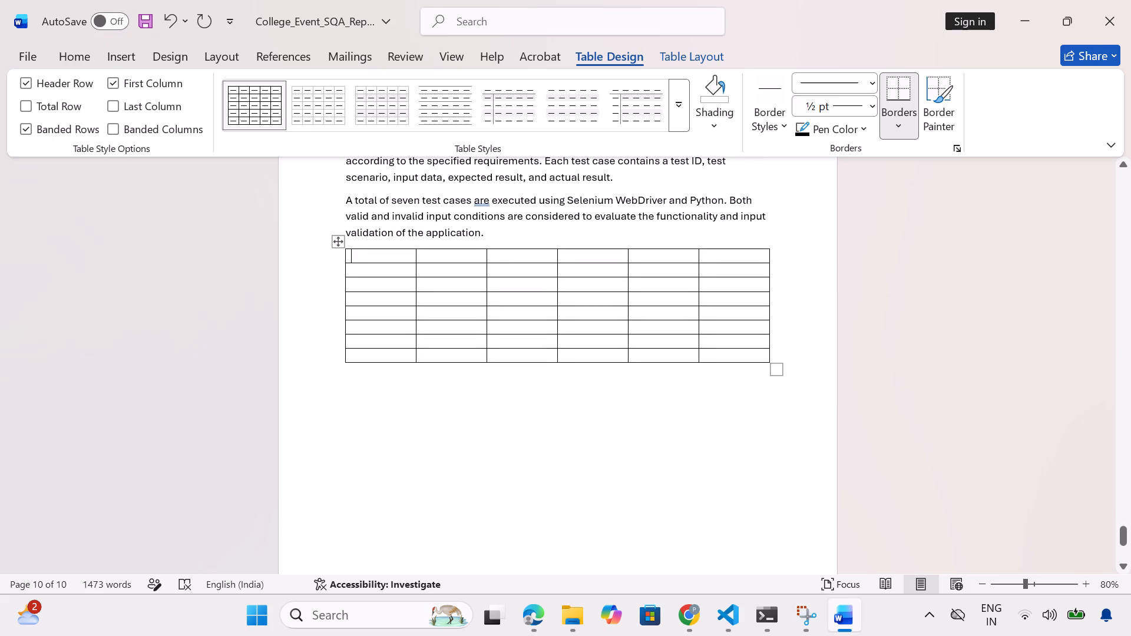
pyautogui.click(694, 627)
pyautogui.scroll(-3, 600, 432)
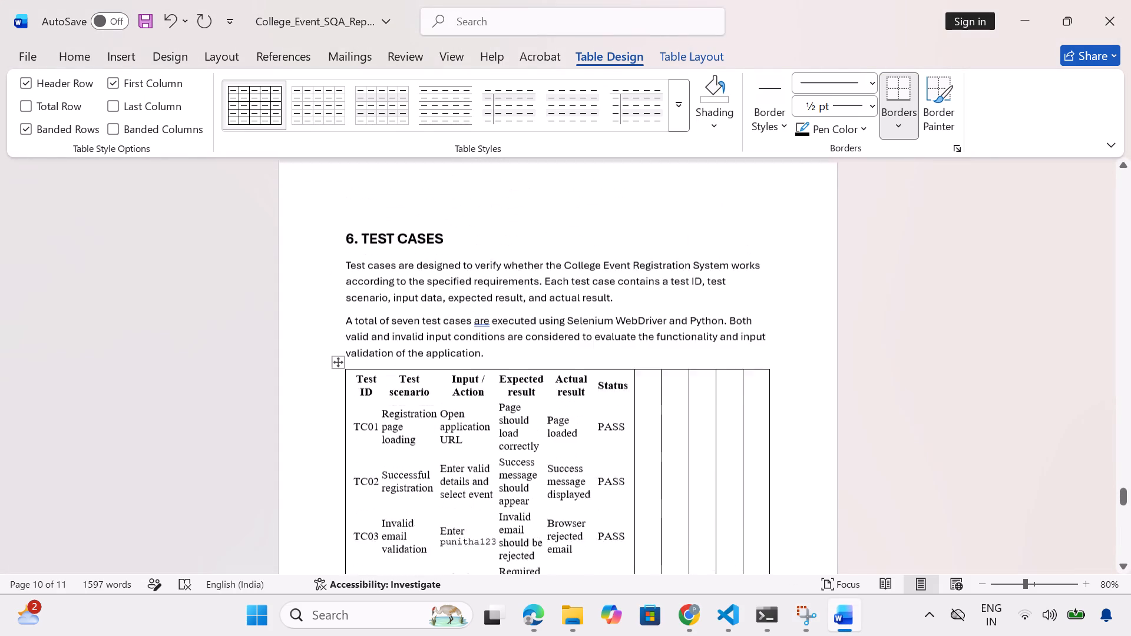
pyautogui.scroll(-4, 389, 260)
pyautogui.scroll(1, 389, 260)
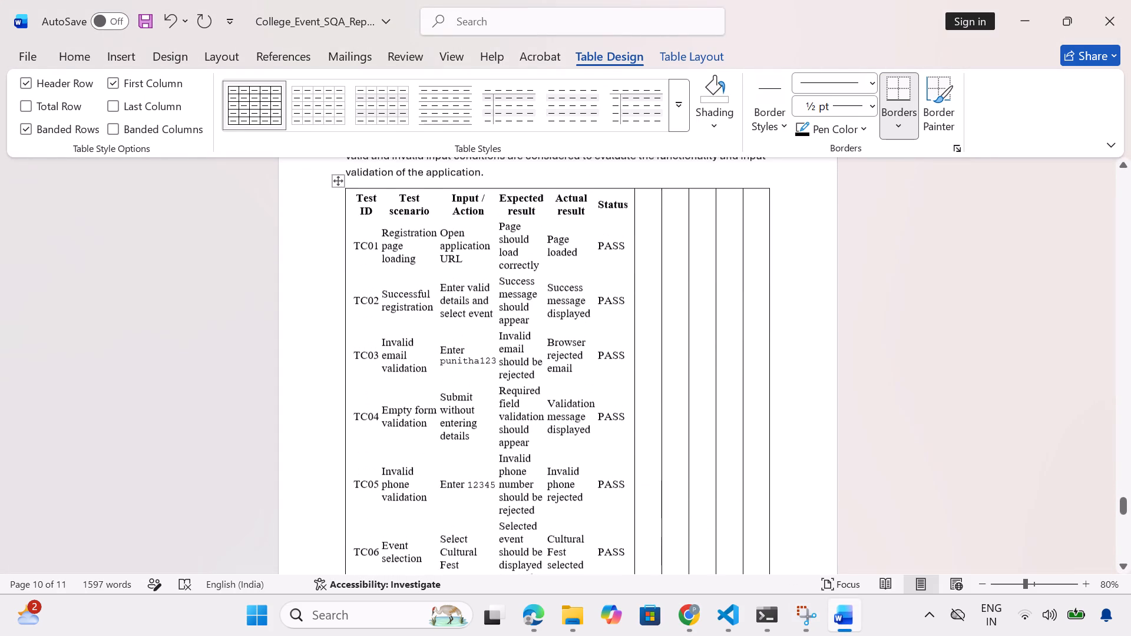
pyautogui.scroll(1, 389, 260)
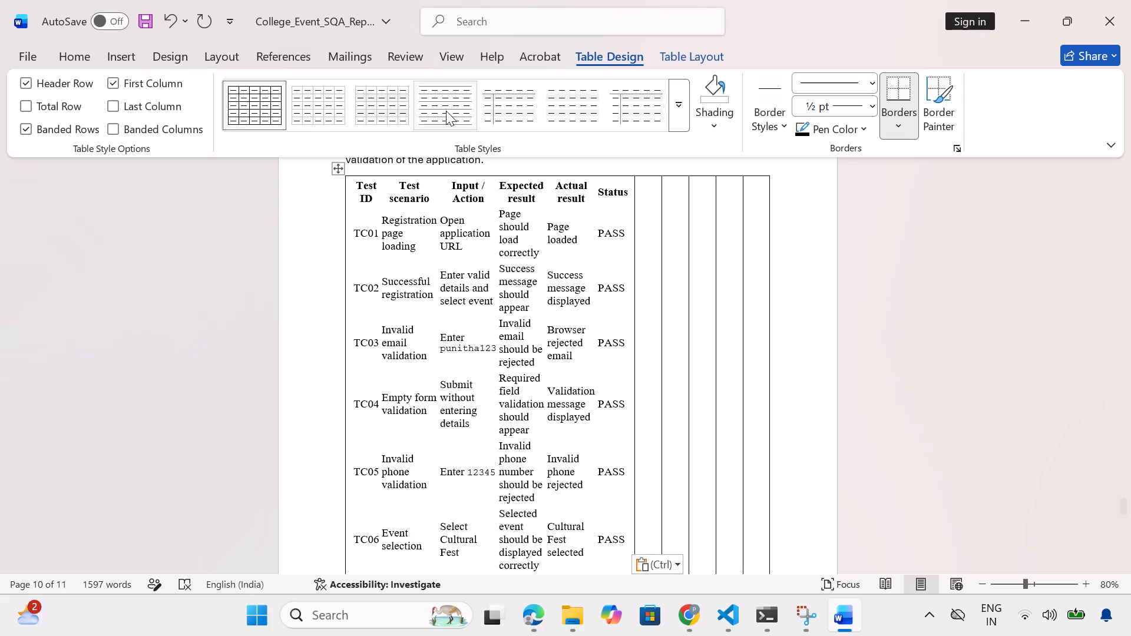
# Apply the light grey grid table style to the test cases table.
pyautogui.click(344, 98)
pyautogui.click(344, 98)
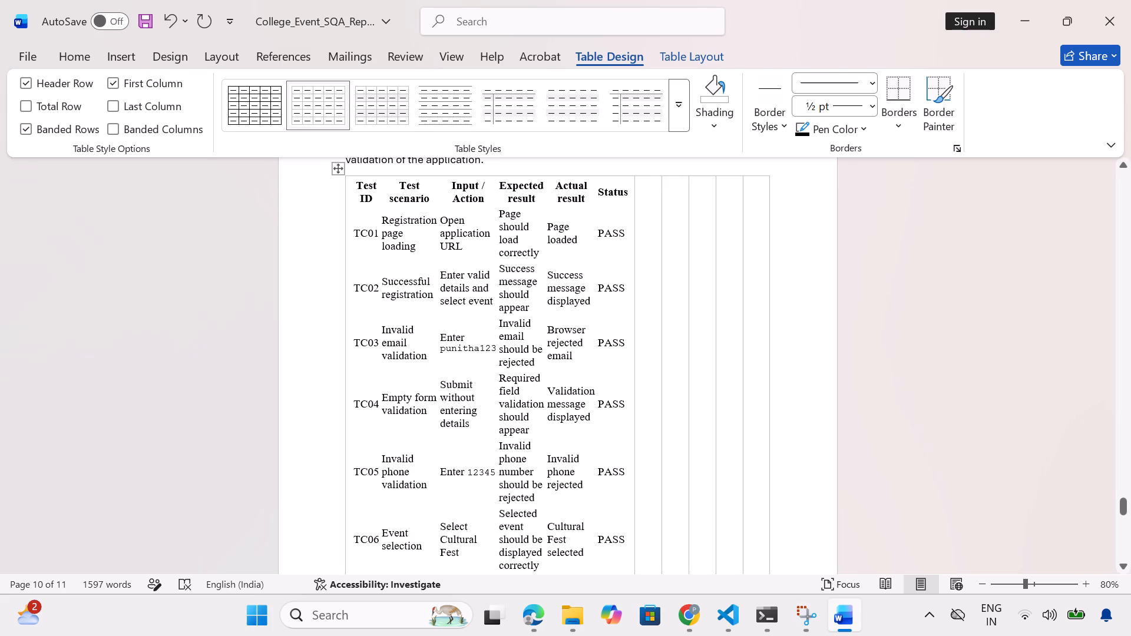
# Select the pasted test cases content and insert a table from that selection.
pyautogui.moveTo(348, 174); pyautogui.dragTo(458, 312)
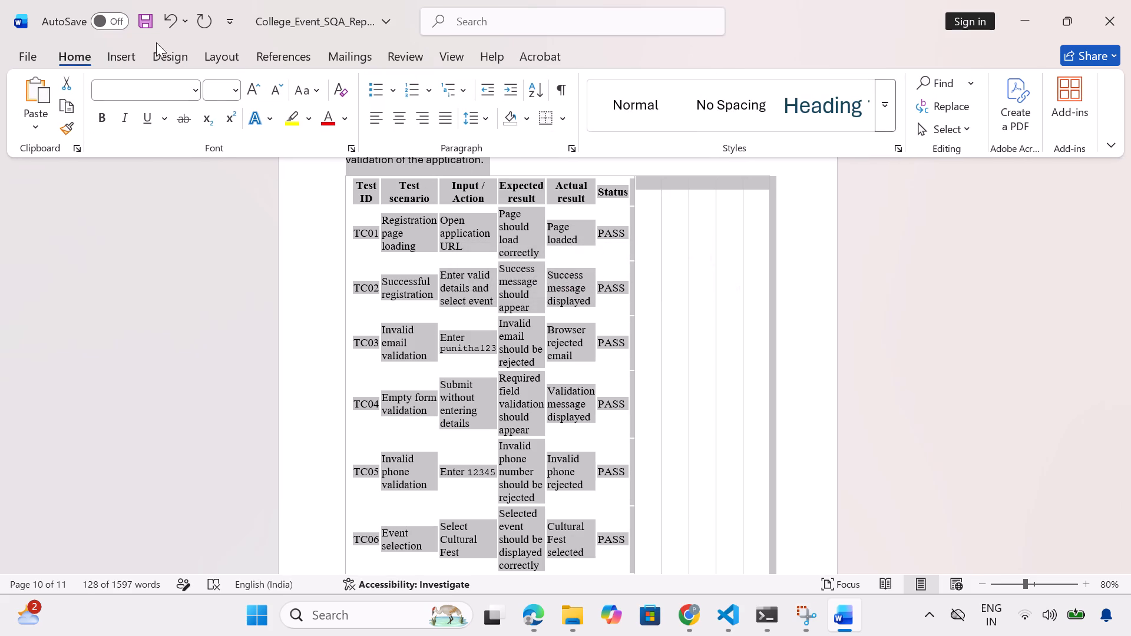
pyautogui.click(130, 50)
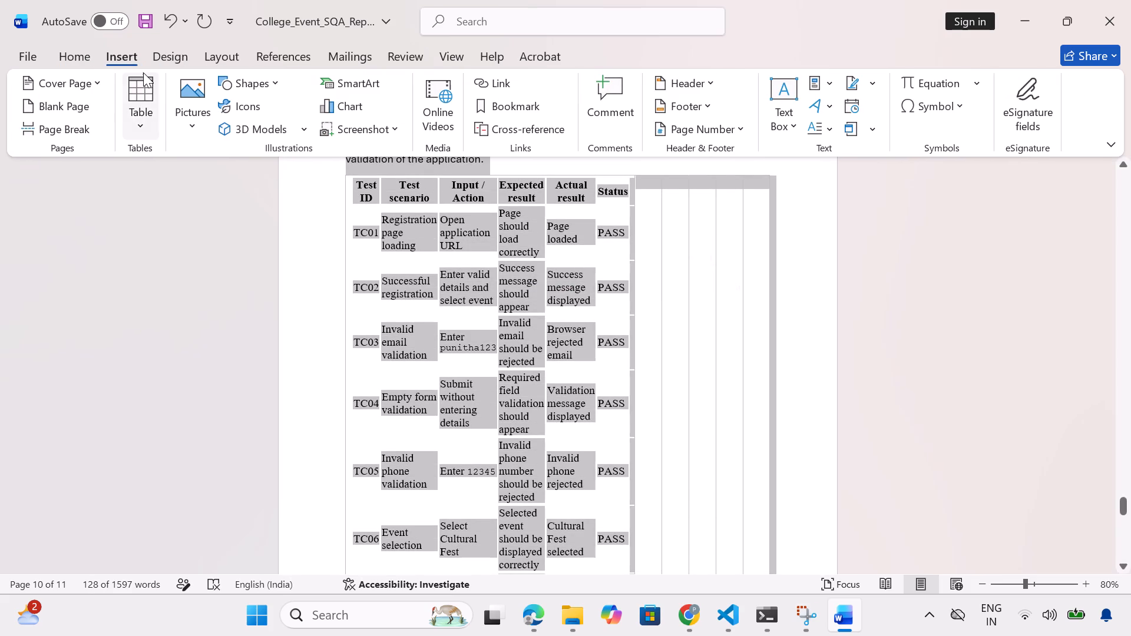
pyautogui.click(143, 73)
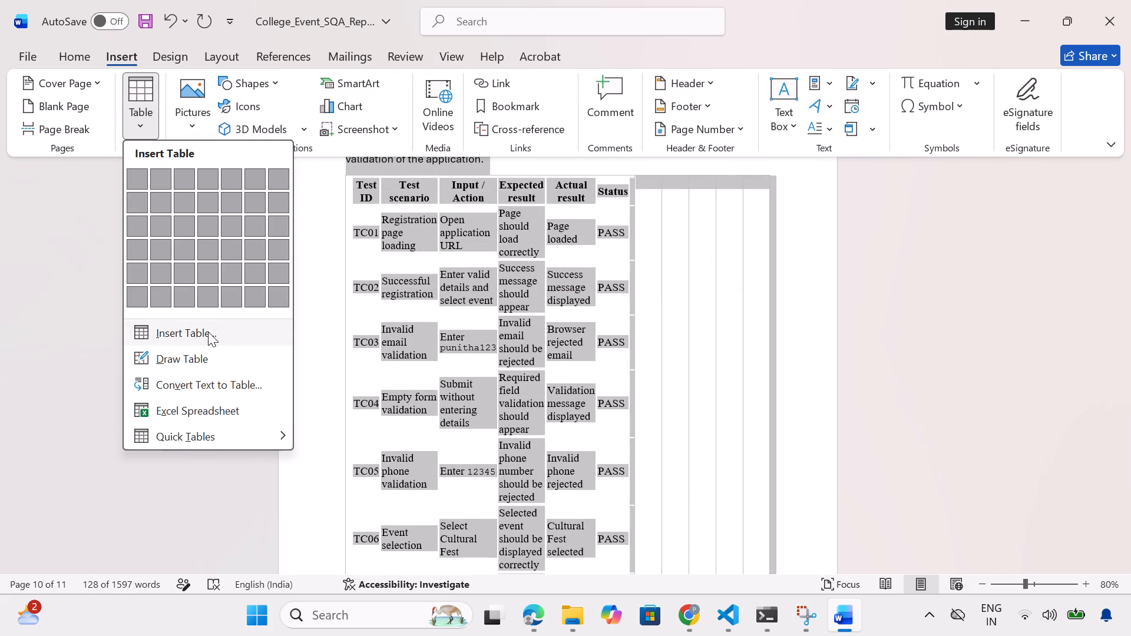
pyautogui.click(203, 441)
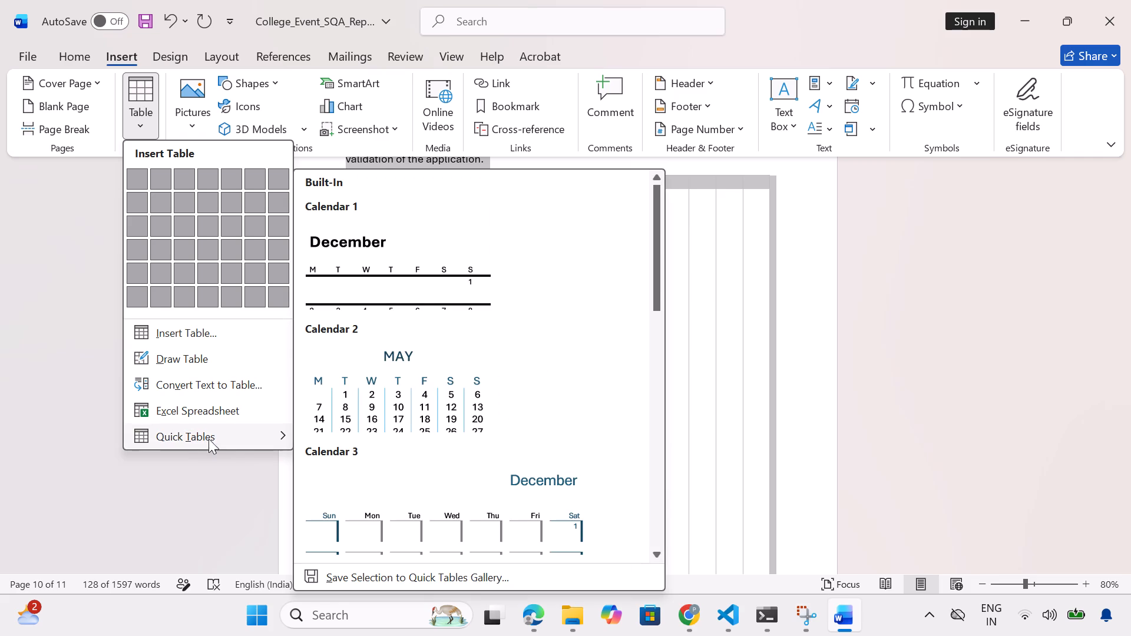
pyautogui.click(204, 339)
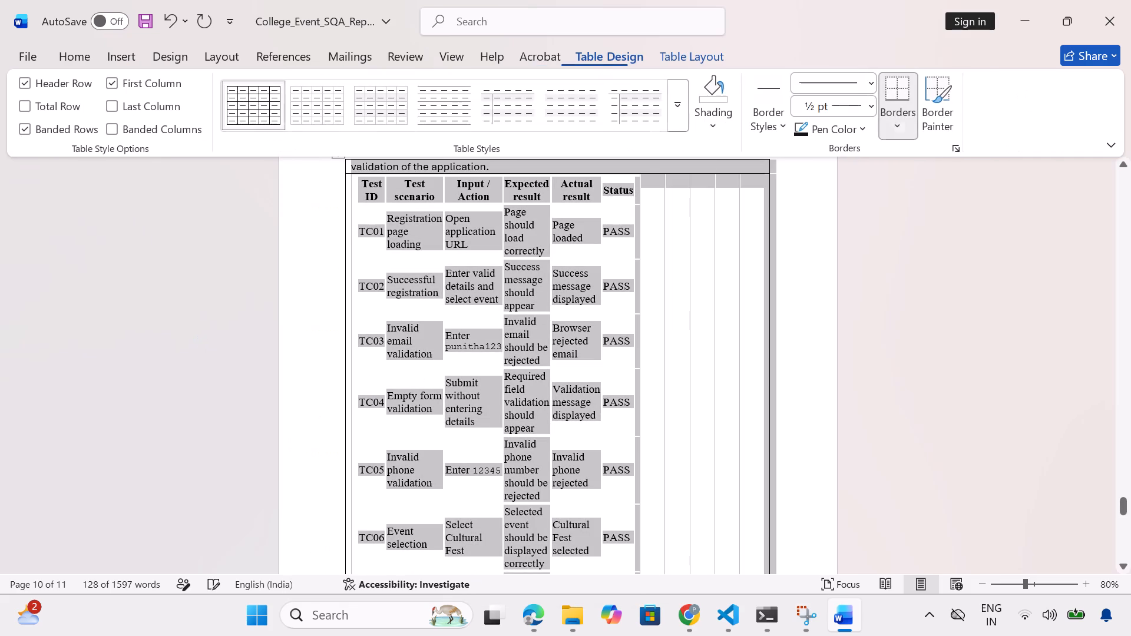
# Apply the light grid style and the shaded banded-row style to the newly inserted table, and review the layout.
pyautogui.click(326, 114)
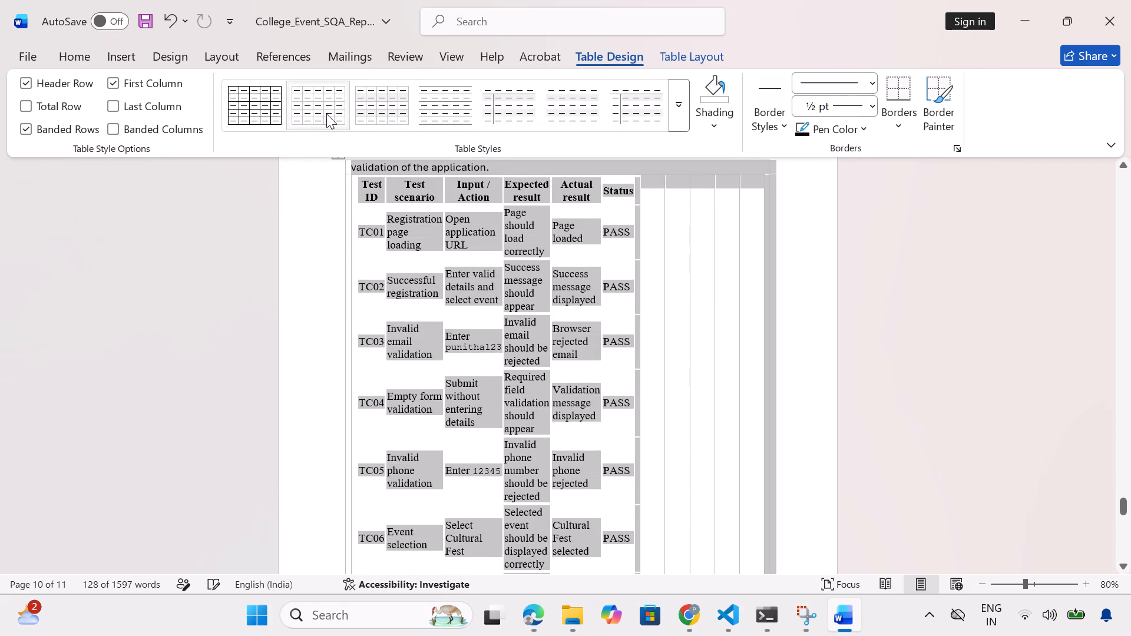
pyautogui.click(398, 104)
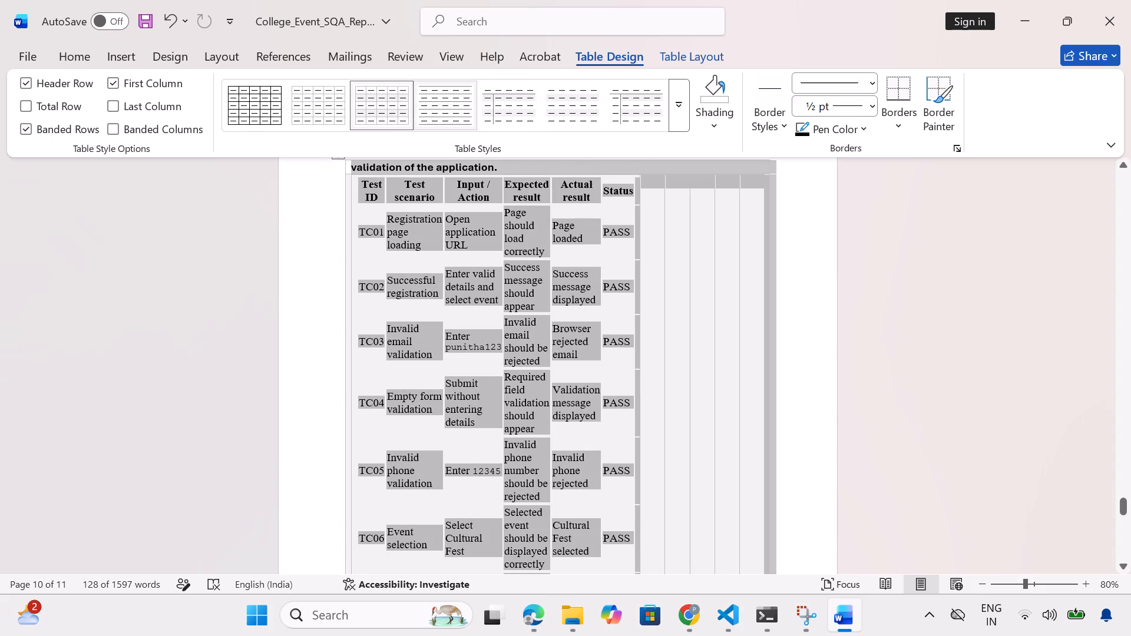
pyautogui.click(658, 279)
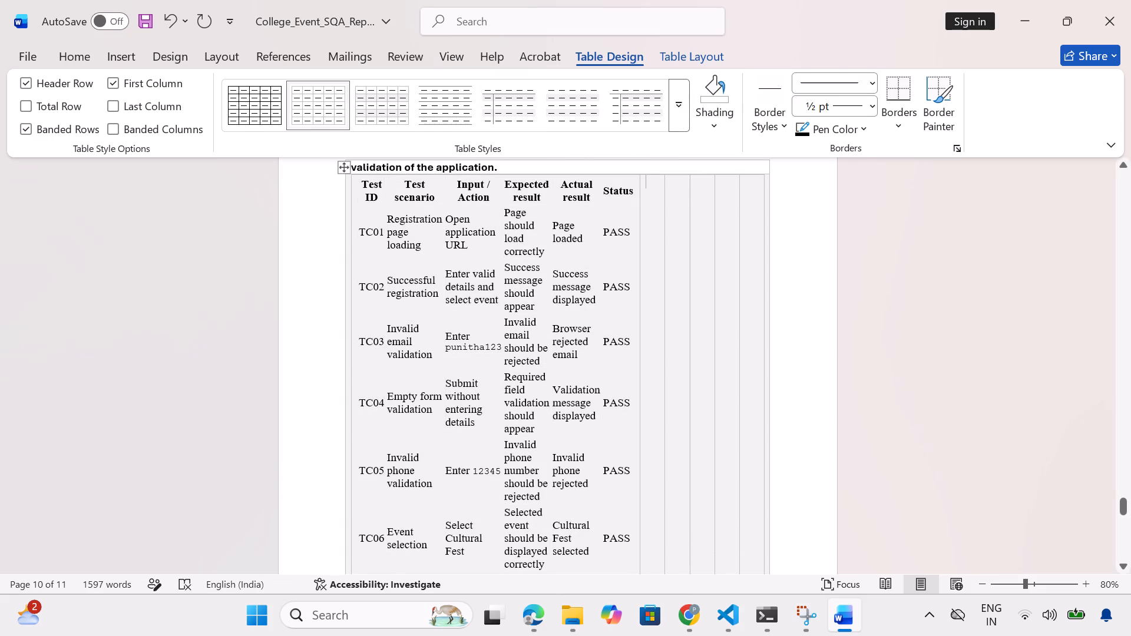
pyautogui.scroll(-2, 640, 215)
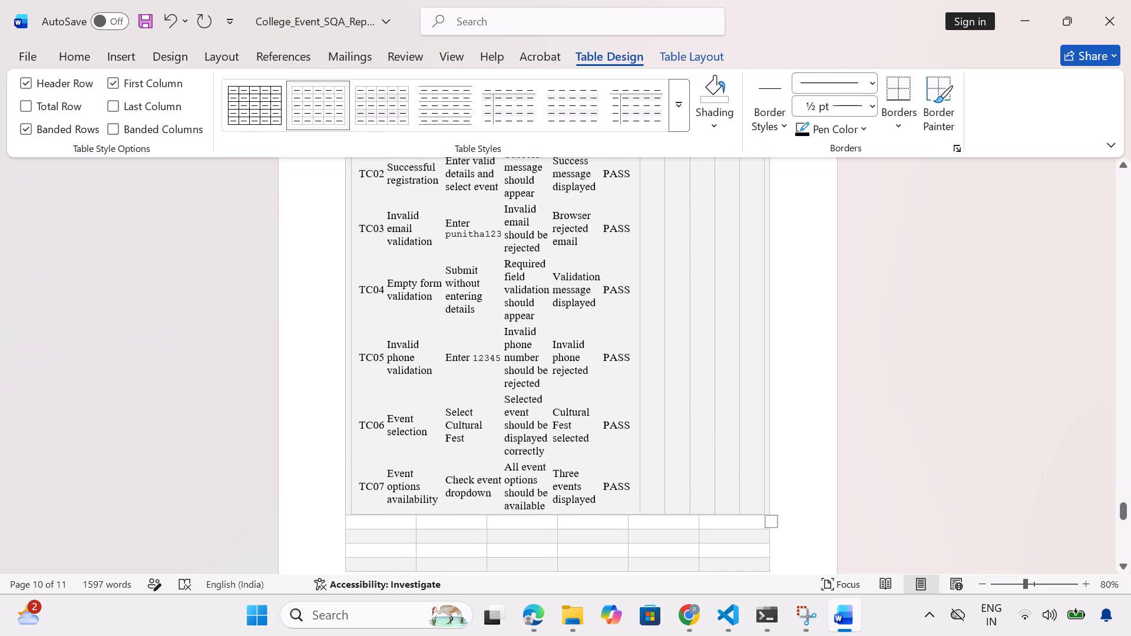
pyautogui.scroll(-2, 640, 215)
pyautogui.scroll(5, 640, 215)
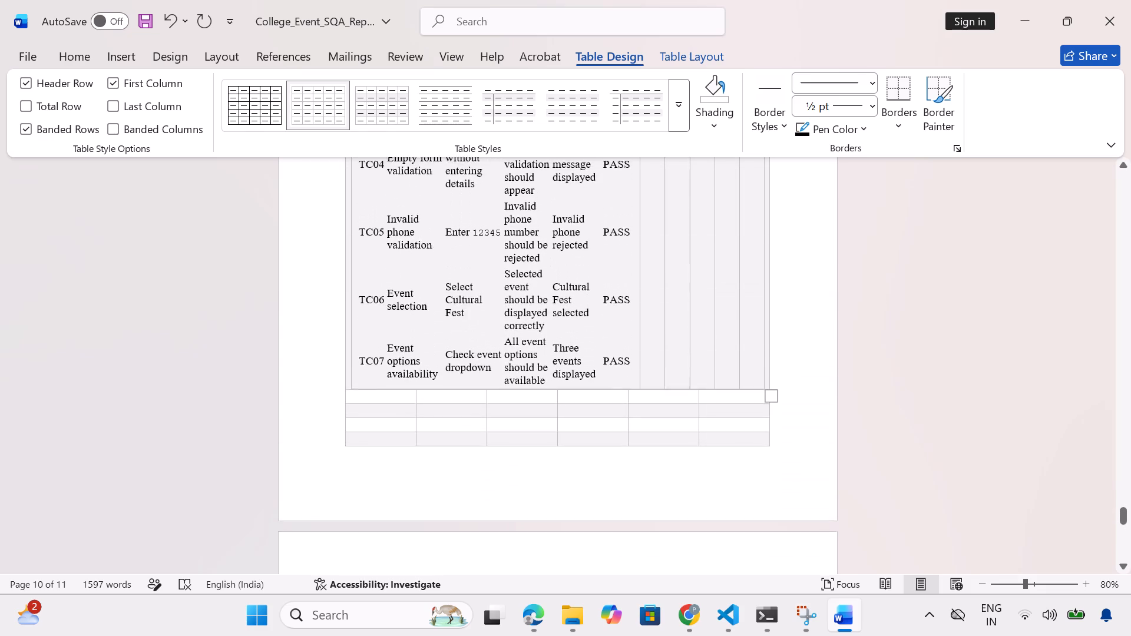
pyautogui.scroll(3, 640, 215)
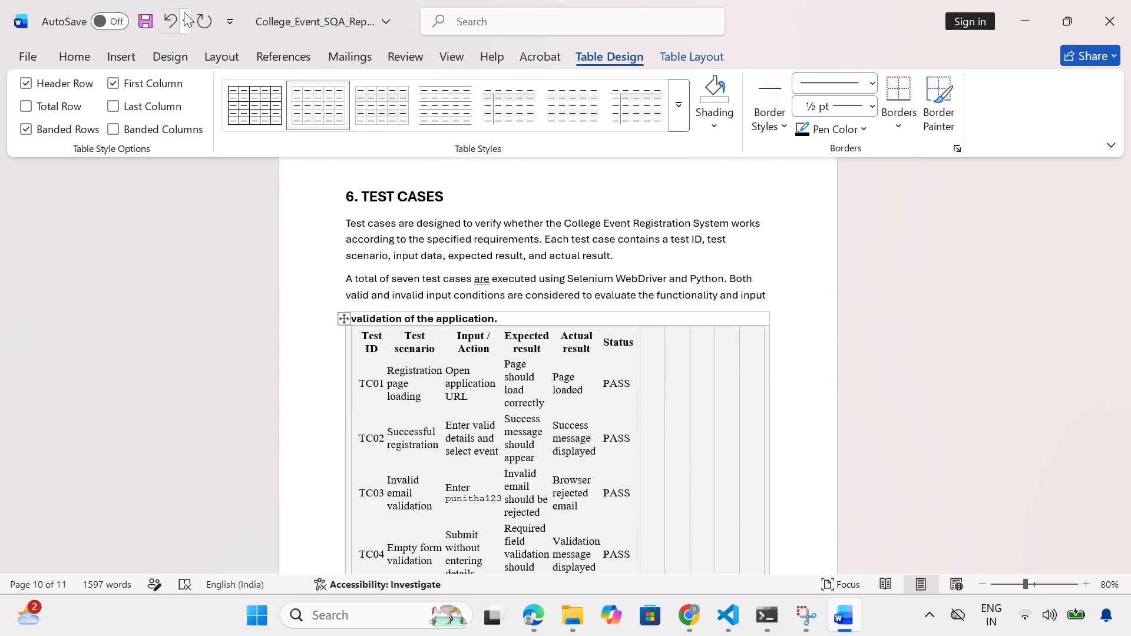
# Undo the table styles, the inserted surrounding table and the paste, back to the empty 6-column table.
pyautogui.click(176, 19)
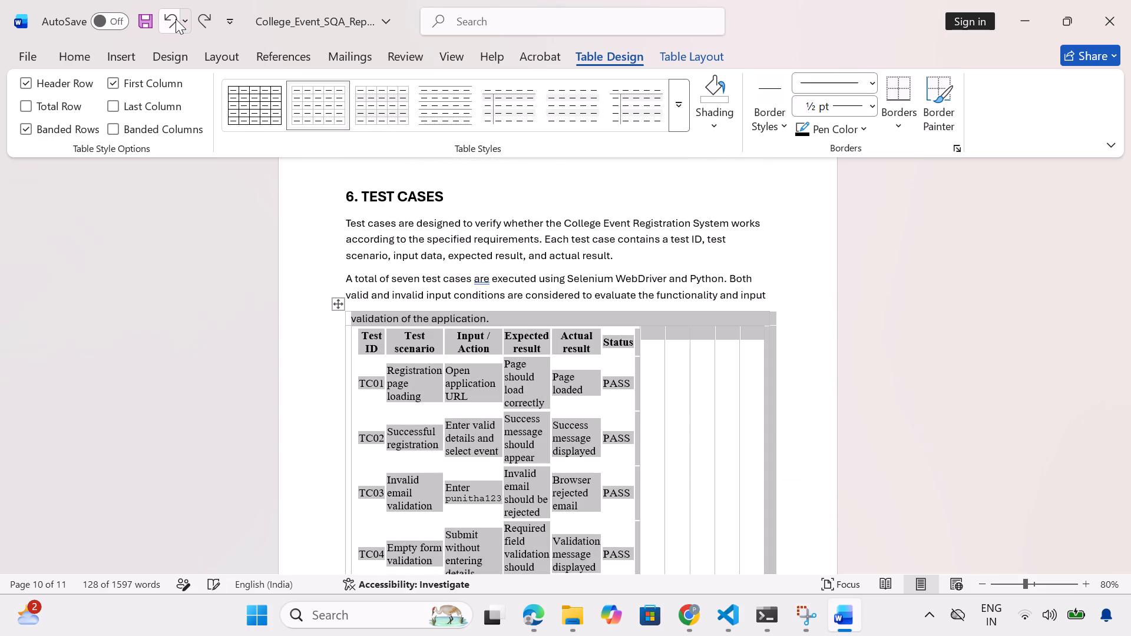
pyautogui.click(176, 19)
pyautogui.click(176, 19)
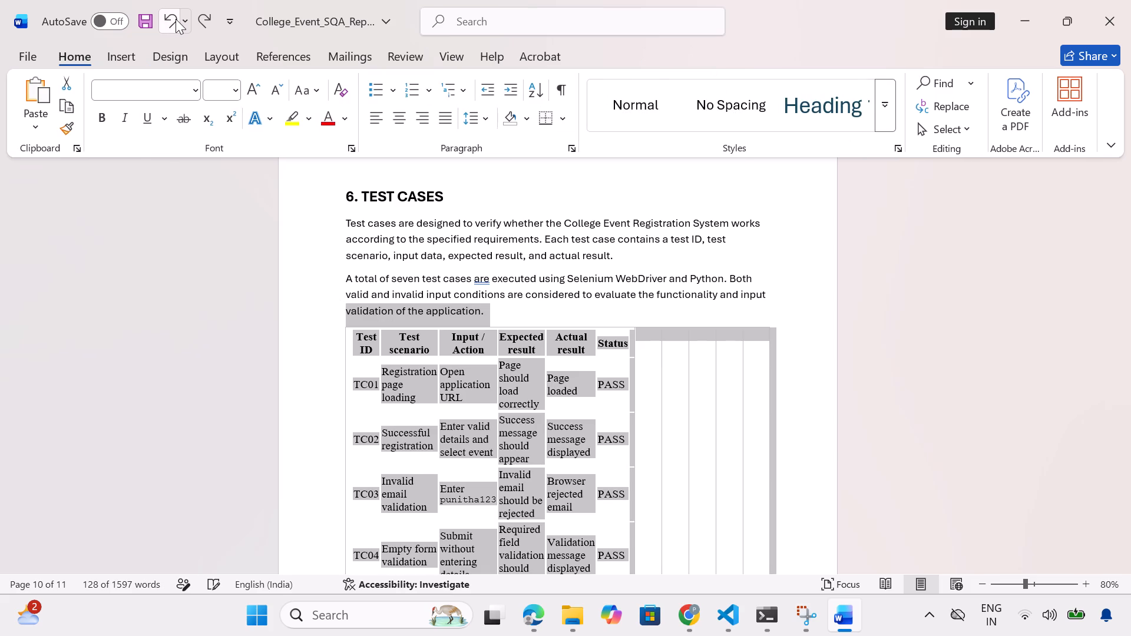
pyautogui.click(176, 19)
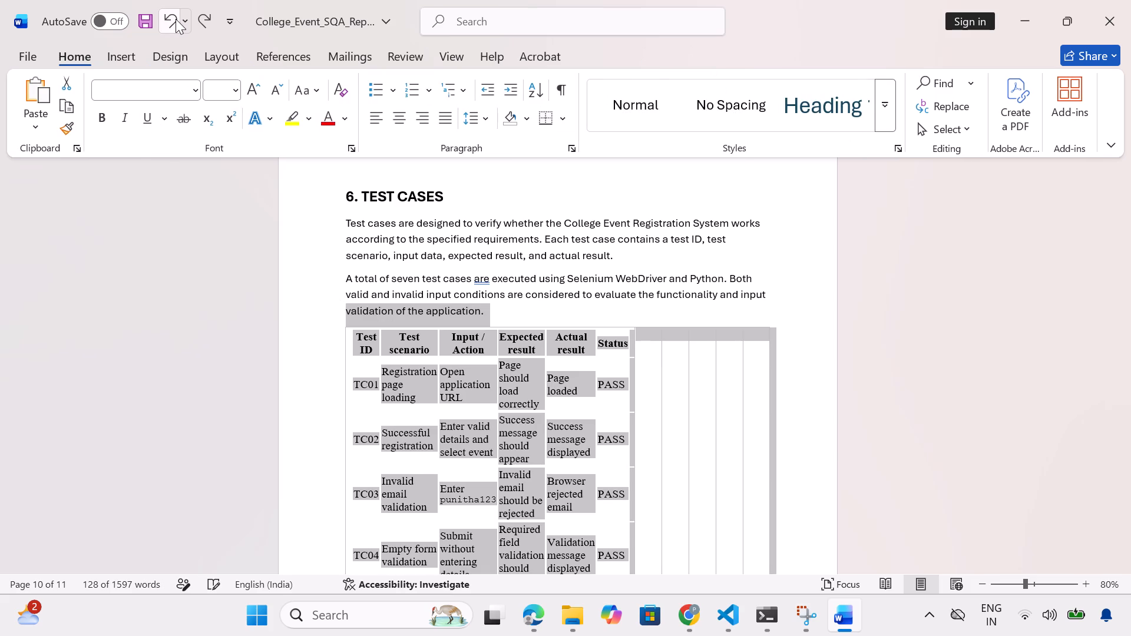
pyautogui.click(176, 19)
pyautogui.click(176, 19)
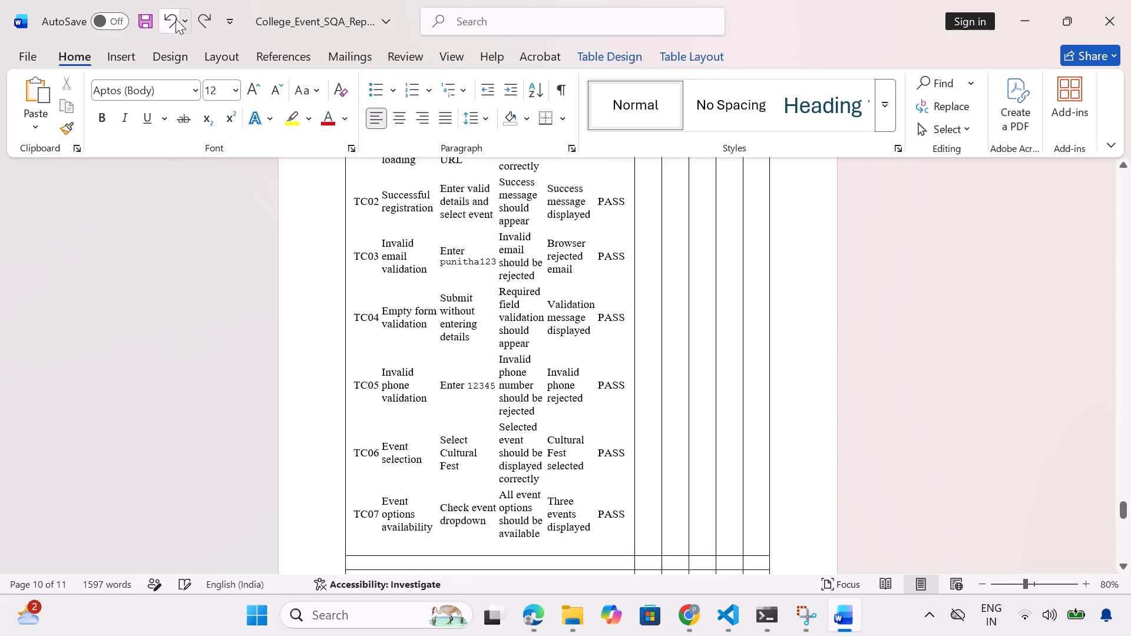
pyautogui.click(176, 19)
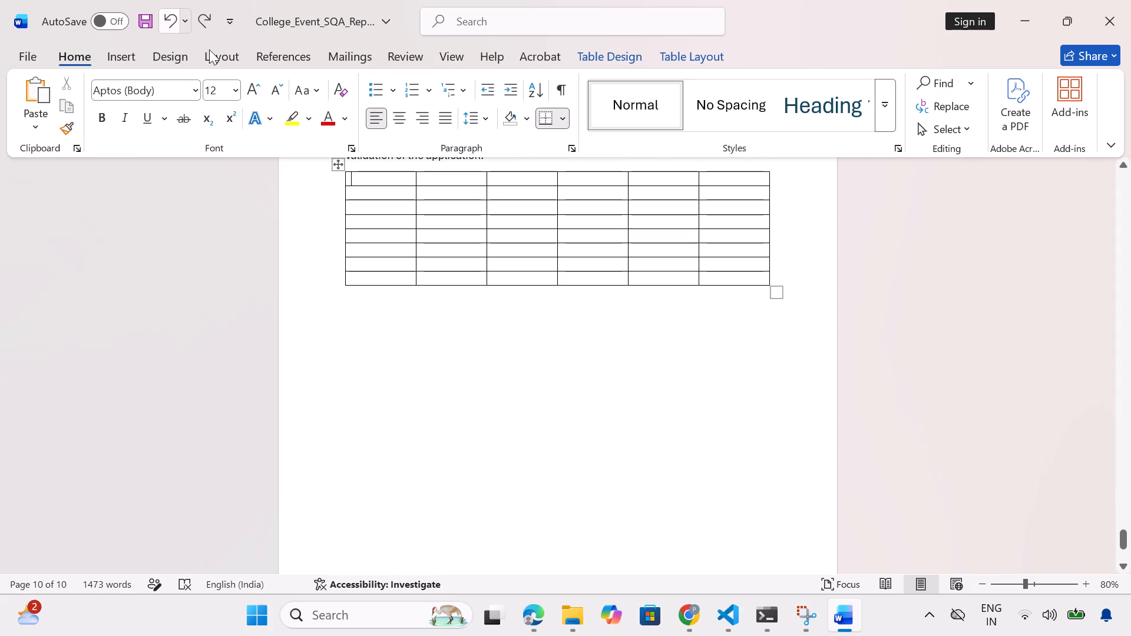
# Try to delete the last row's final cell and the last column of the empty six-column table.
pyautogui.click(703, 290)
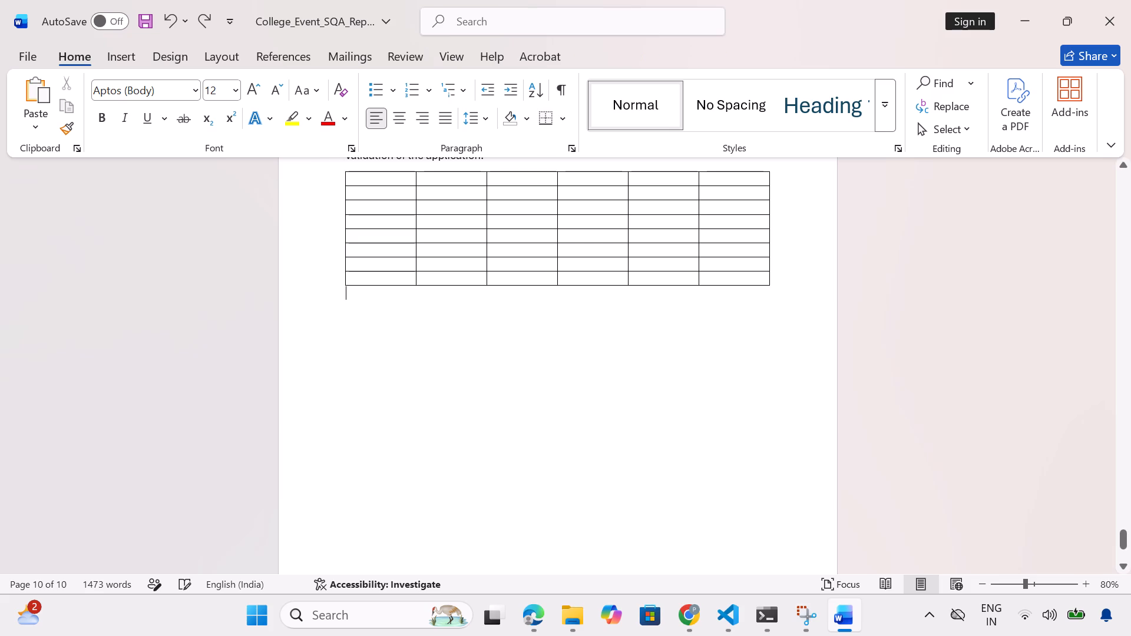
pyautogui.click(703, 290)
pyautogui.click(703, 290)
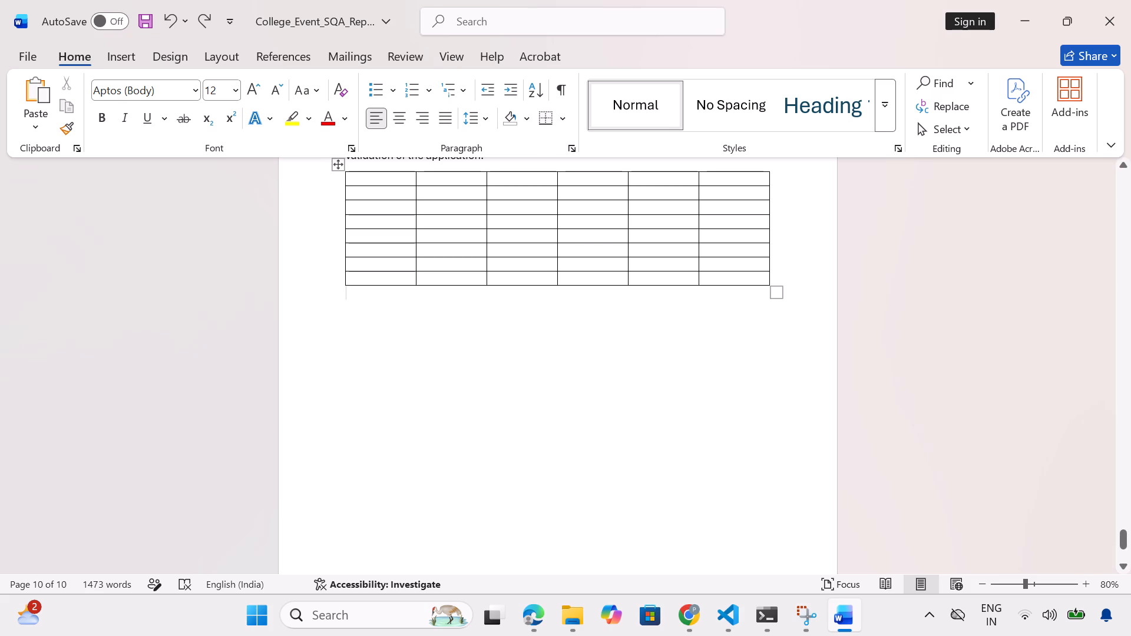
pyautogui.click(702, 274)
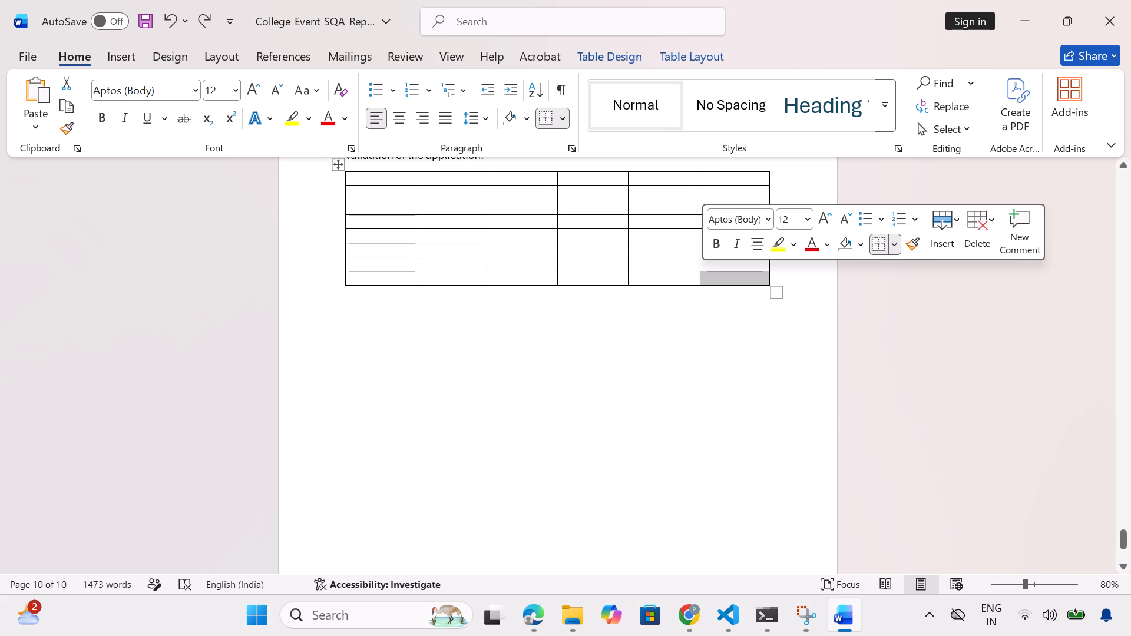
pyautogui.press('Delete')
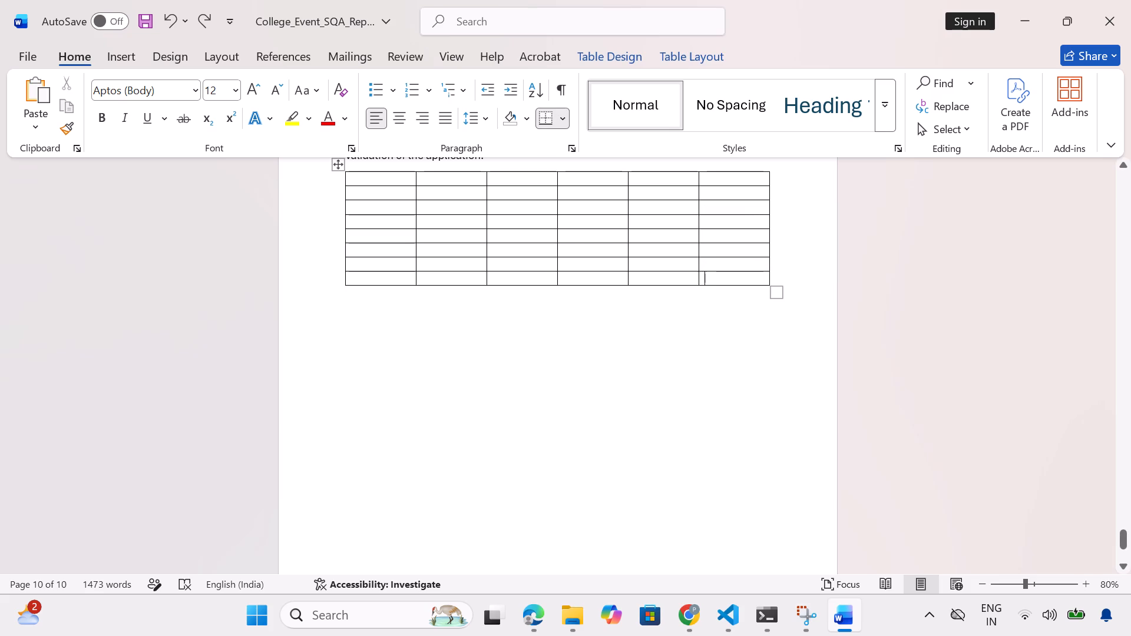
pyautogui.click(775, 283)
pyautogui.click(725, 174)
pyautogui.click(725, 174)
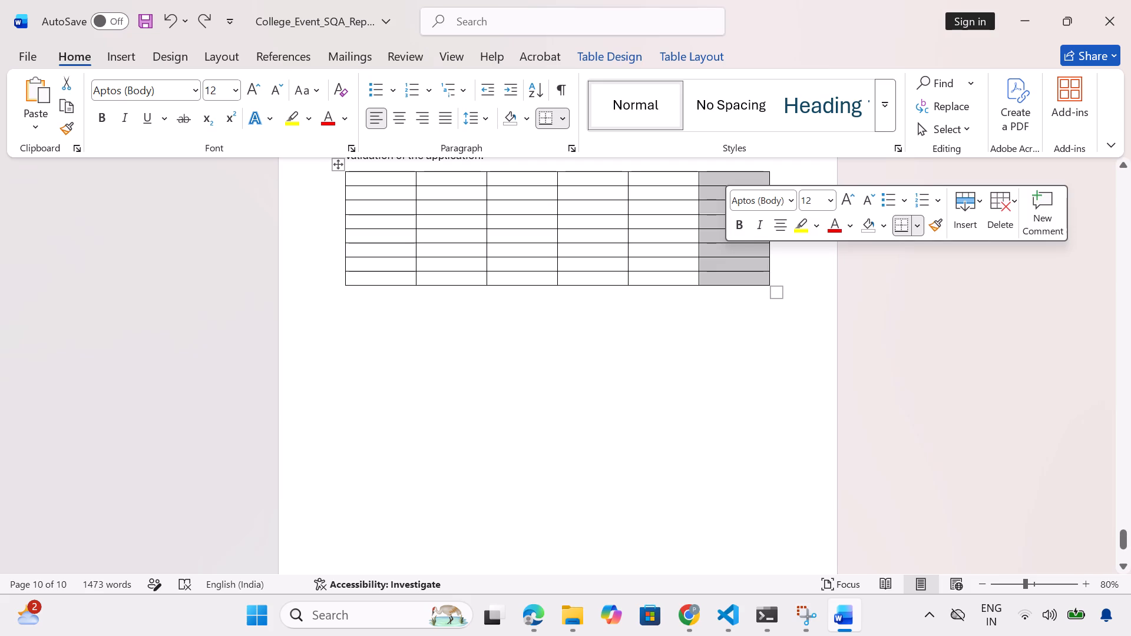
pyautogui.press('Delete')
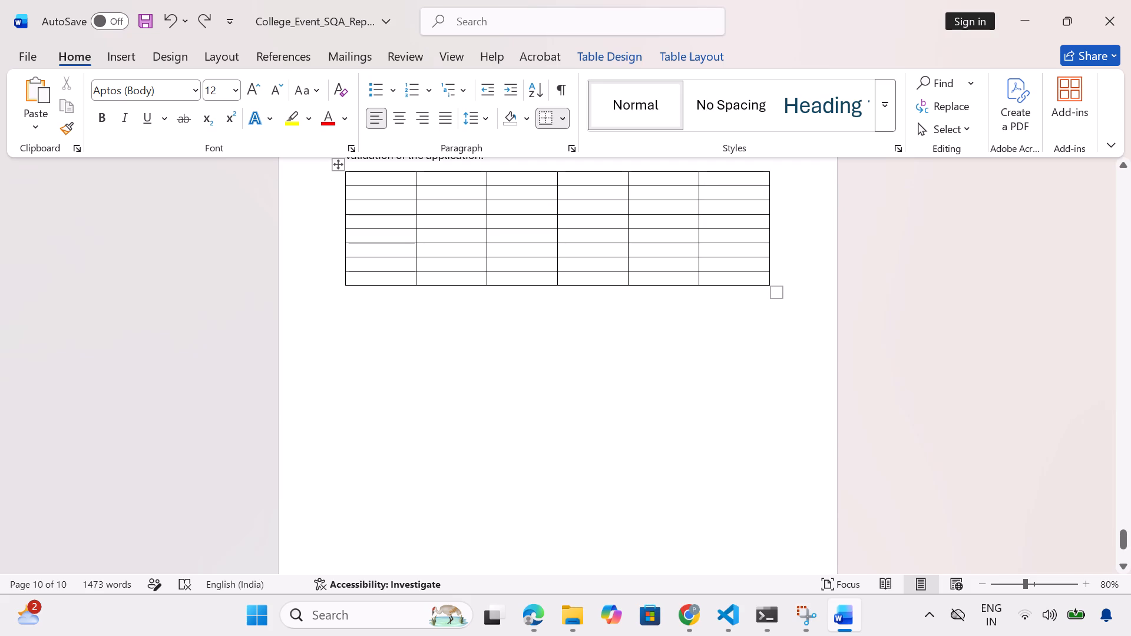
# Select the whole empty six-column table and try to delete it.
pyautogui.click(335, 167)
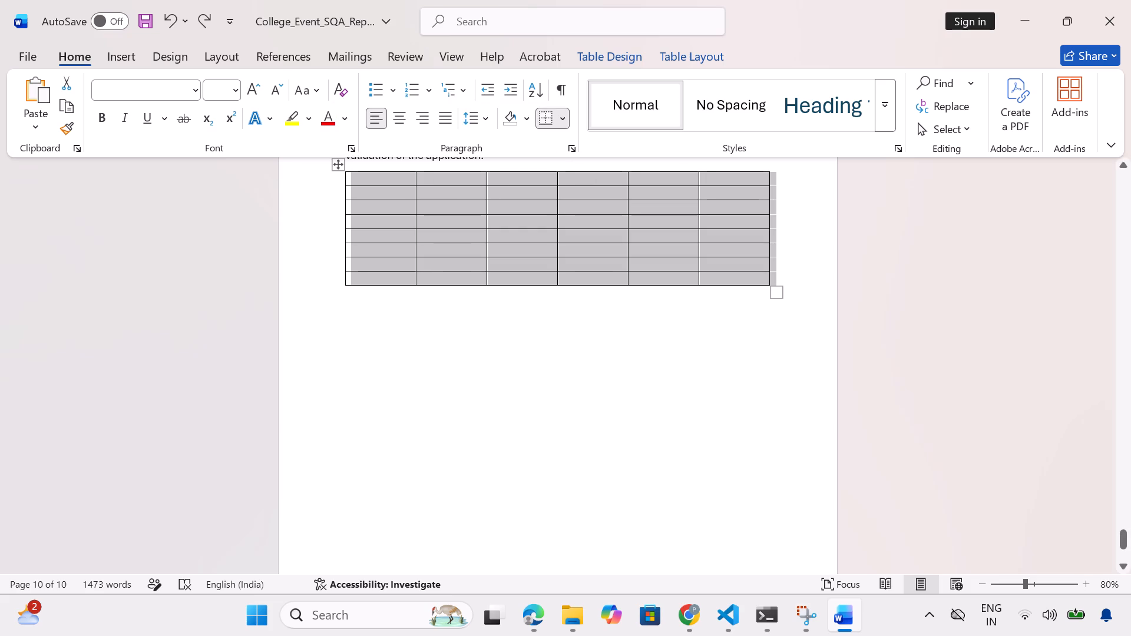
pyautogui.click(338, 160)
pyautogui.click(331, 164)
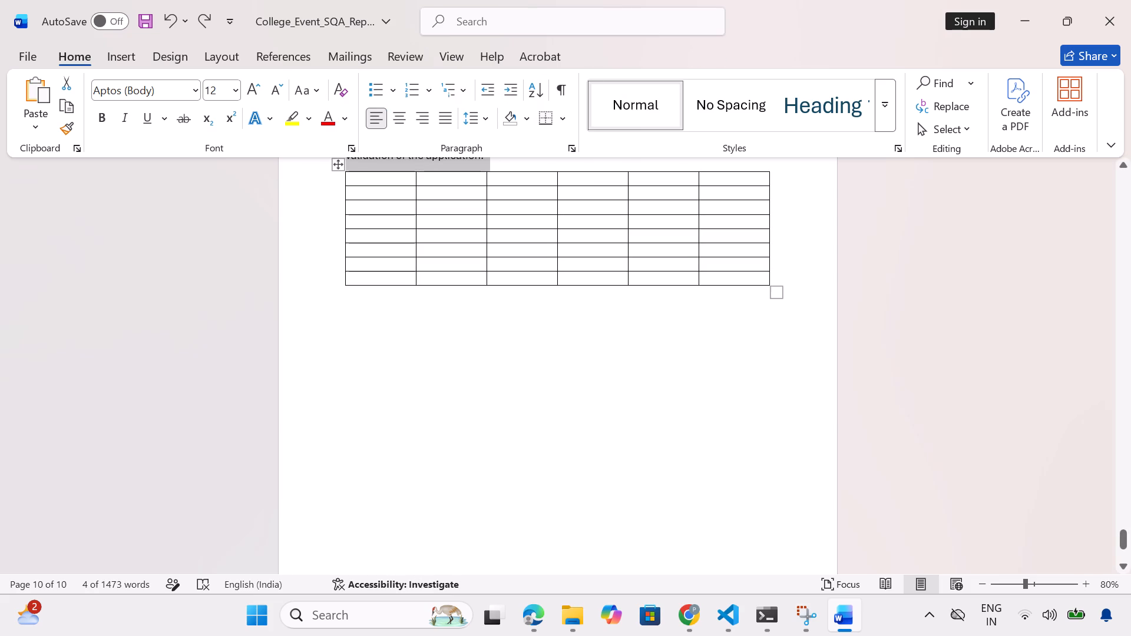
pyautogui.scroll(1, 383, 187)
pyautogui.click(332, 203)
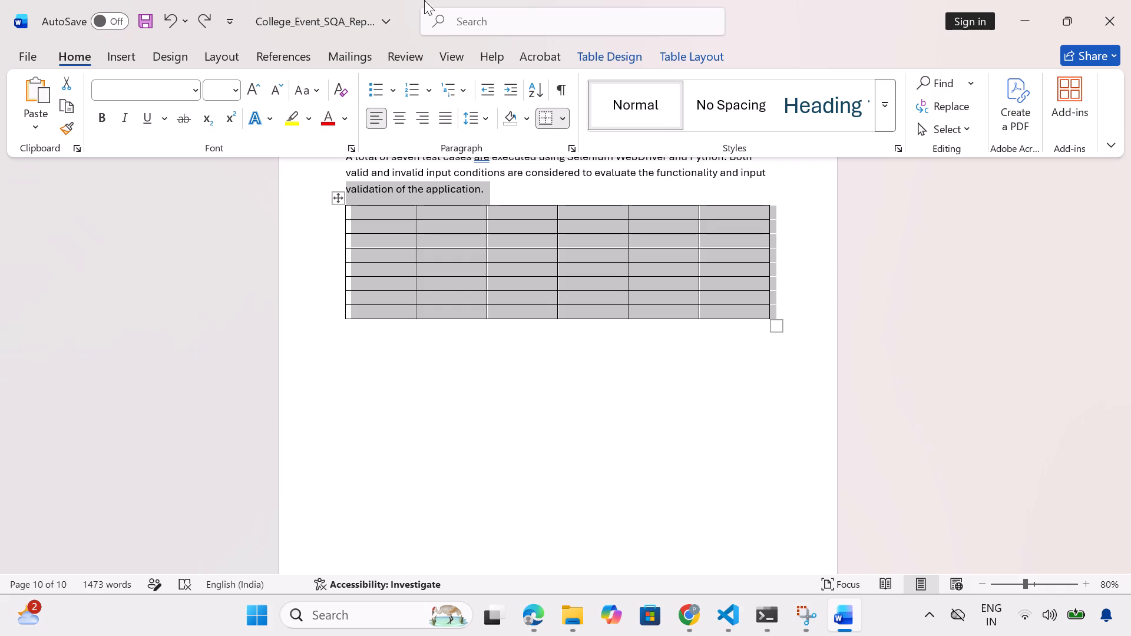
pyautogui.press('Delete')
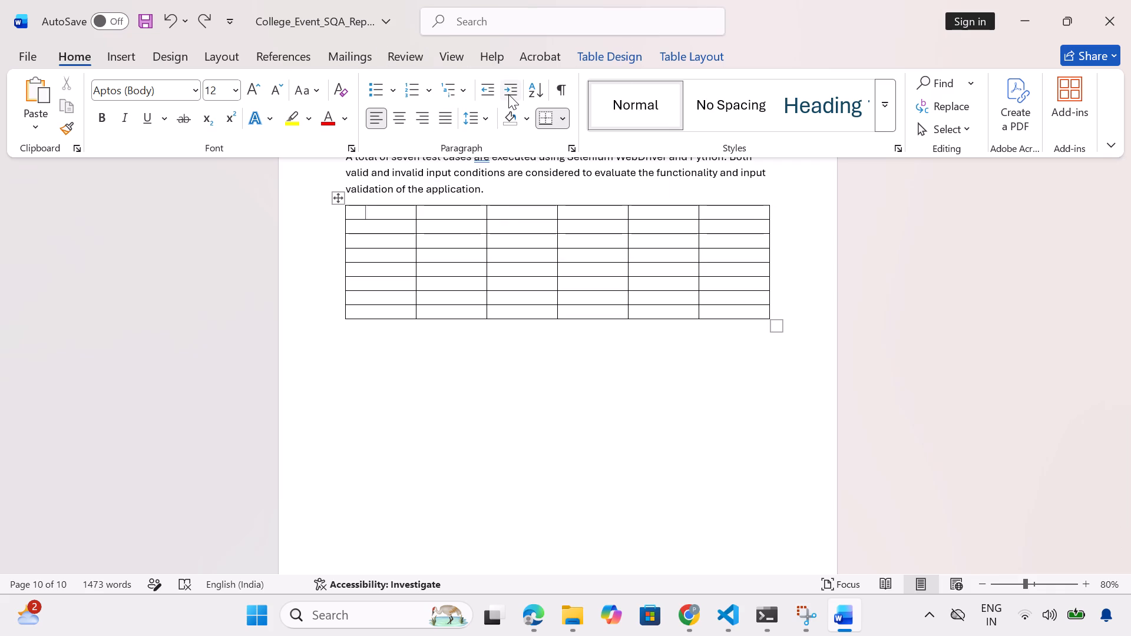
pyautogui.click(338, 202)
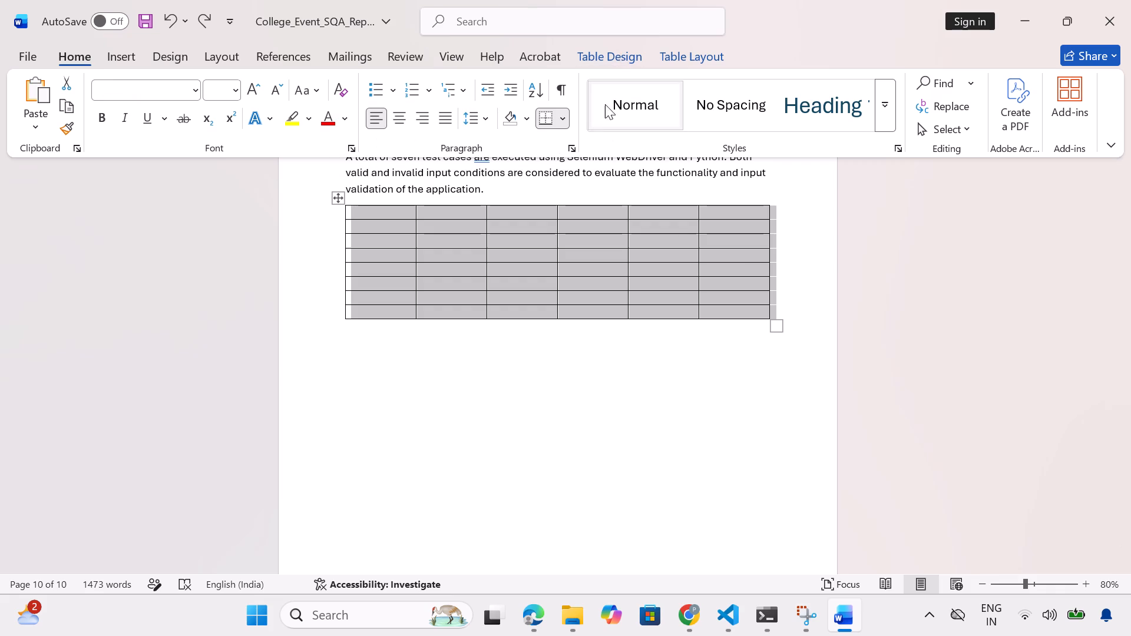
# Undo the insertion of the empty six-column table.
pyautogui.click(173, 18)
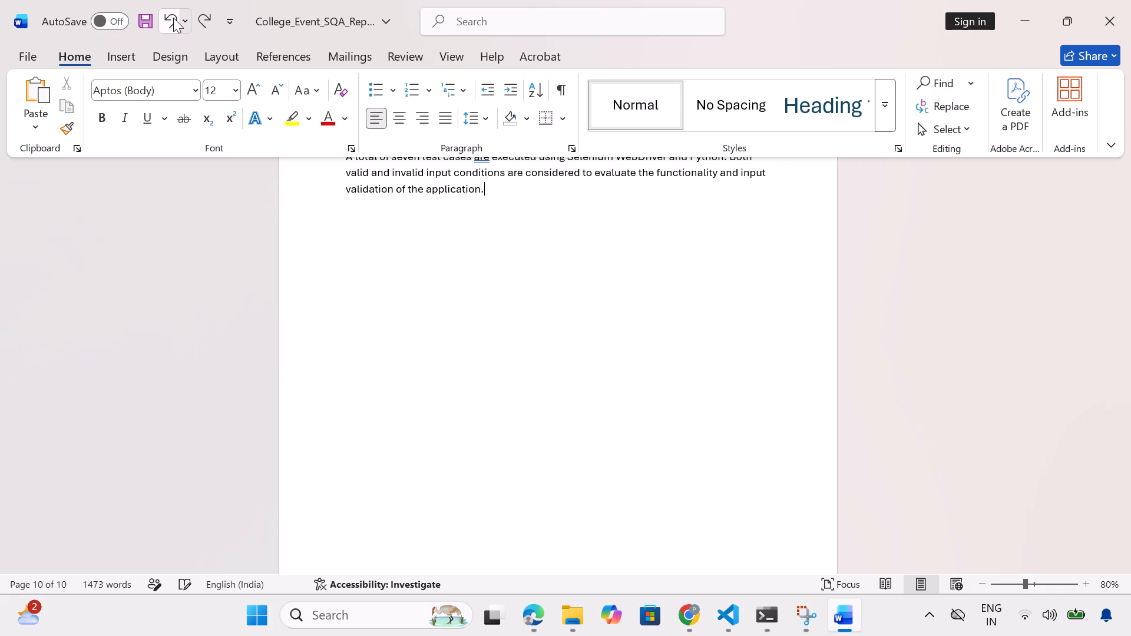
# Paste the copied test cases table, TC01 to TC07, on the blank line below the section 6 introductory paragraphs.
pyautogui.click(369, 224)
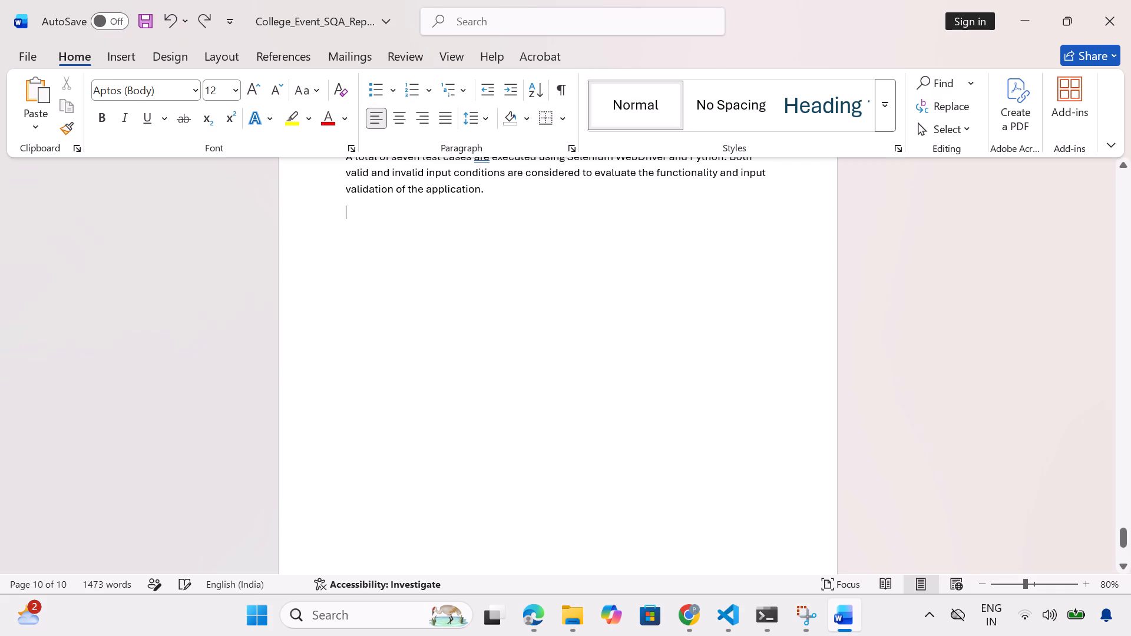
pyautogui.hotkey('ctrl', 'v')
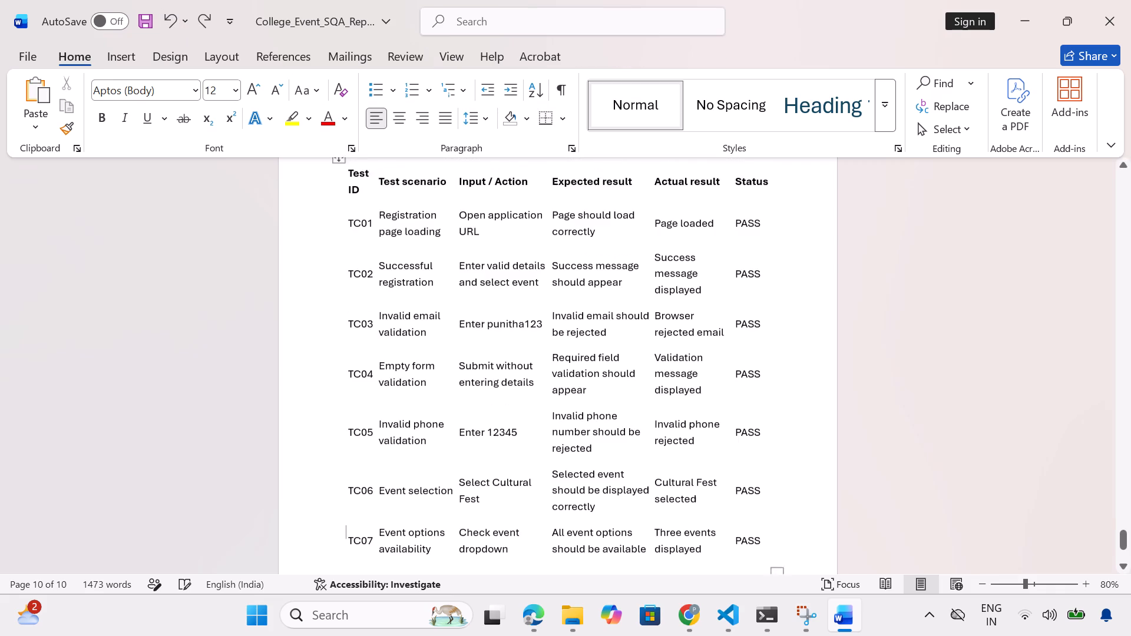
pyautogui.scroll(1, 583, 377)
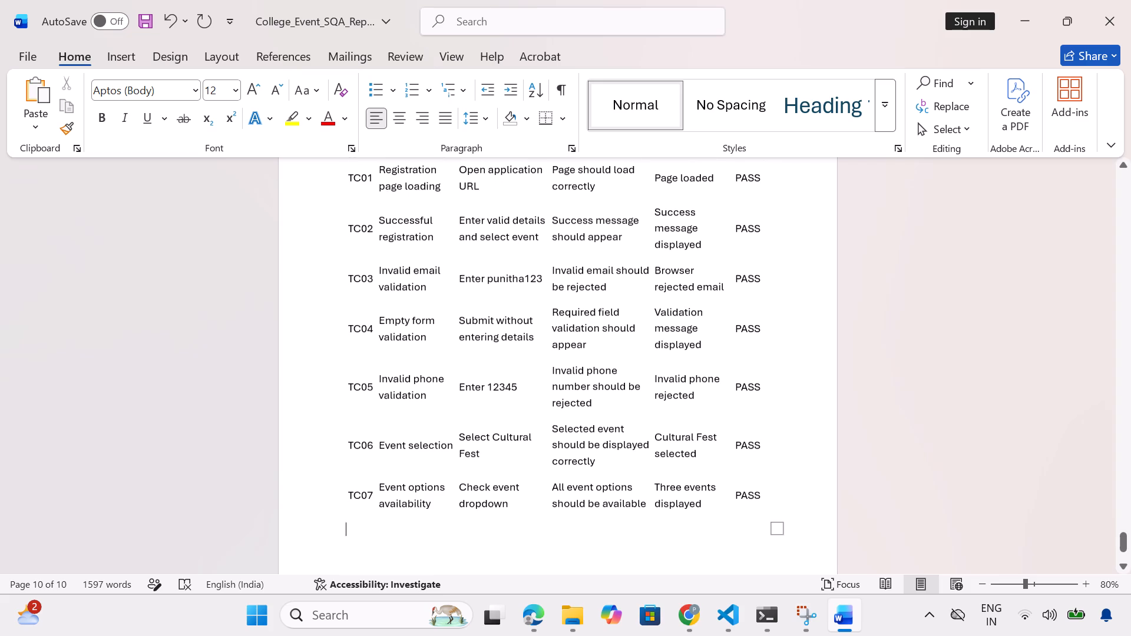
pyautogui.scroll(1, 583, 377)
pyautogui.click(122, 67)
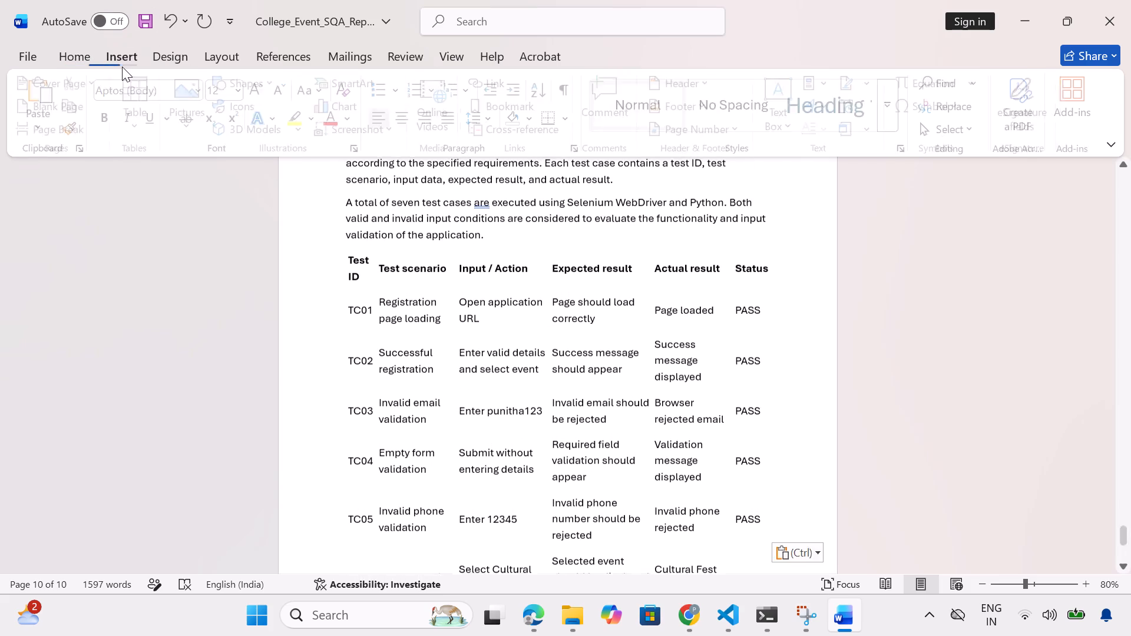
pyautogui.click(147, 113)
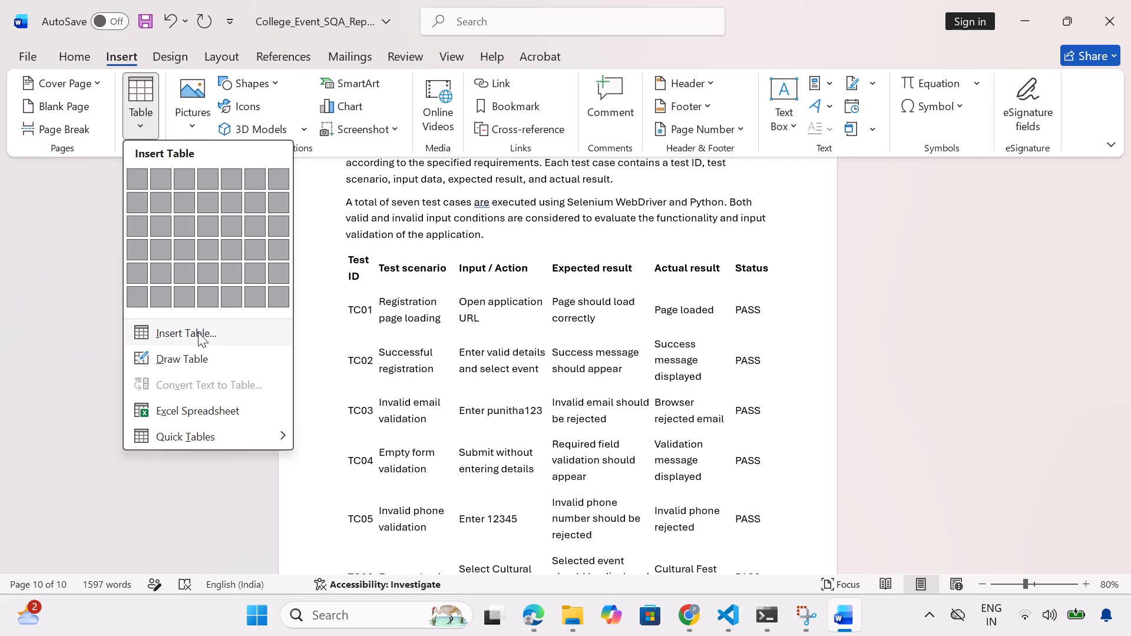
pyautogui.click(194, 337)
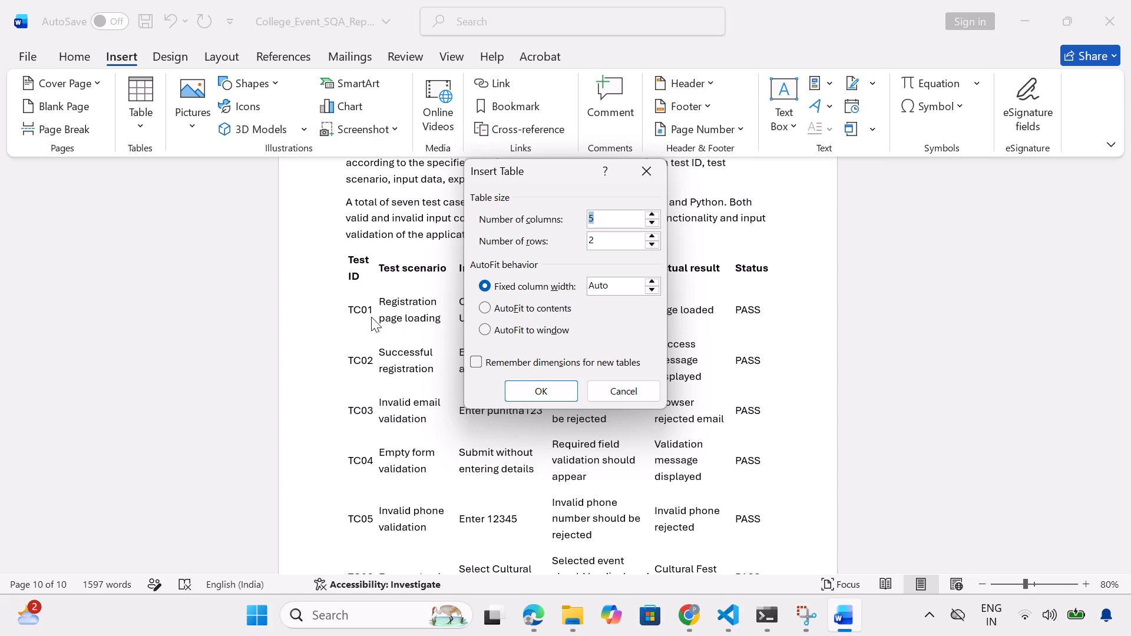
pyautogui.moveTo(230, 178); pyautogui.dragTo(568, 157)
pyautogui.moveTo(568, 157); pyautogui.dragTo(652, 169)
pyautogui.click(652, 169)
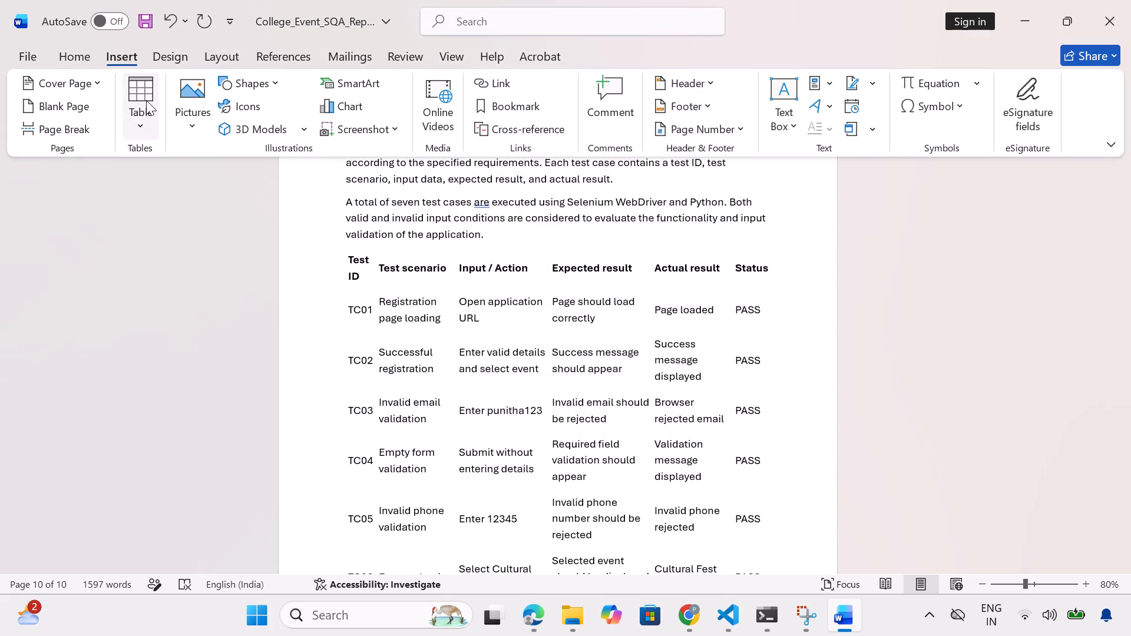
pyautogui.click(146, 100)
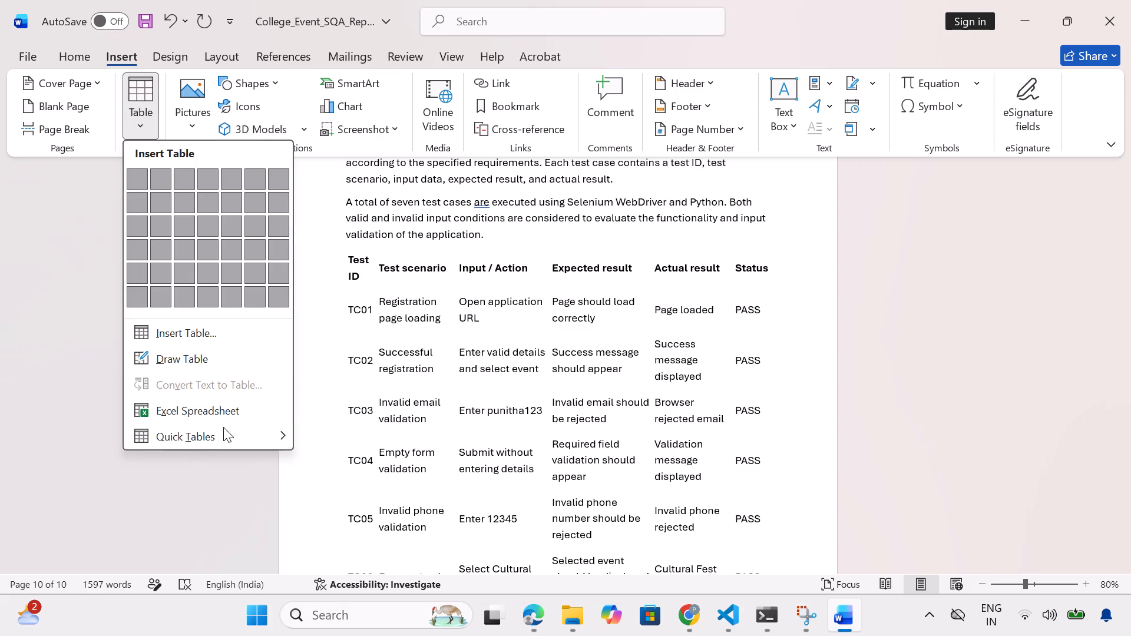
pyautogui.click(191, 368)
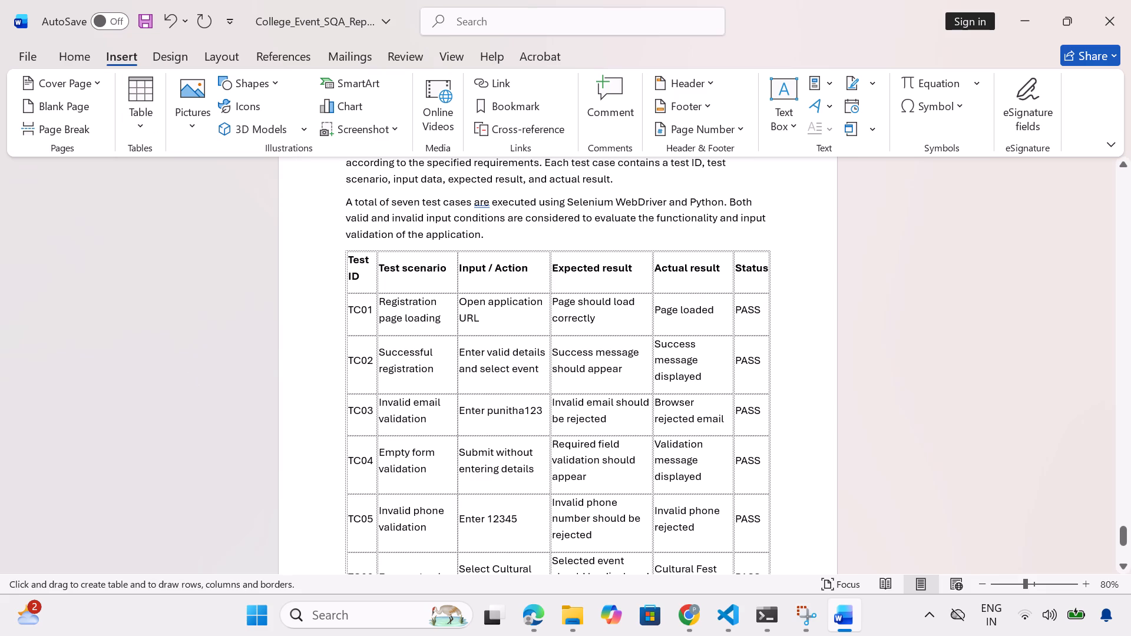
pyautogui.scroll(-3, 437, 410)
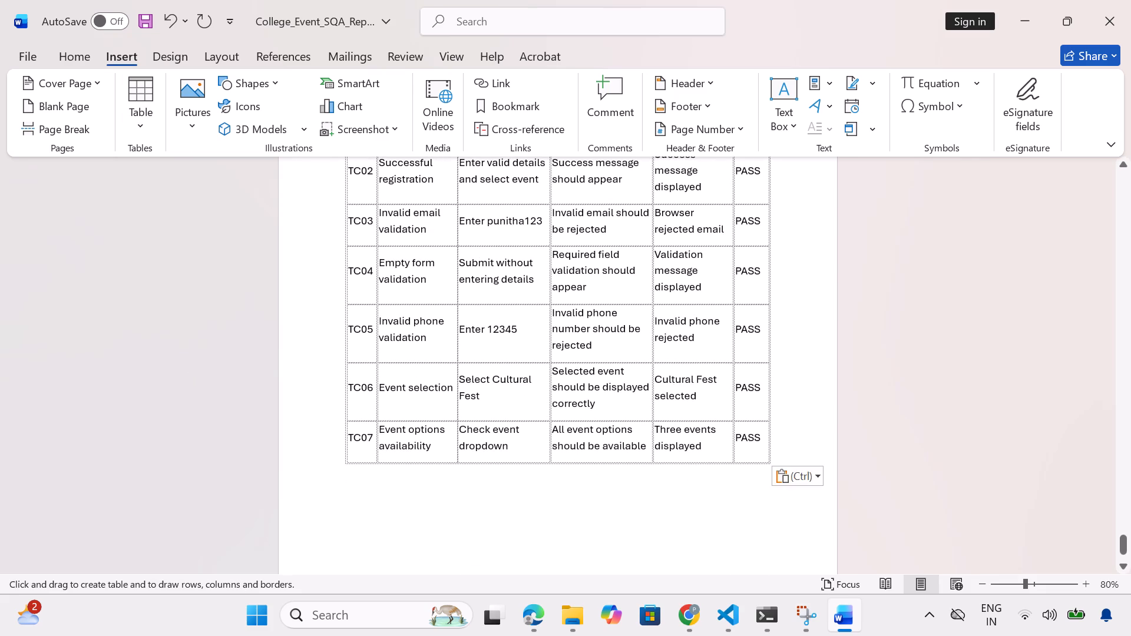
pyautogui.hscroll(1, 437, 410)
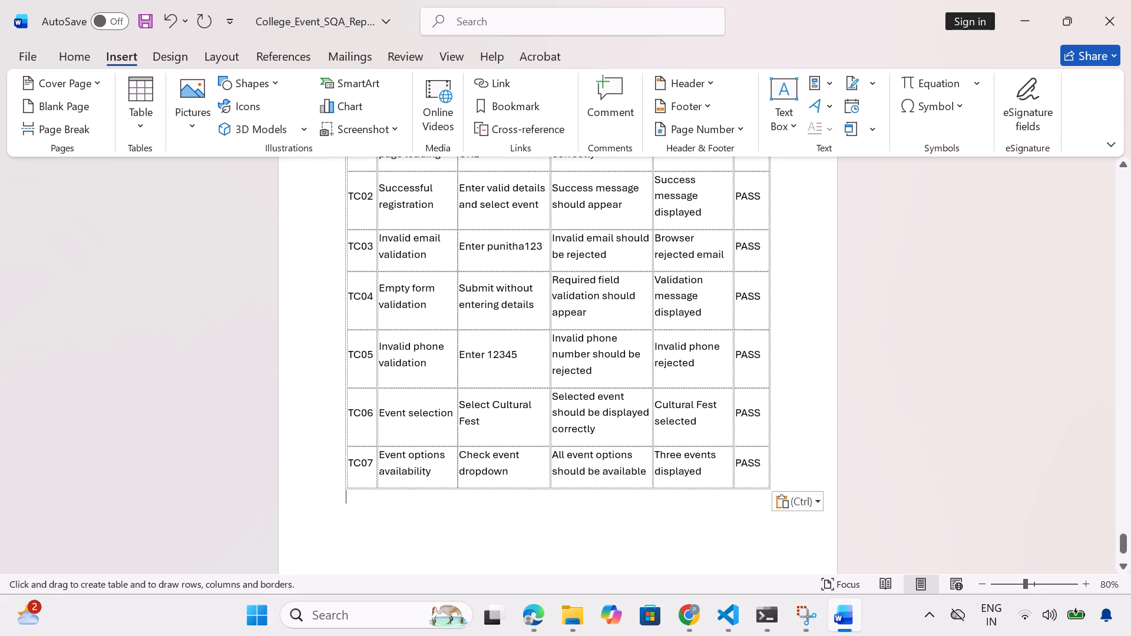
# Save the report document.
pyautogui.hotkey('ctrl', 's')
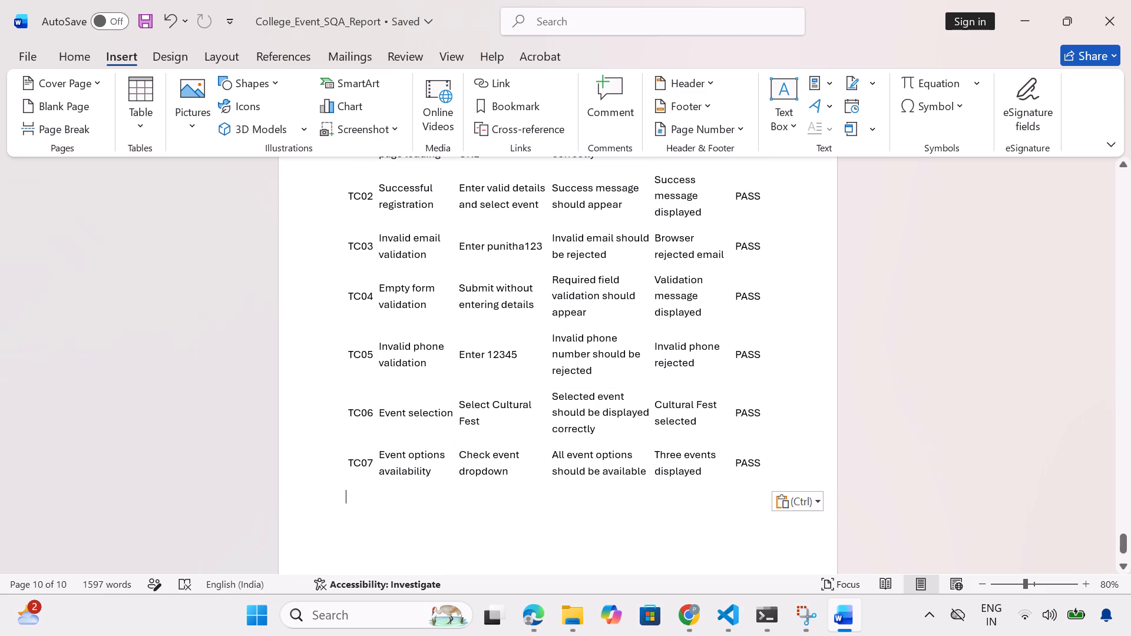
# Use Draw Table to draw a solid border down the test cases table's outer left edge, from the header row to TC07.
pyautogui.click(628, 416)
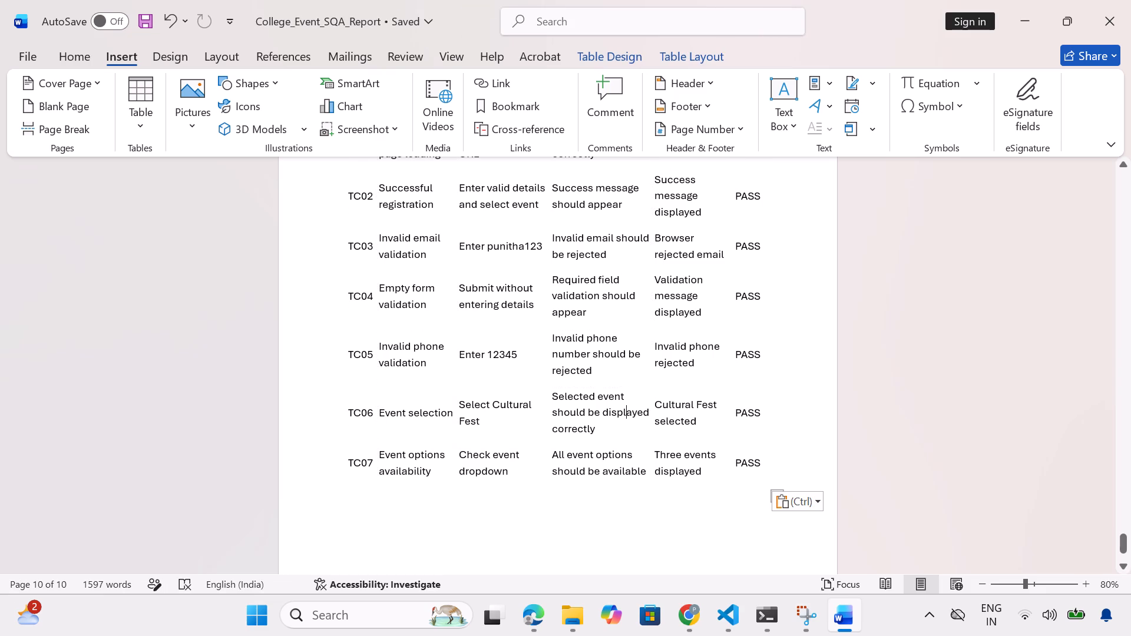
pyautogui.click(150, 85)
pyautogui.click(214, 351)
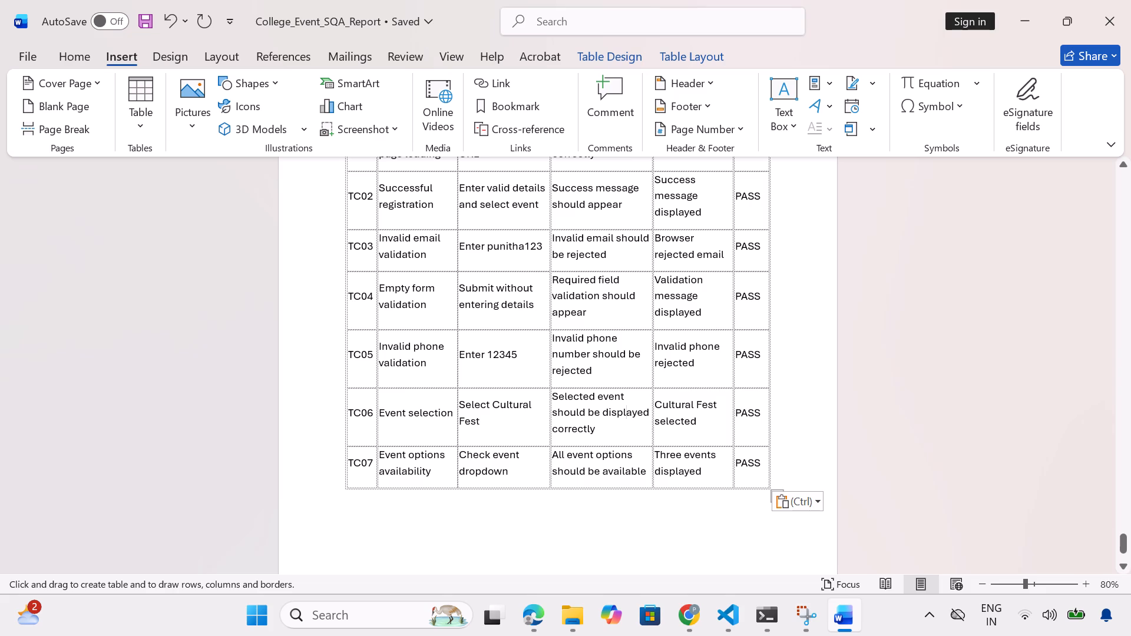
pyautogui.scroll(2, 343, 204)
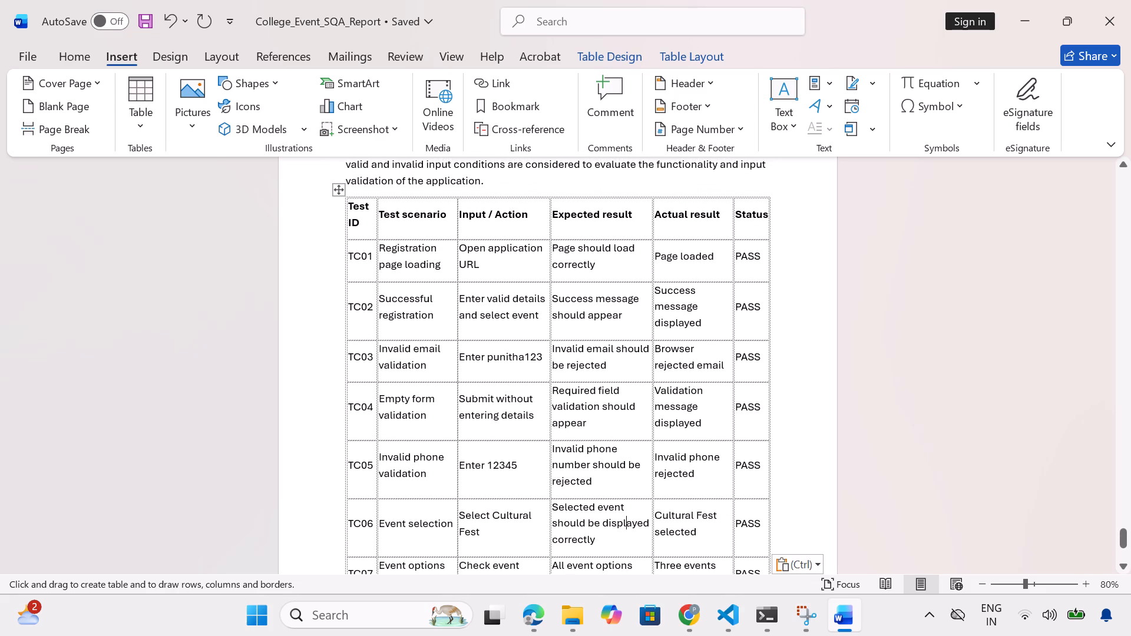
pyautogui.moveTo(346, 201); pyautogui.dragTo(349, 283)
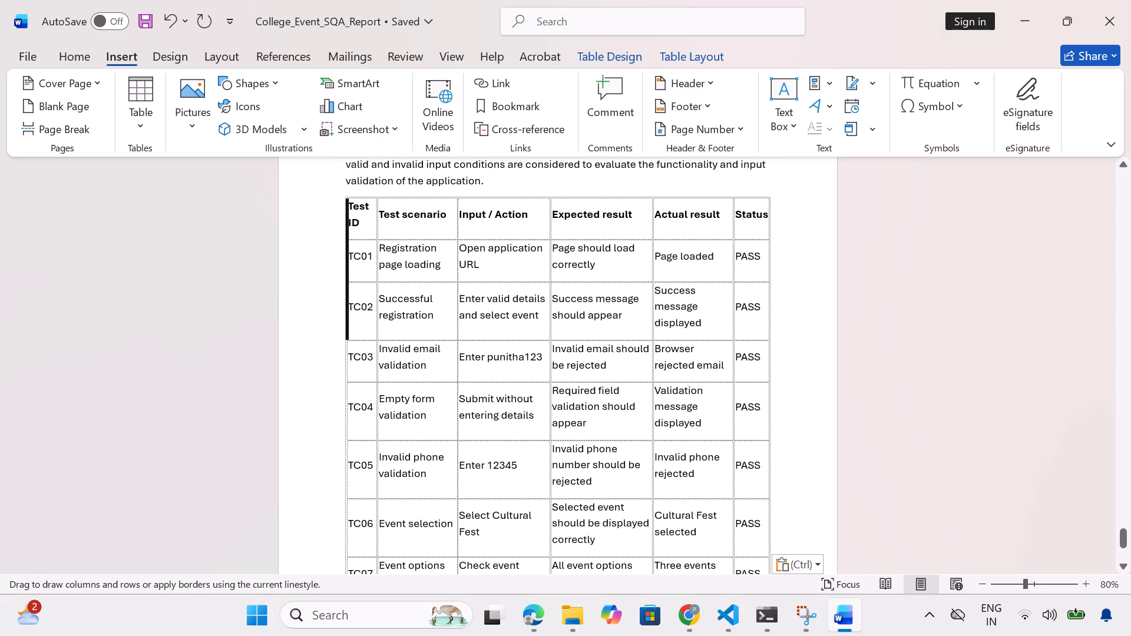
pyautogui.moveTo(349, 283); pyautogui.dragTo(349, 562)
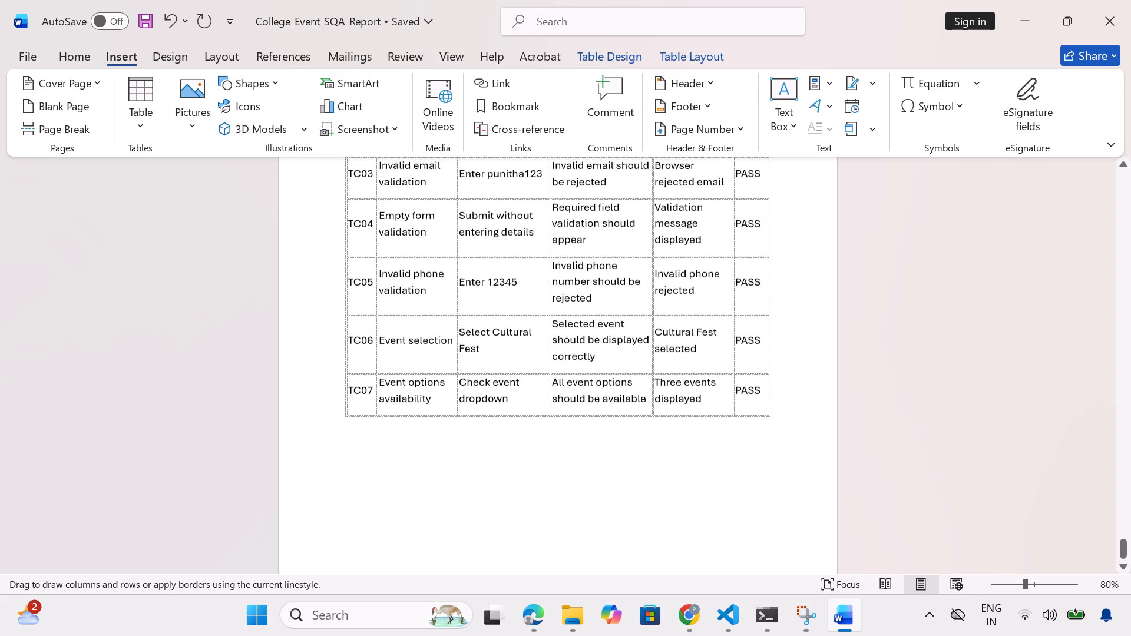
pyautogui.moveTo(349, 562); pyautogui.dragTo(348, 363)
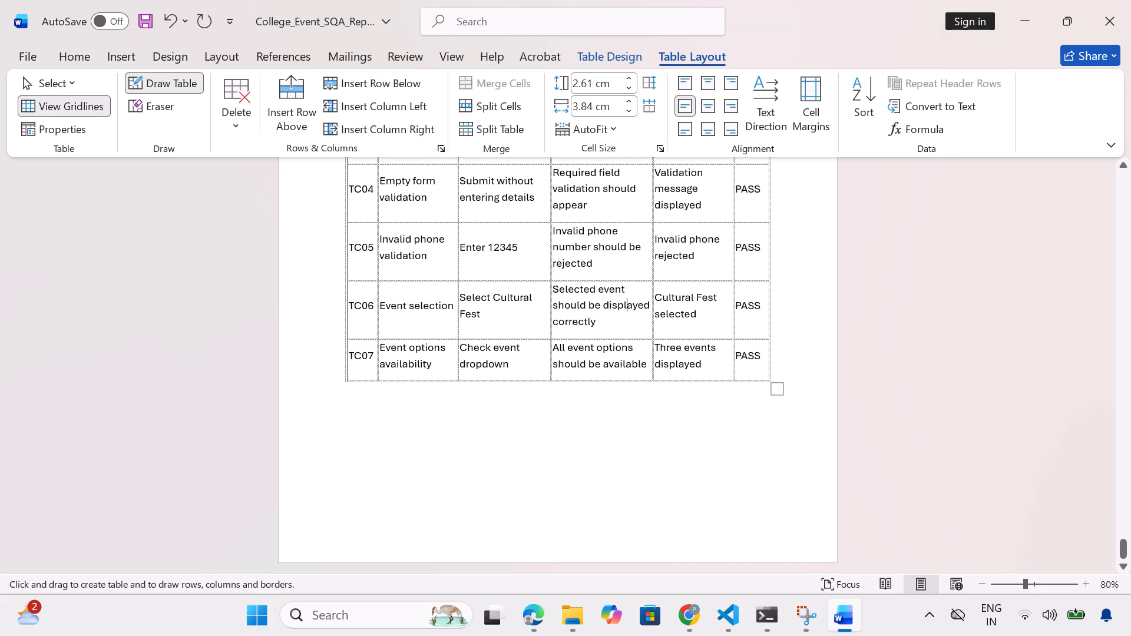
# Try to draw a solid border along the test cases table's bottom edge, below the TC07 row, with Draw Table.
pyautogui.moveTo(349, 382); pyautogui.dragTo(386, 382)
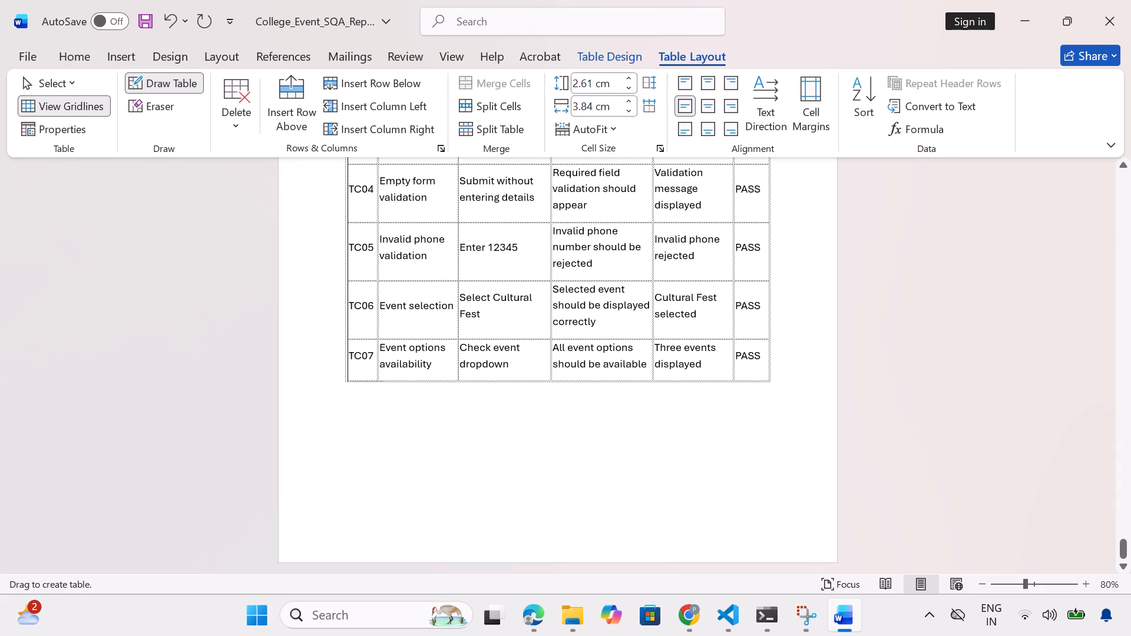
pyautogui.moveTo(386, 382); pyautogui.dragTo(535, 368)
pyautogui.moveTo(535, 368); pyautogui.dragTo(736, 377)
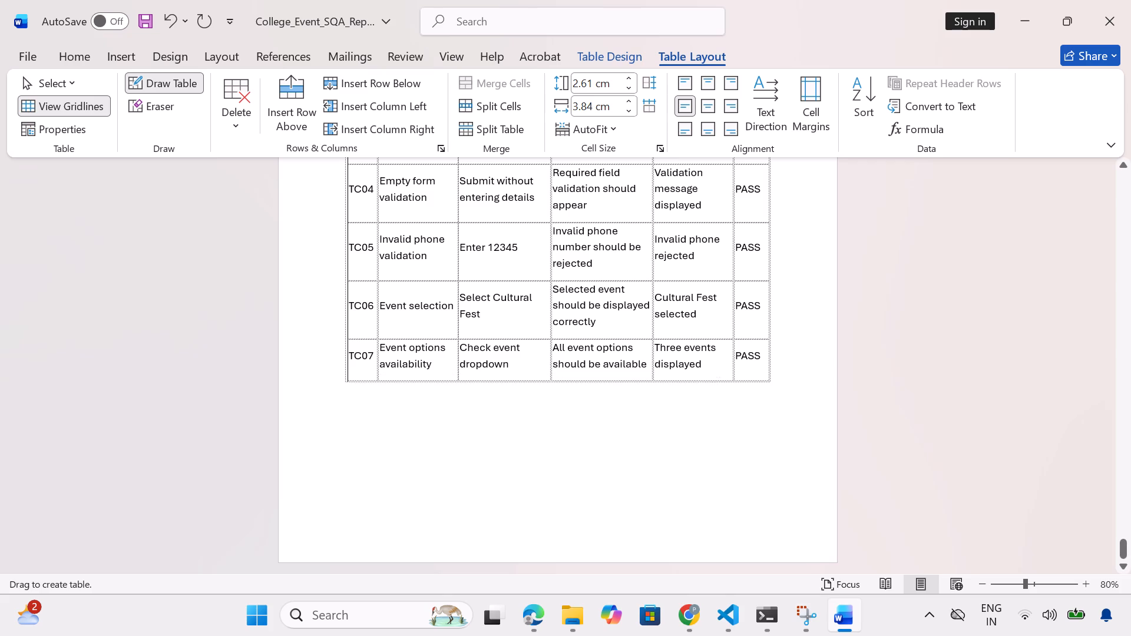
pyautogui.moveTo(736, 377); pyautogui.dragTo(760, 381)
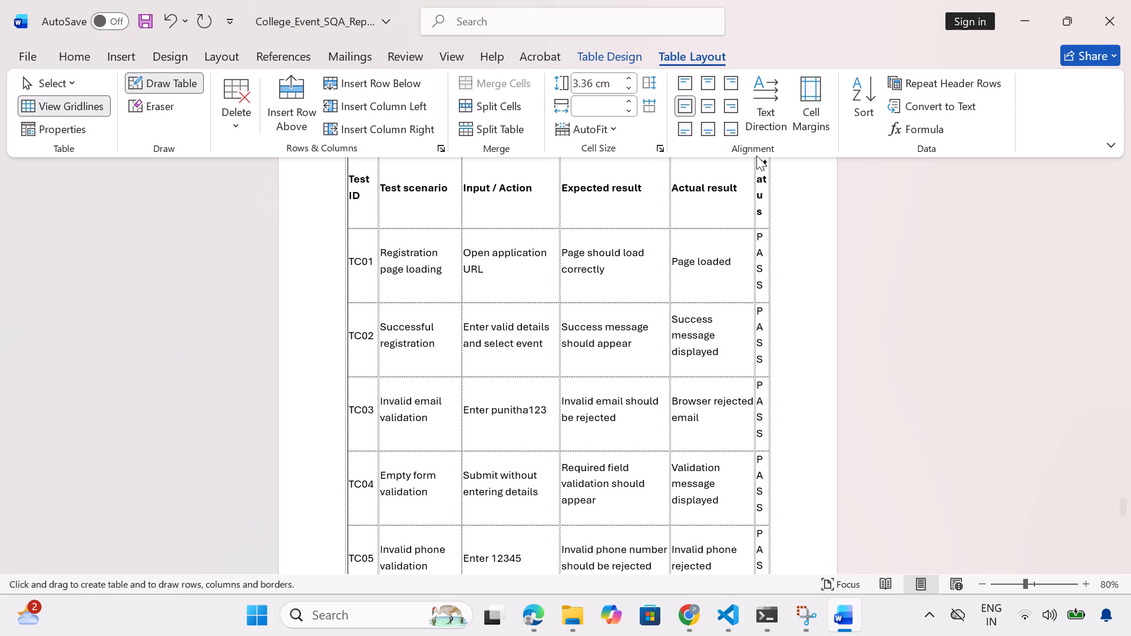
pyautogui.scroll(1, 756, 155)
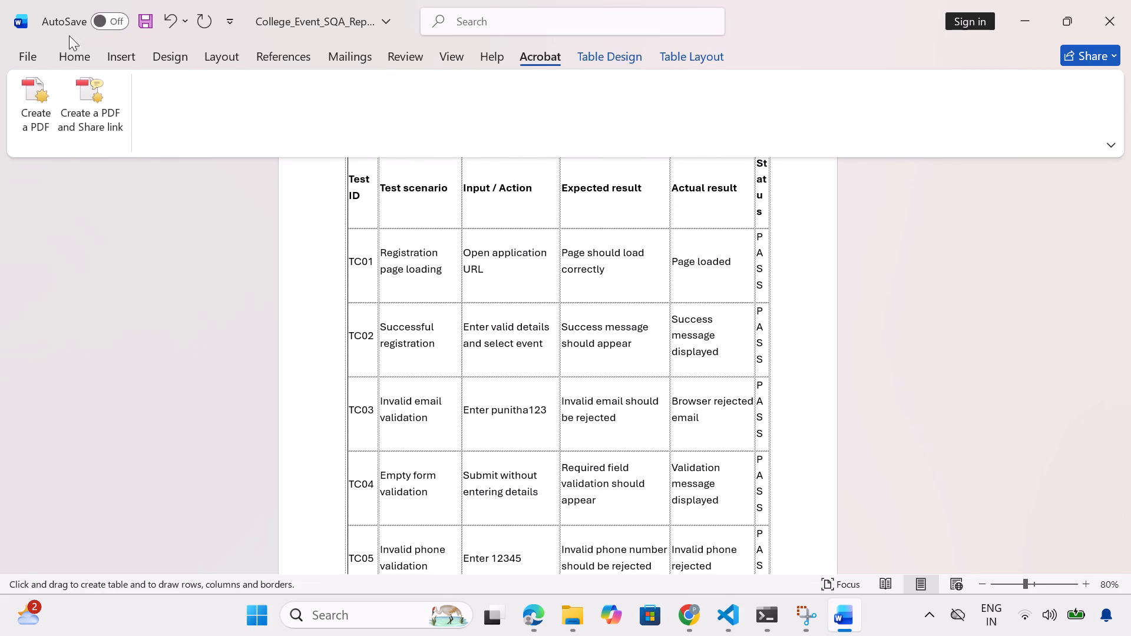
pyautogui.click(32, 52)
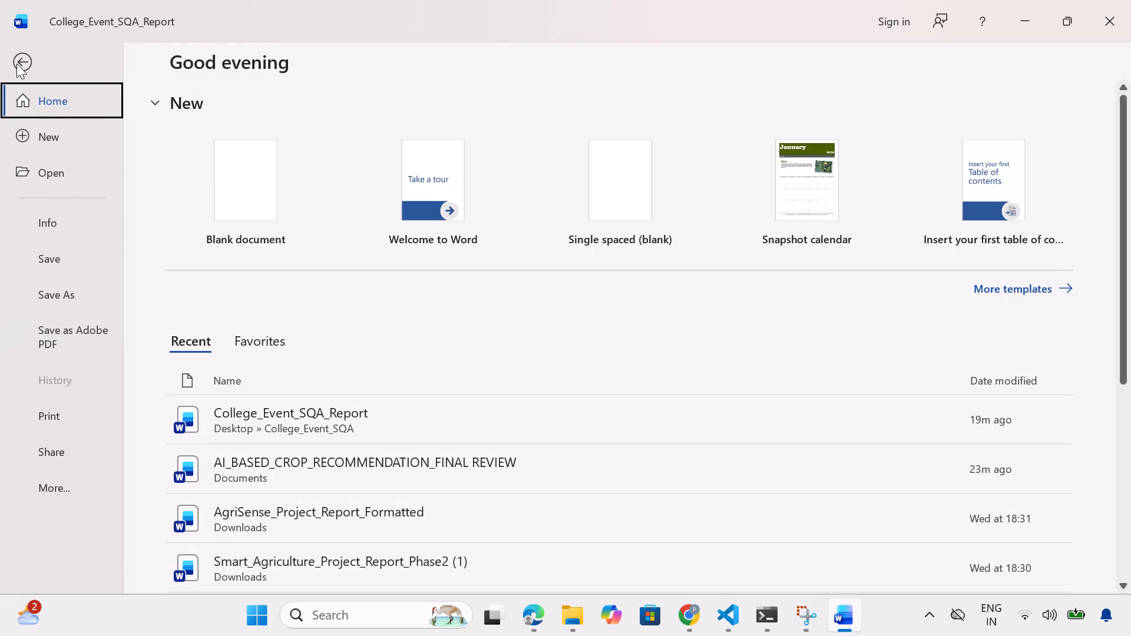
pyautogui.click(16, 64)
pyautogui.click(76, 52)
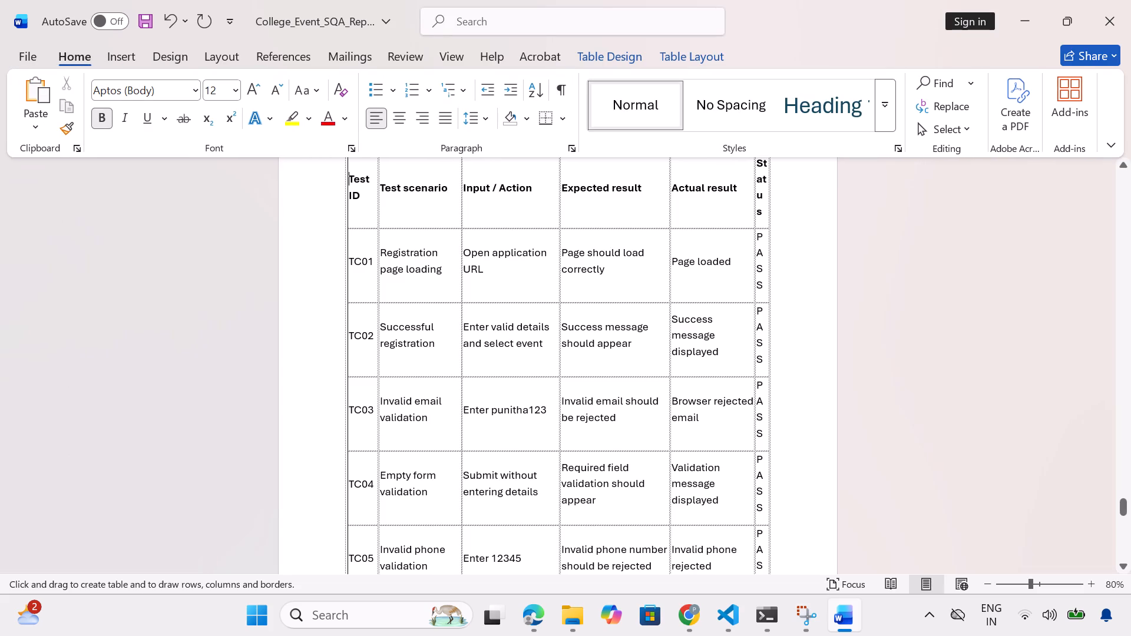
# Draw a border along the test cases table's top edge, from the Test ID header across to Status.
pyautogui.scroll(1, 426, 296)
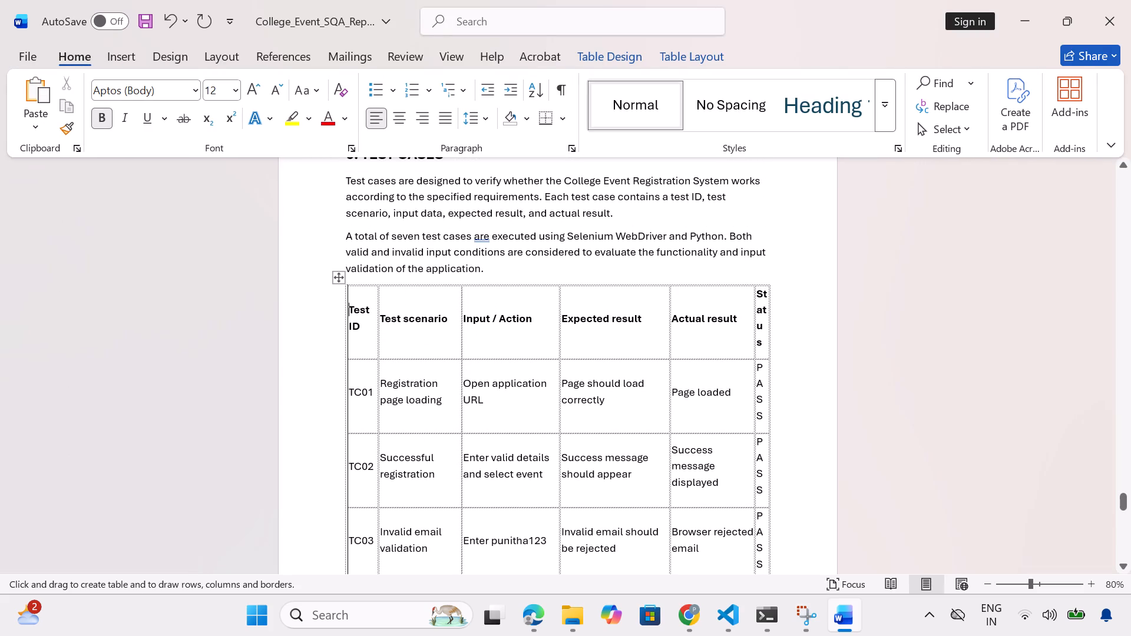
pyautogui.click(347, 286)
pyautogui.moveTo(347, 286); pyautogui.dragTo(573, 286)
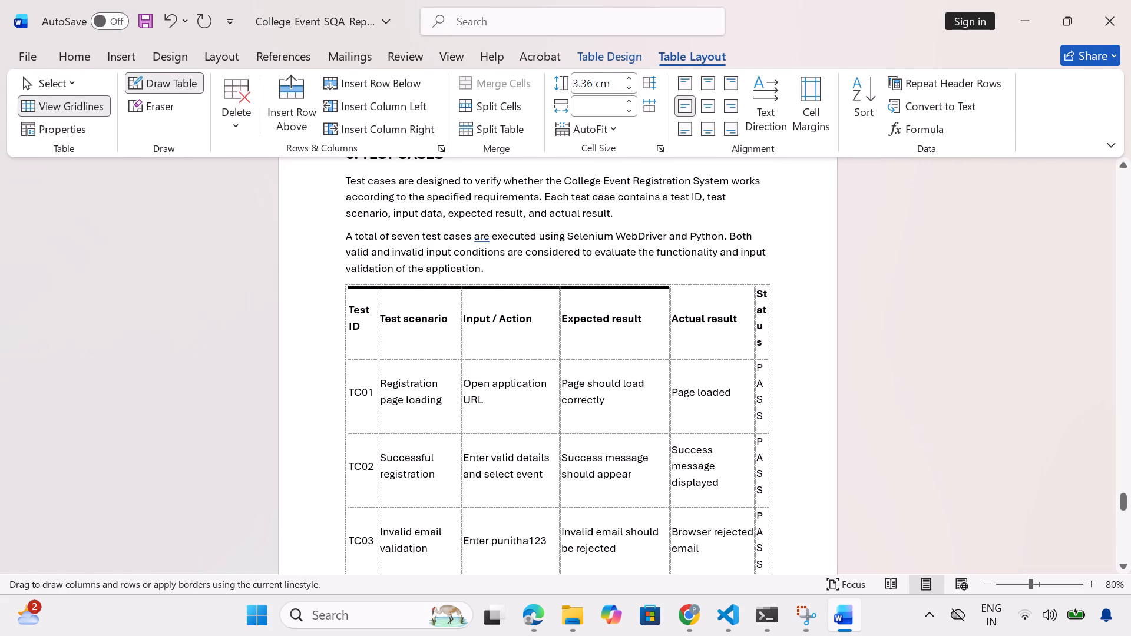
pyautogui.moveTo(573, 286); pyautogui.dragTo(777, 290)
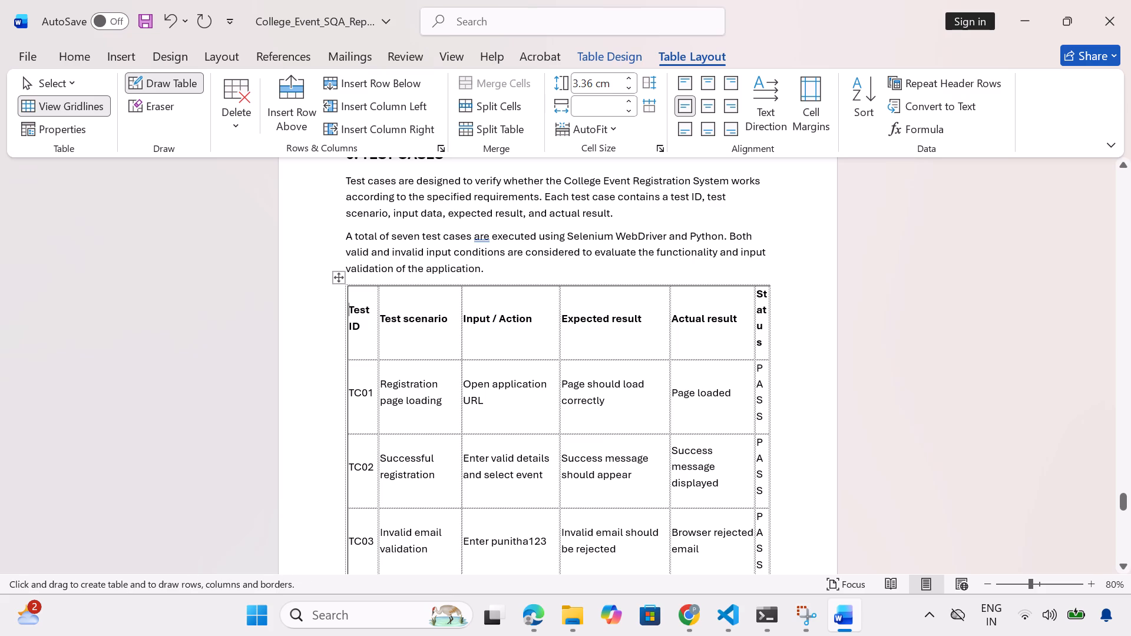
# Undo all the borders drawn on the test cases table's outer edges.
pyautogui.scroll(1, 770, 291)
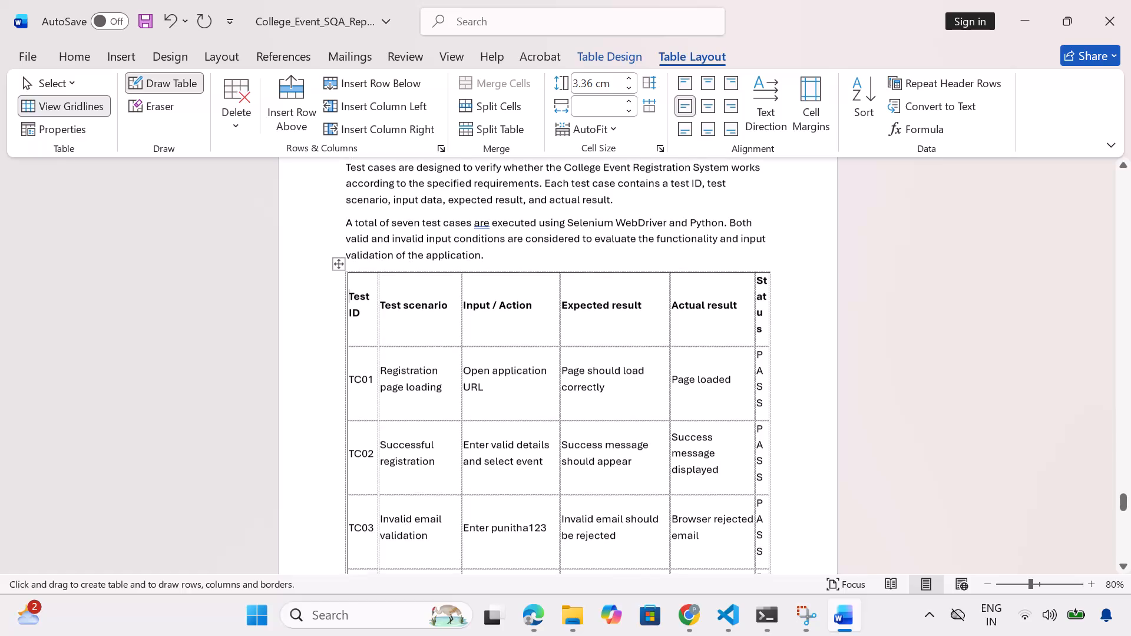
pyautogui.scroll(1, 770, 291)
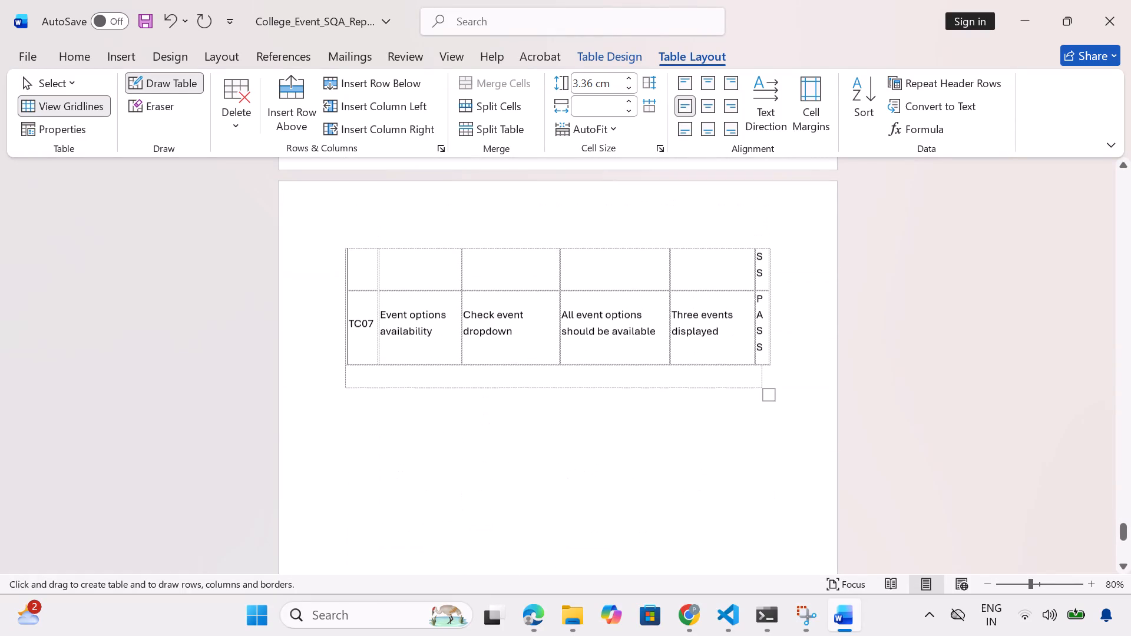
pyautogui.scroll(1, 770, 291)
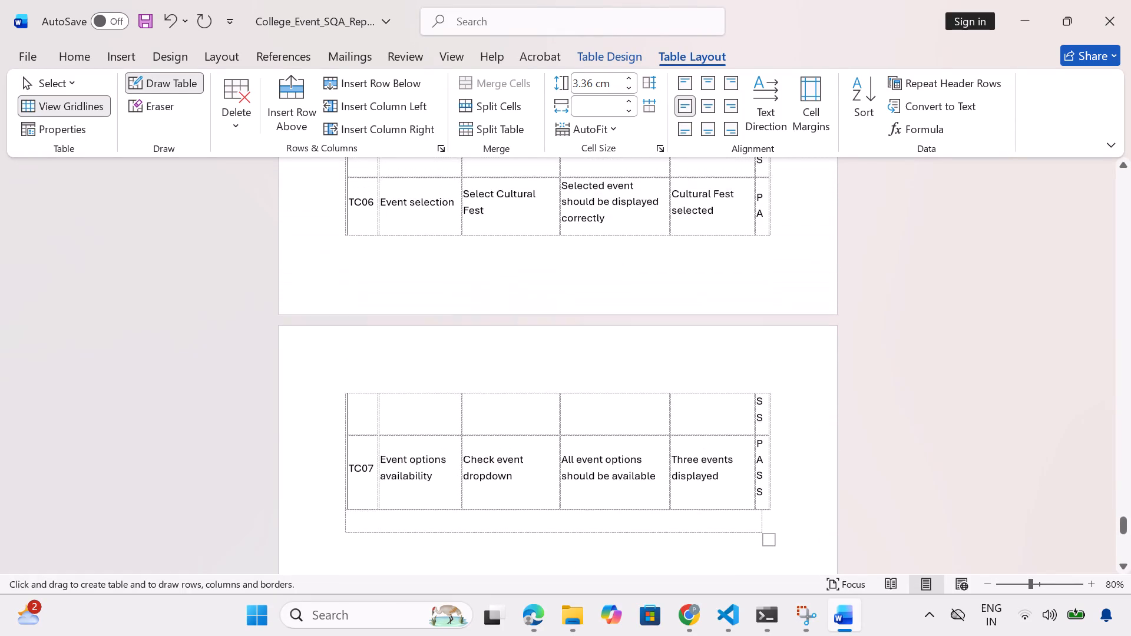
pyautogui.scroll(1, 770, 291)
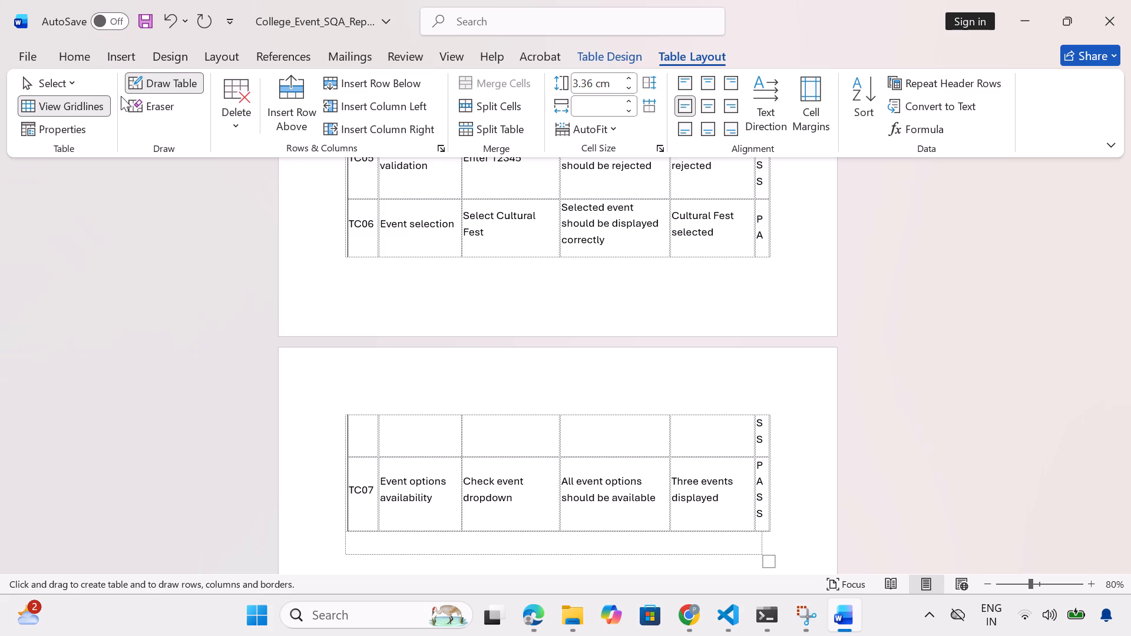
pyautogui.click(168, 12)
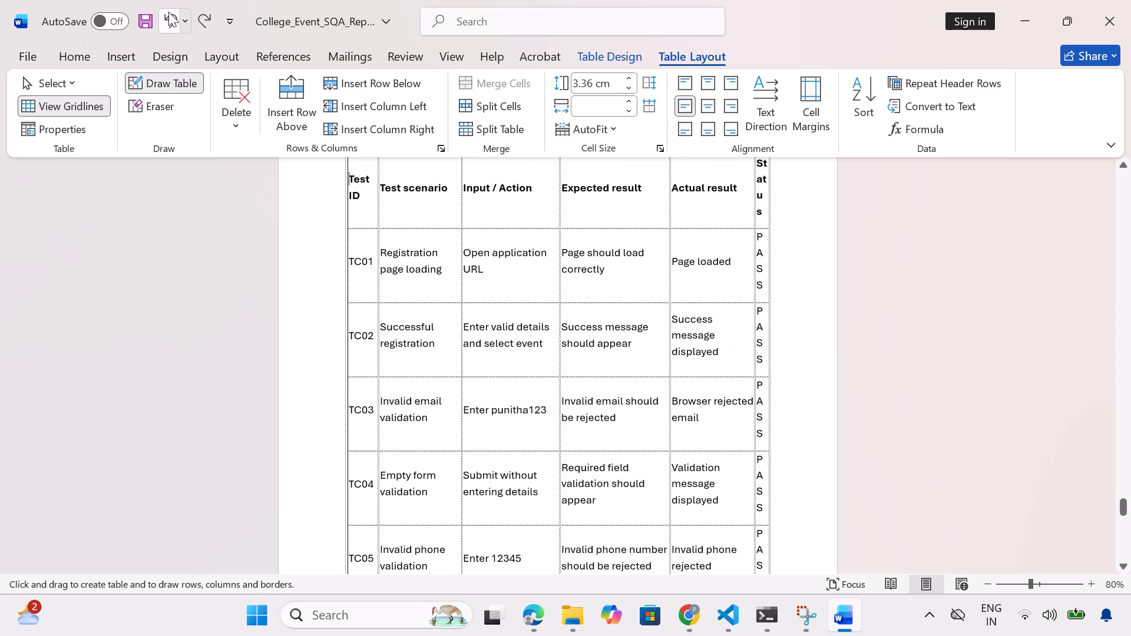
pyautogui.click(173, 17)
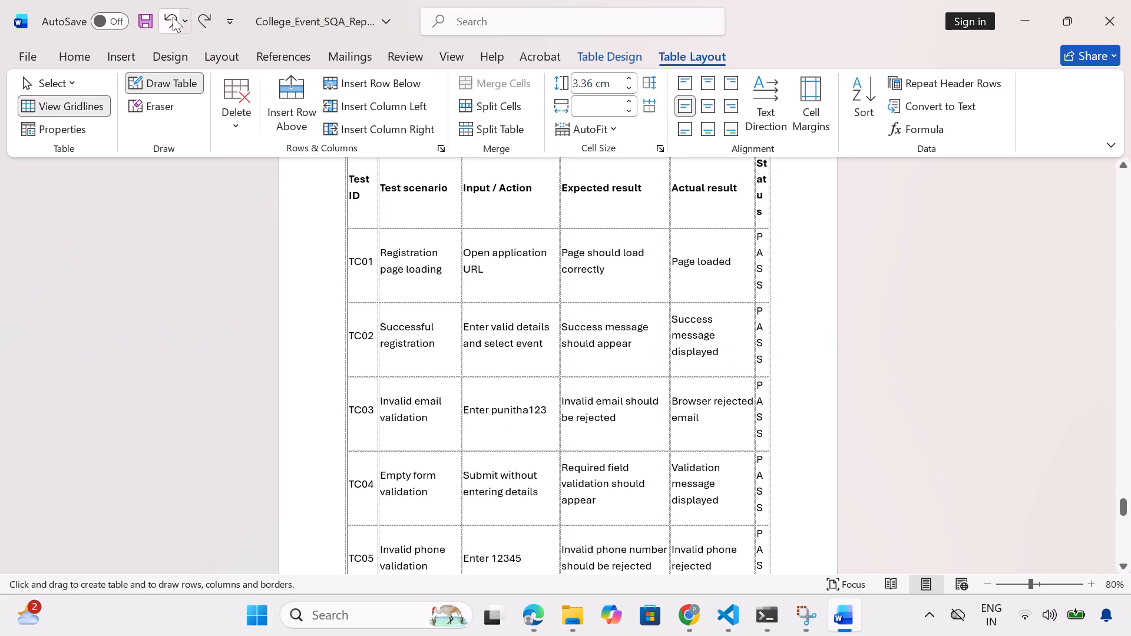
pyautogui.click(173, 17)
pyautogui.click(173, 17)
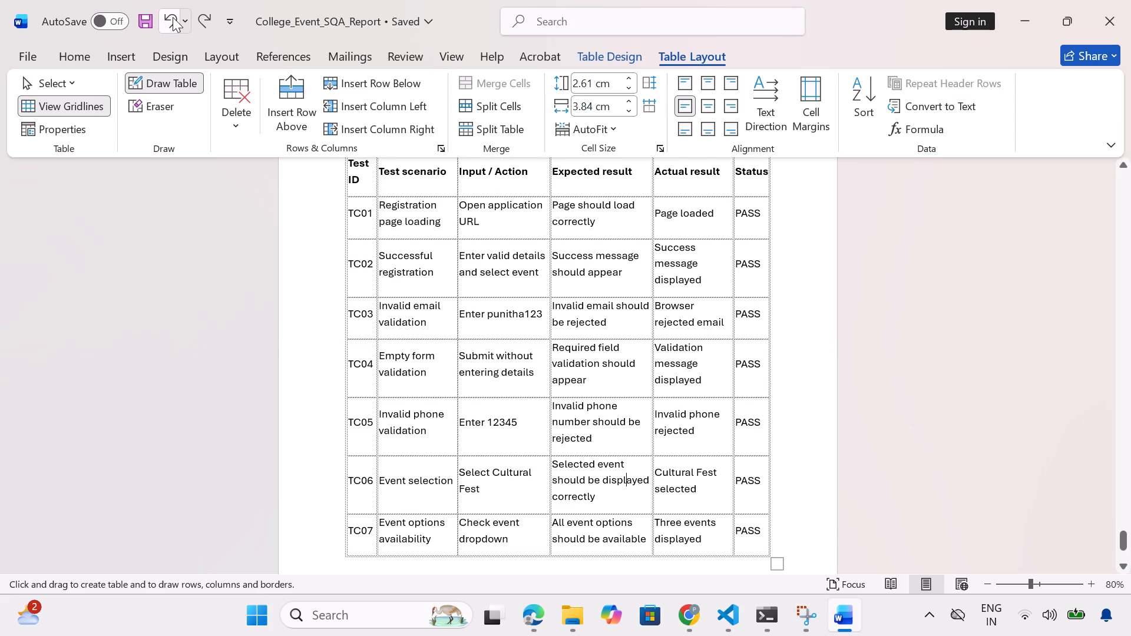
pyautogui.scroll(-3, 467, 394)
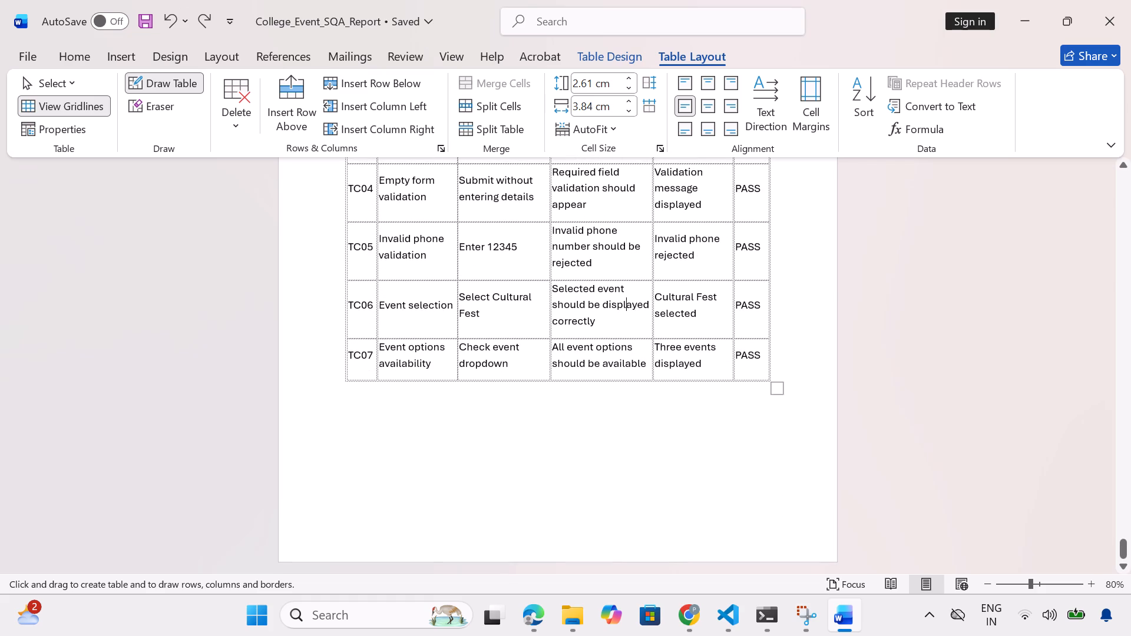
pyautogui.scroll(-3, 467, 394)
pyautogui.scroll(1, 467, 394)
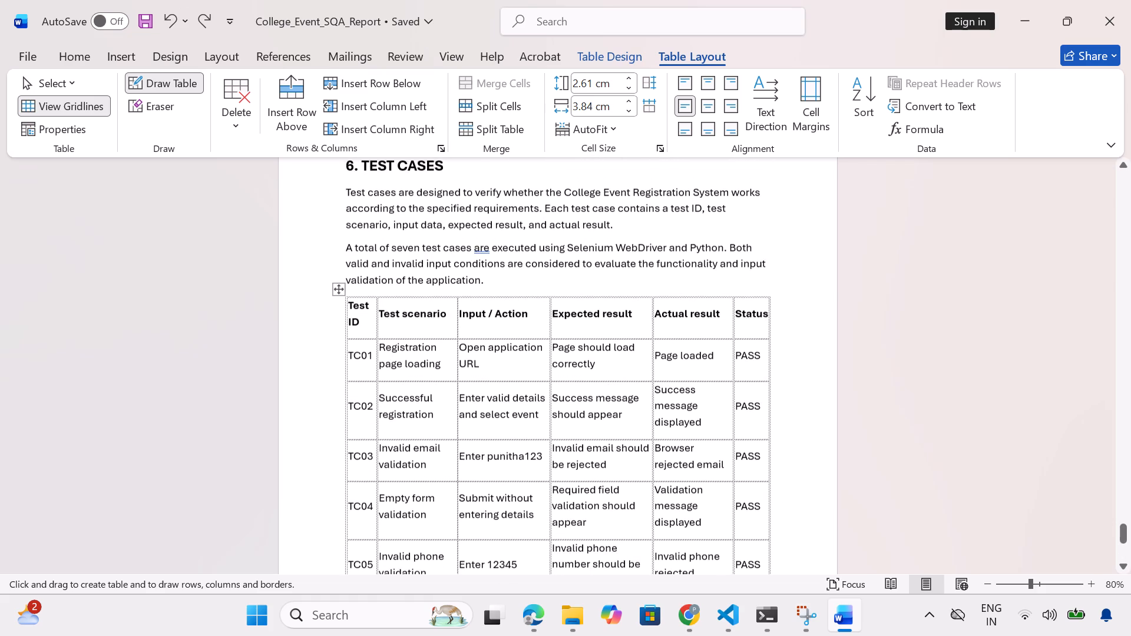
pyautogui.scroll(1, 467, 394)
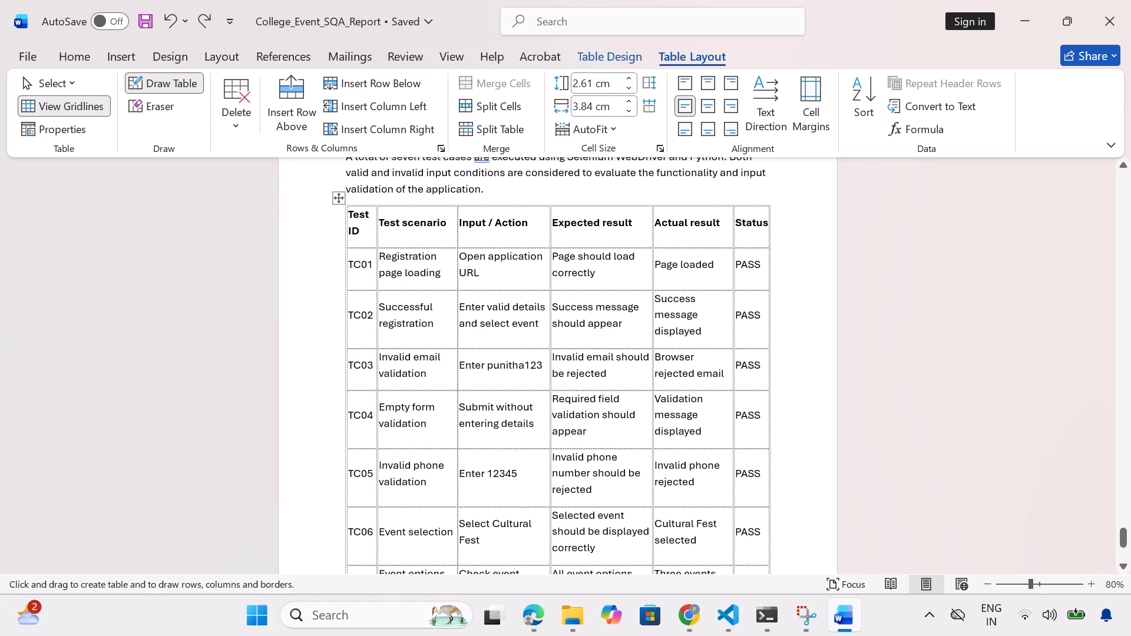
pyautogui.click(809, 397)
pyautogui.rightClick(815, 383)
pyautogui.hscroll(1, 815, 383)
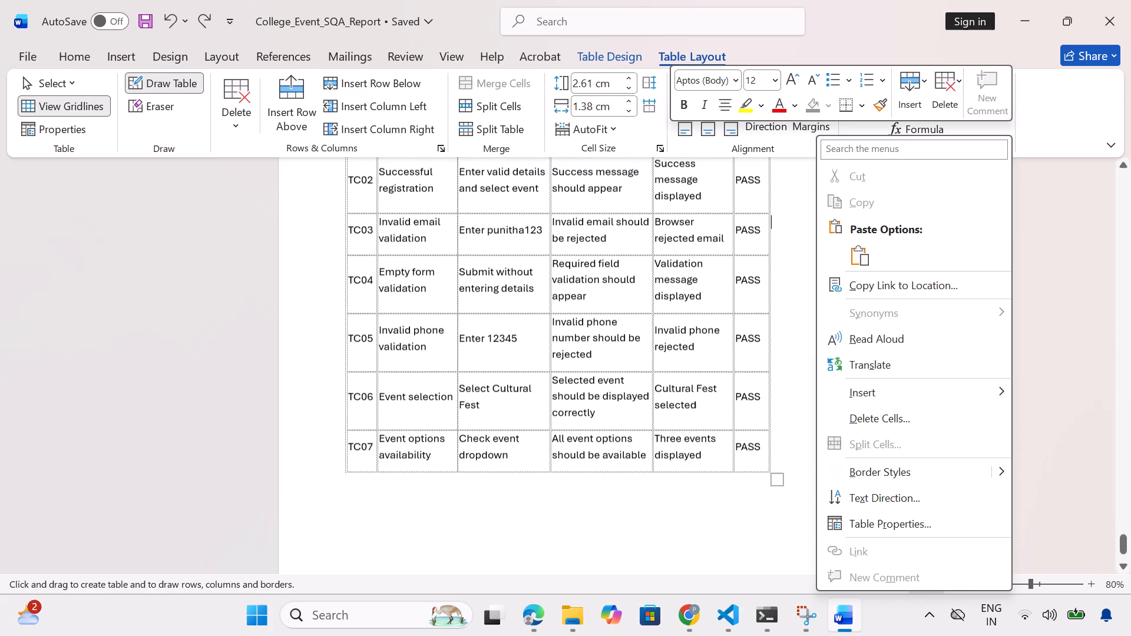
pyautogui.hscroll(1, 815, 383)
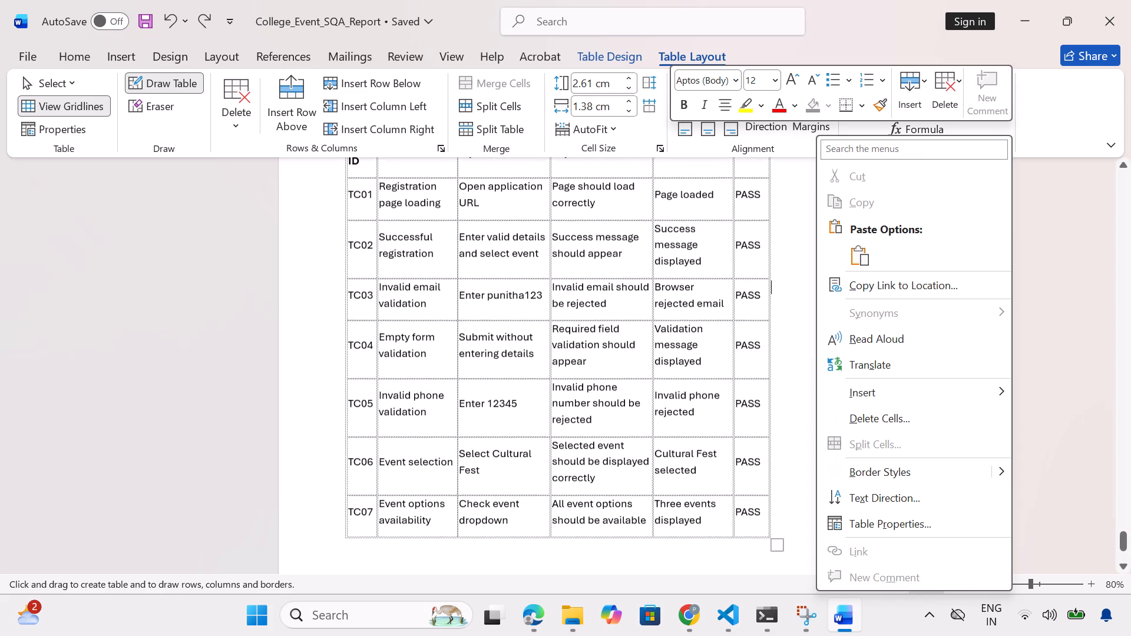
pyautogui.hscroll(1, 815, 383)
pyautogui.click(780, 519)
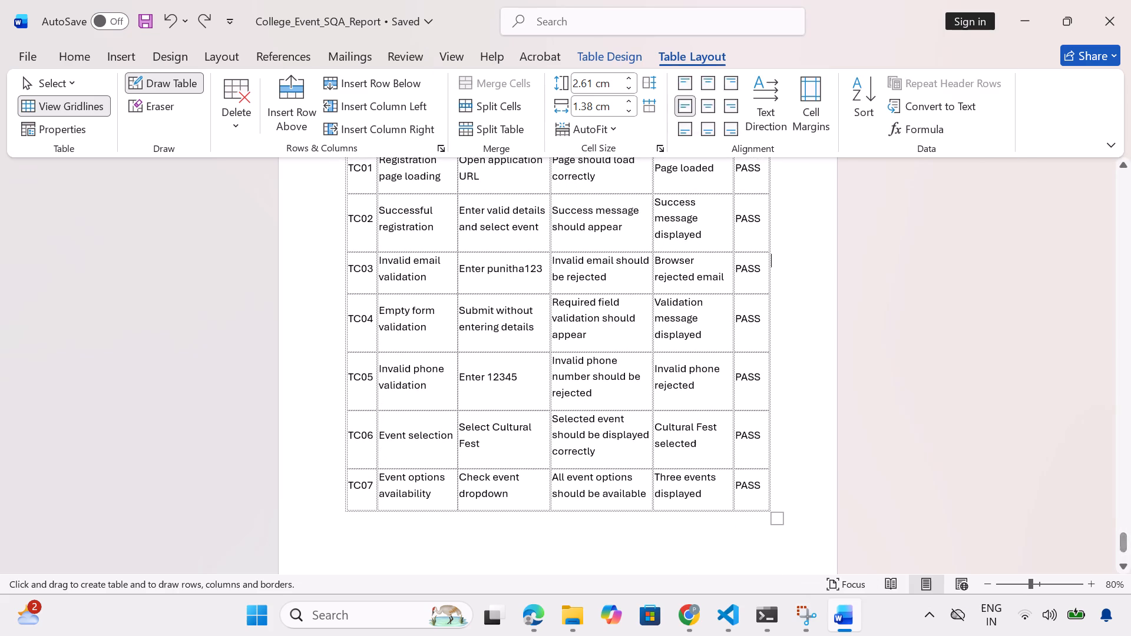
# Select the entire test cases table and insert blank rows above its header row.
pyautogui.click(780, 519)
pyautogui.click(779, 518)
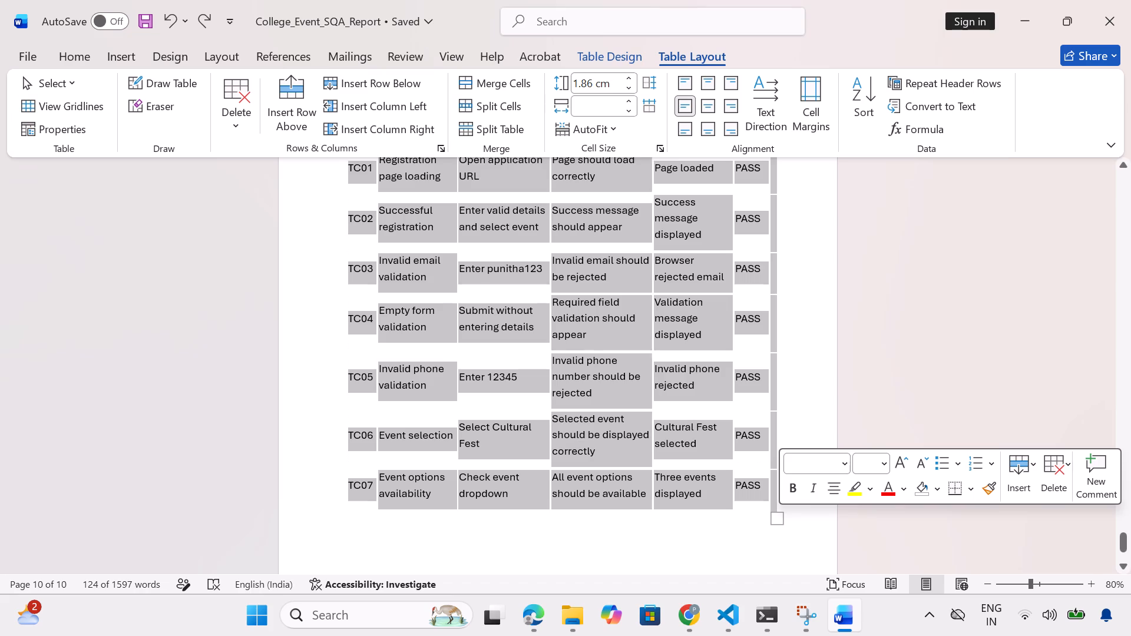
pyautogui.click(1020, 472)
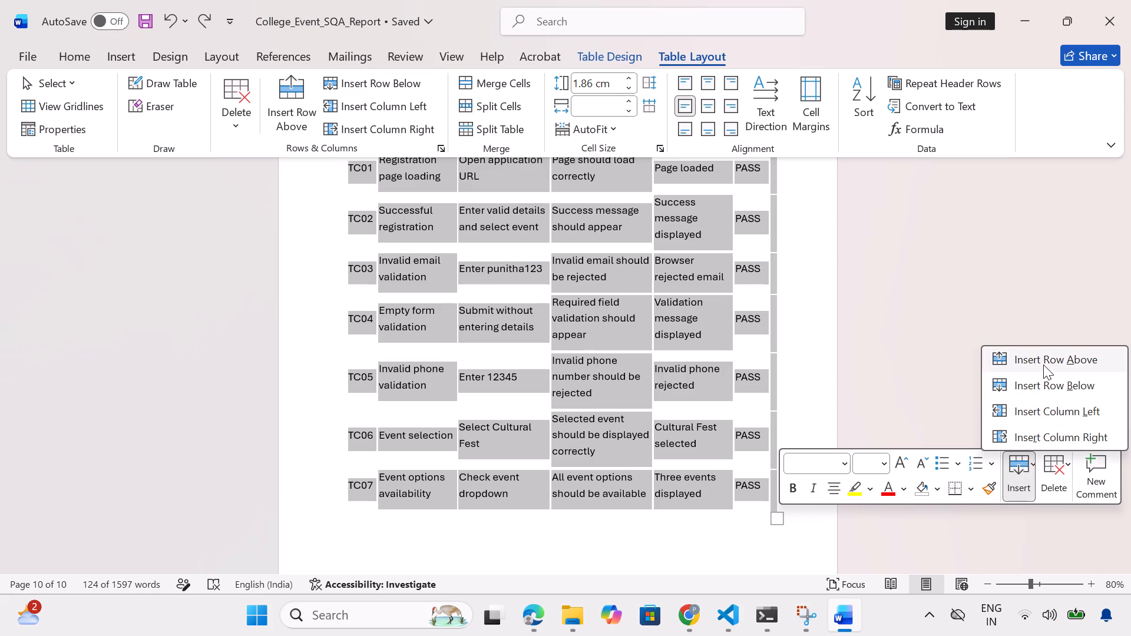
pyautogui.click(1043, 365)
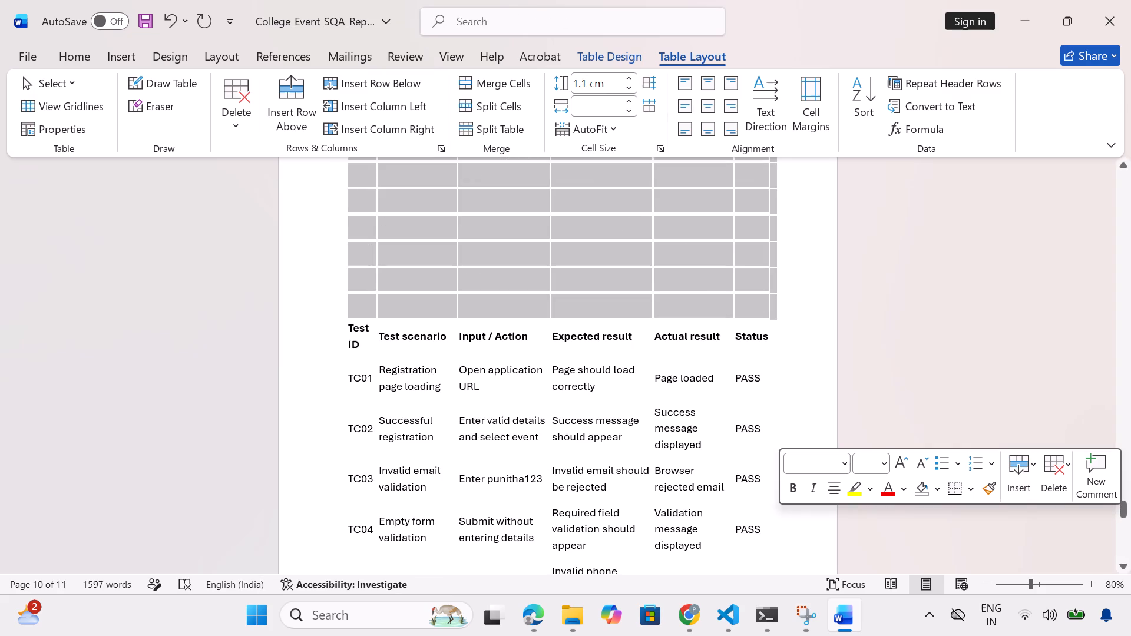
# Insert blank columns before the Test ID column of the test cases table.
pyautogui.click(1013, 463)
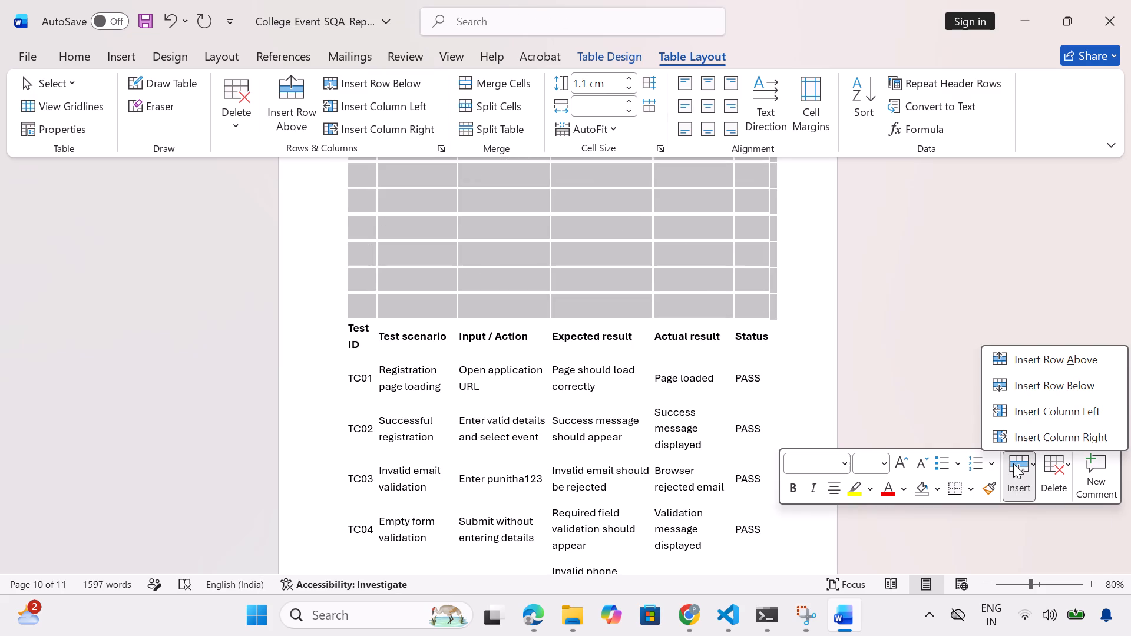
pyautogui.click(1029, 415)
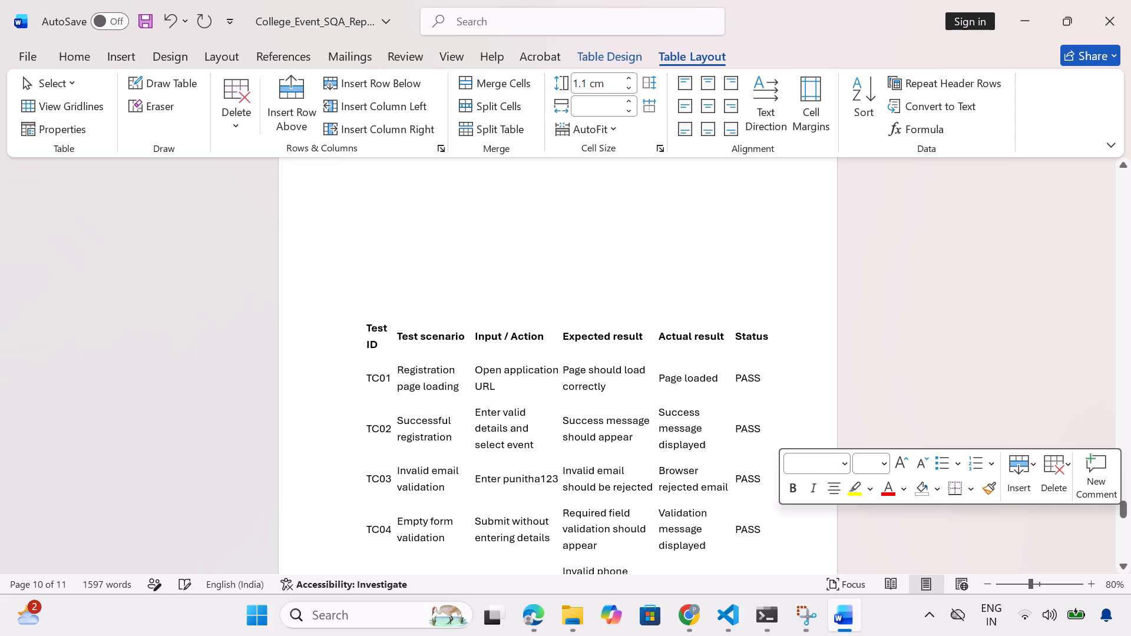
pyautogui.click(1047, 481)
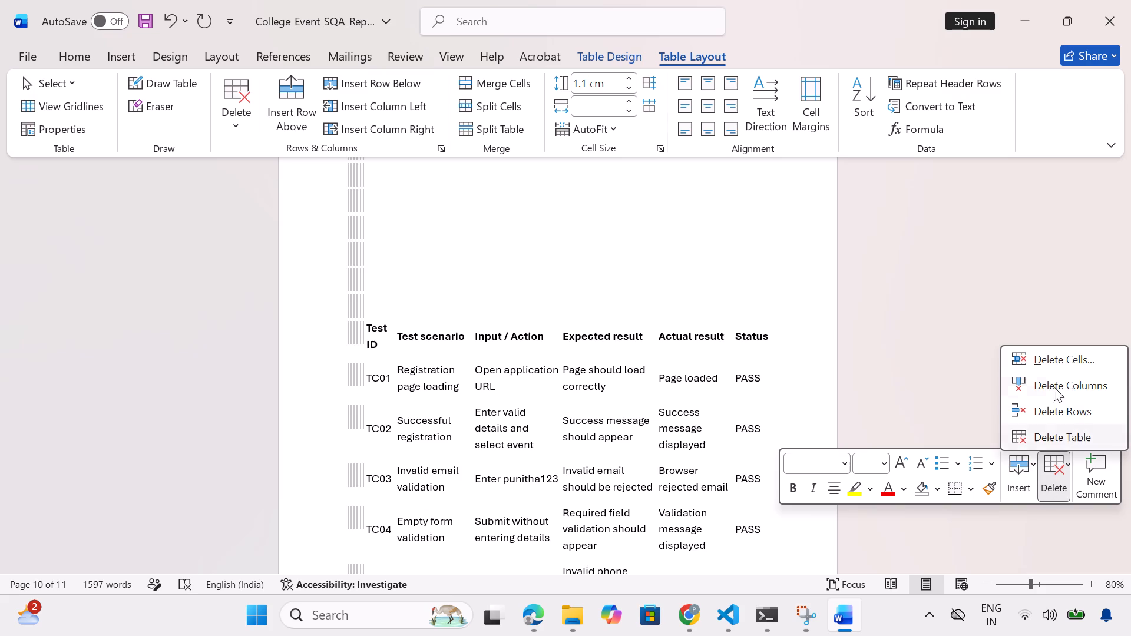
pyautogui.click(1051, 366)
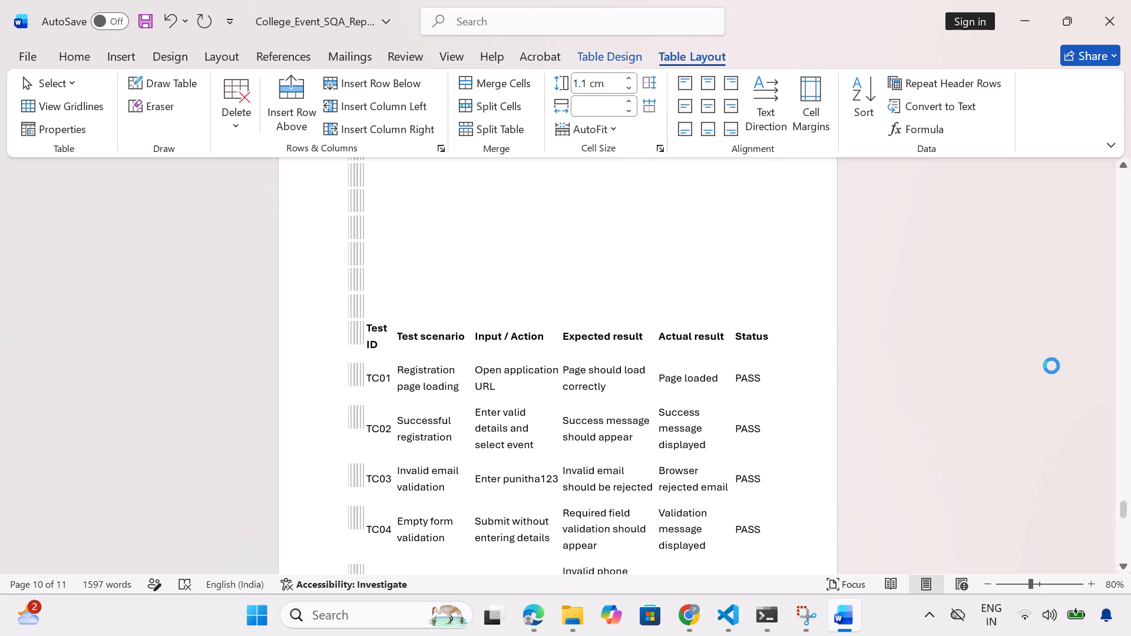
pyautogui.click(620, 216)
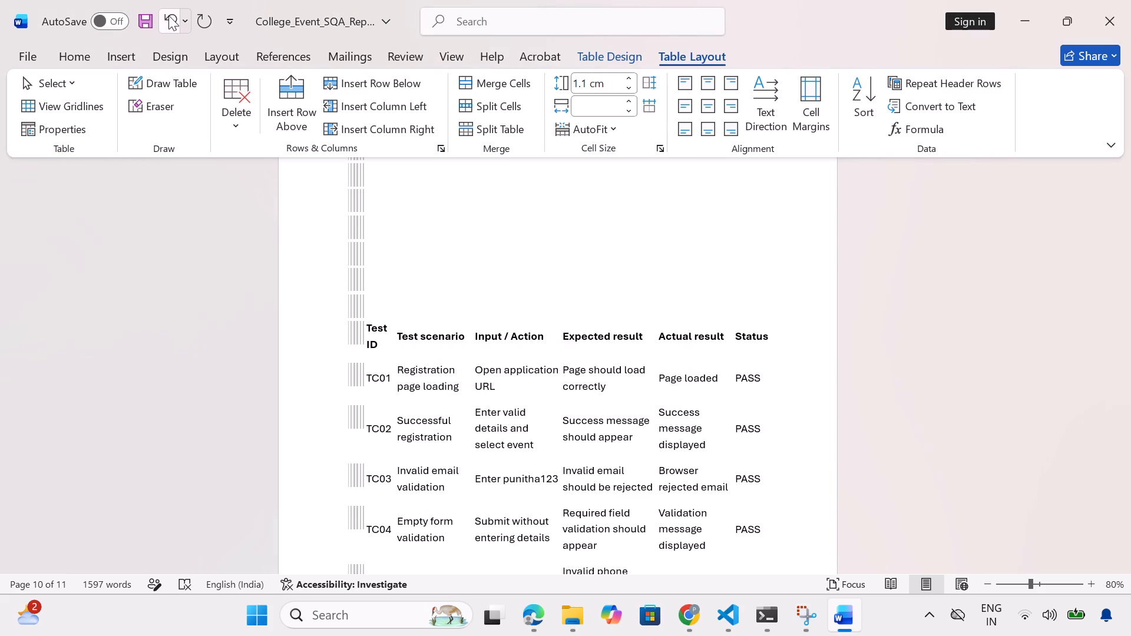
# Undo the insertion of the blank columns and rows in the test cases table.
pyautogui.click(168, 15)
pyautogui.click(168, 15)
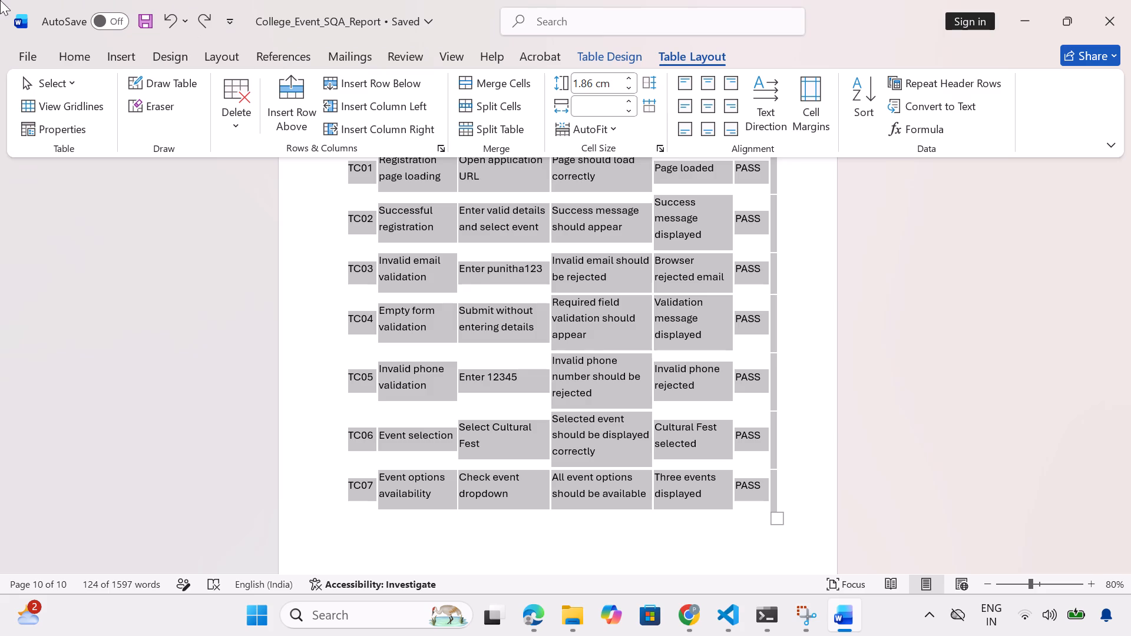
# Undo the pasting of the test cases table below the section 6 introductory paragraphs.
pyautogui.scroll(2, 466, 289)
pyautogui.hscroll(-1, 465, 282)
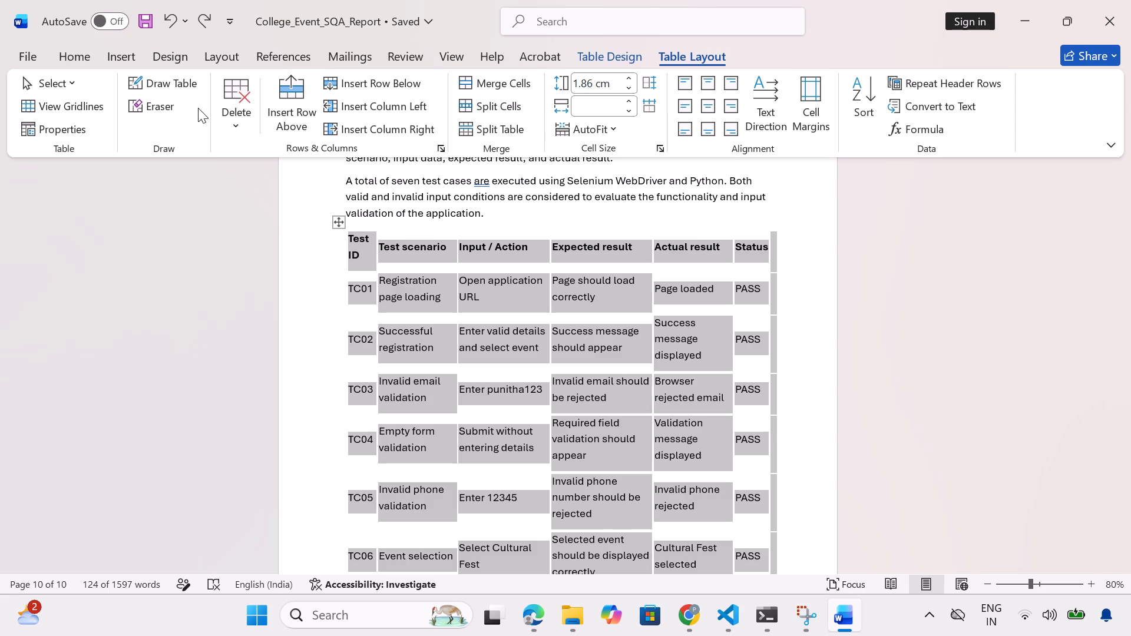
pyautogui.click(168, 28)
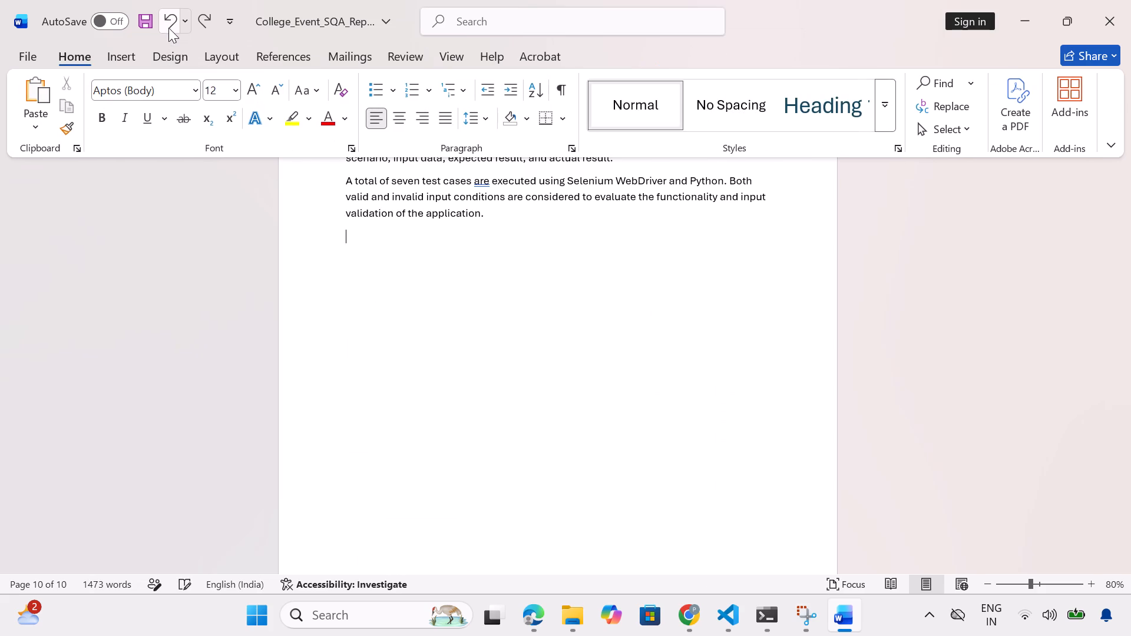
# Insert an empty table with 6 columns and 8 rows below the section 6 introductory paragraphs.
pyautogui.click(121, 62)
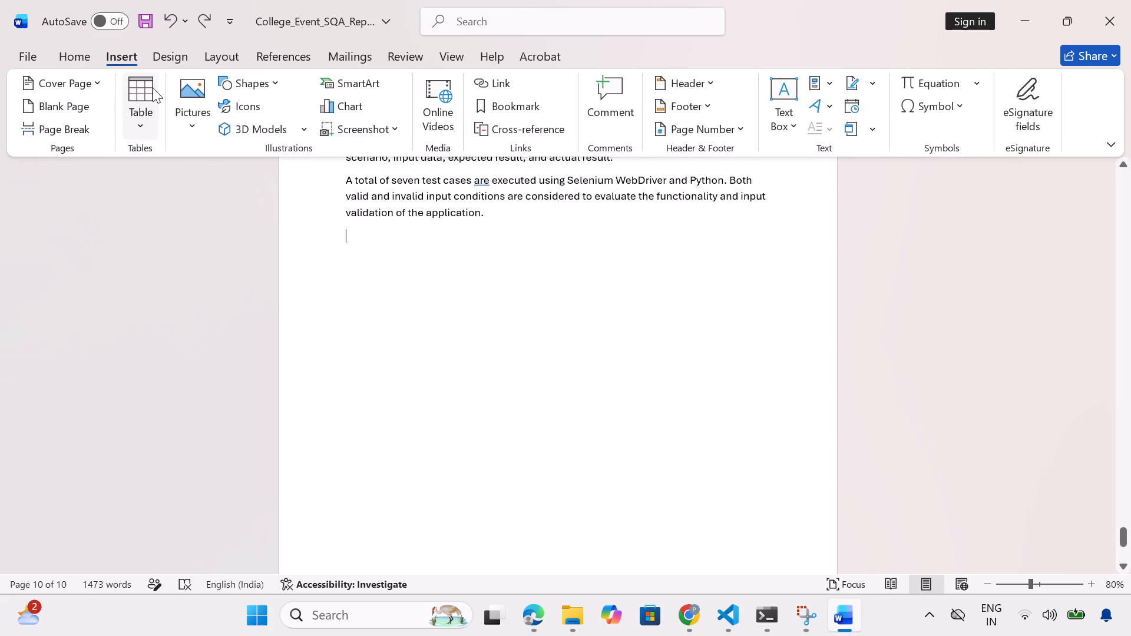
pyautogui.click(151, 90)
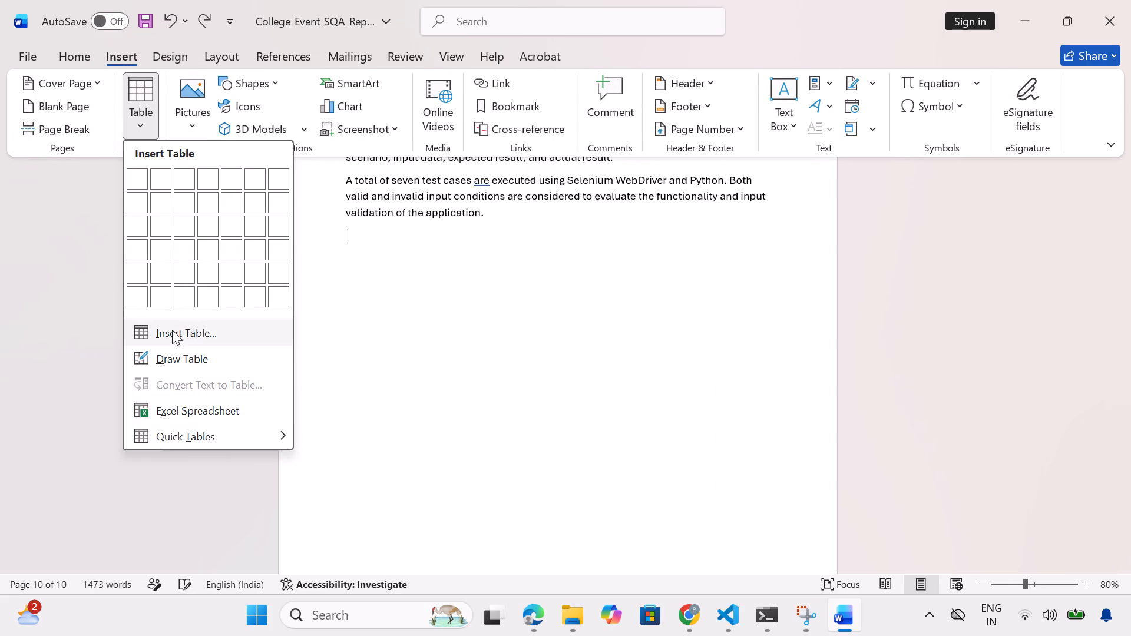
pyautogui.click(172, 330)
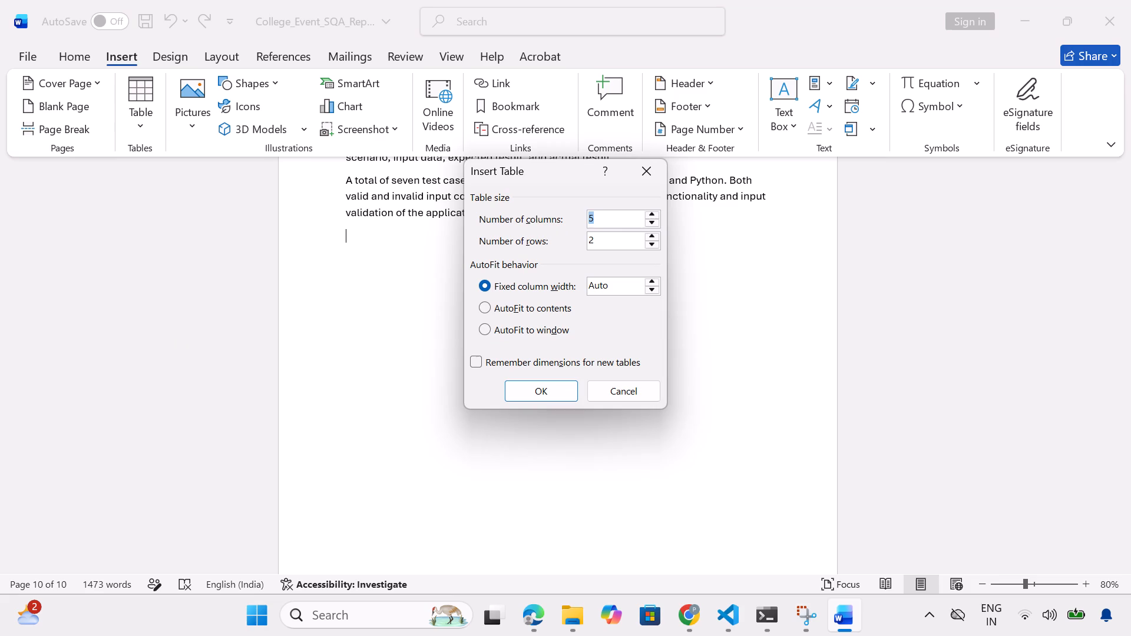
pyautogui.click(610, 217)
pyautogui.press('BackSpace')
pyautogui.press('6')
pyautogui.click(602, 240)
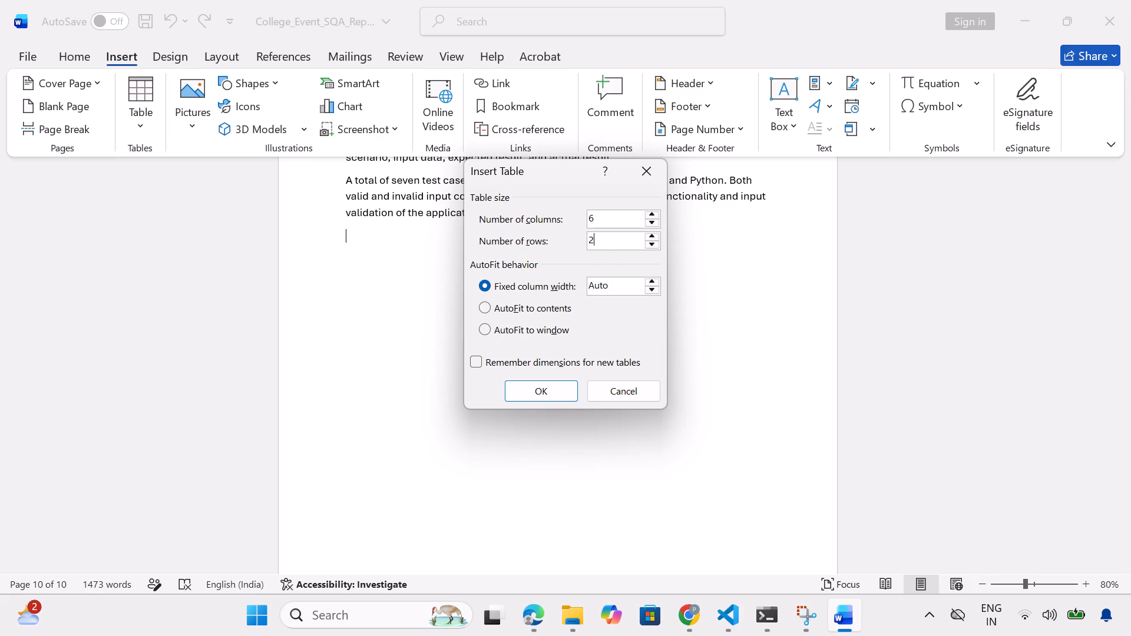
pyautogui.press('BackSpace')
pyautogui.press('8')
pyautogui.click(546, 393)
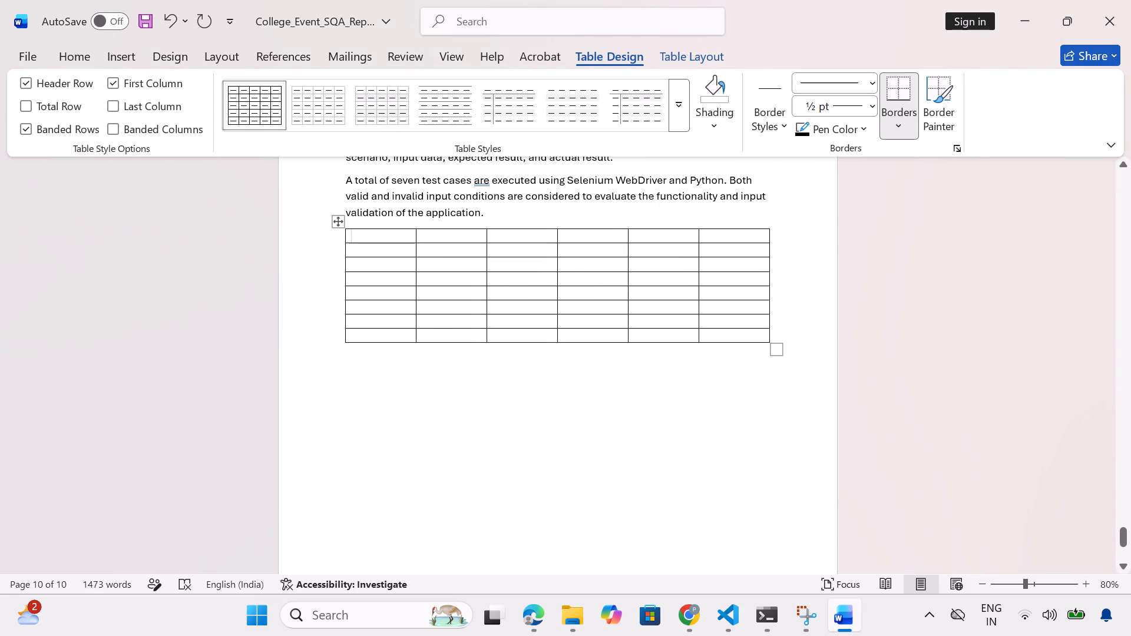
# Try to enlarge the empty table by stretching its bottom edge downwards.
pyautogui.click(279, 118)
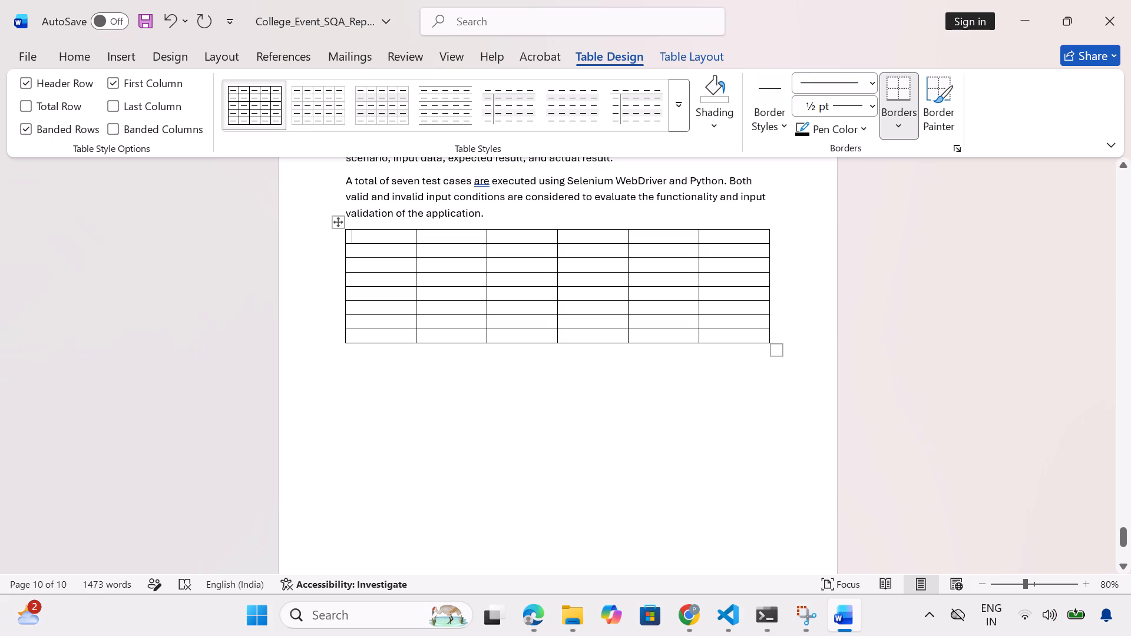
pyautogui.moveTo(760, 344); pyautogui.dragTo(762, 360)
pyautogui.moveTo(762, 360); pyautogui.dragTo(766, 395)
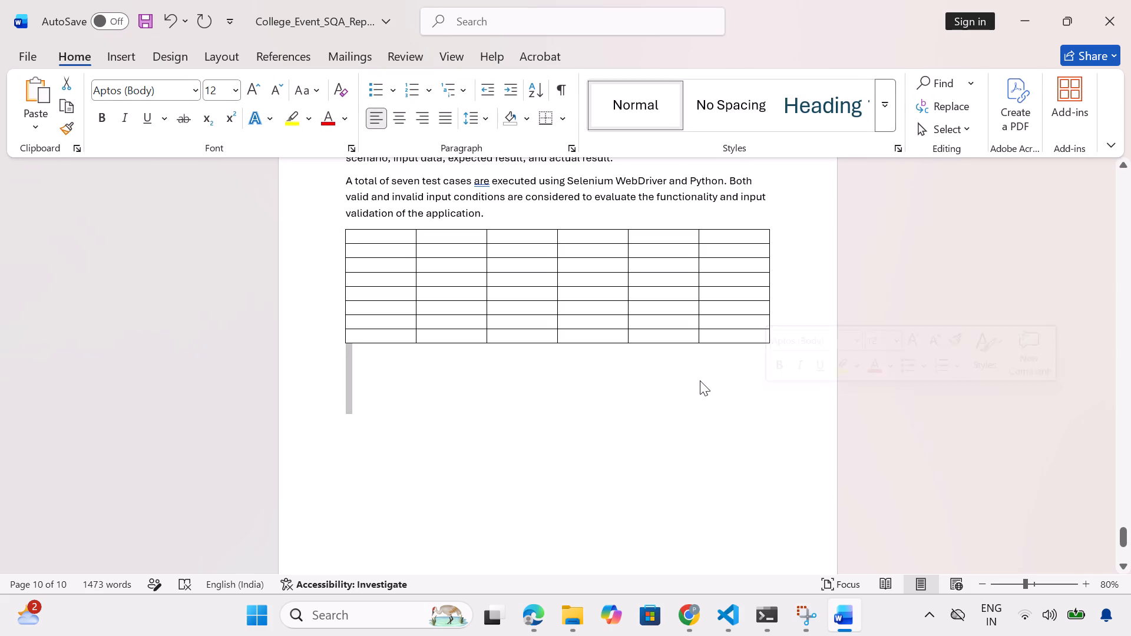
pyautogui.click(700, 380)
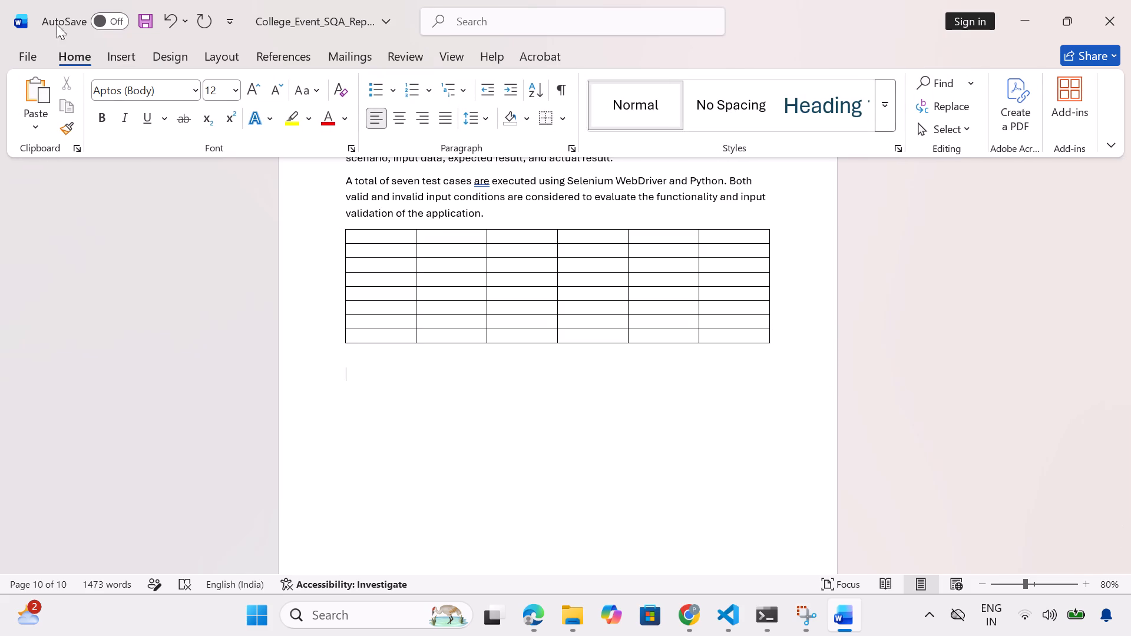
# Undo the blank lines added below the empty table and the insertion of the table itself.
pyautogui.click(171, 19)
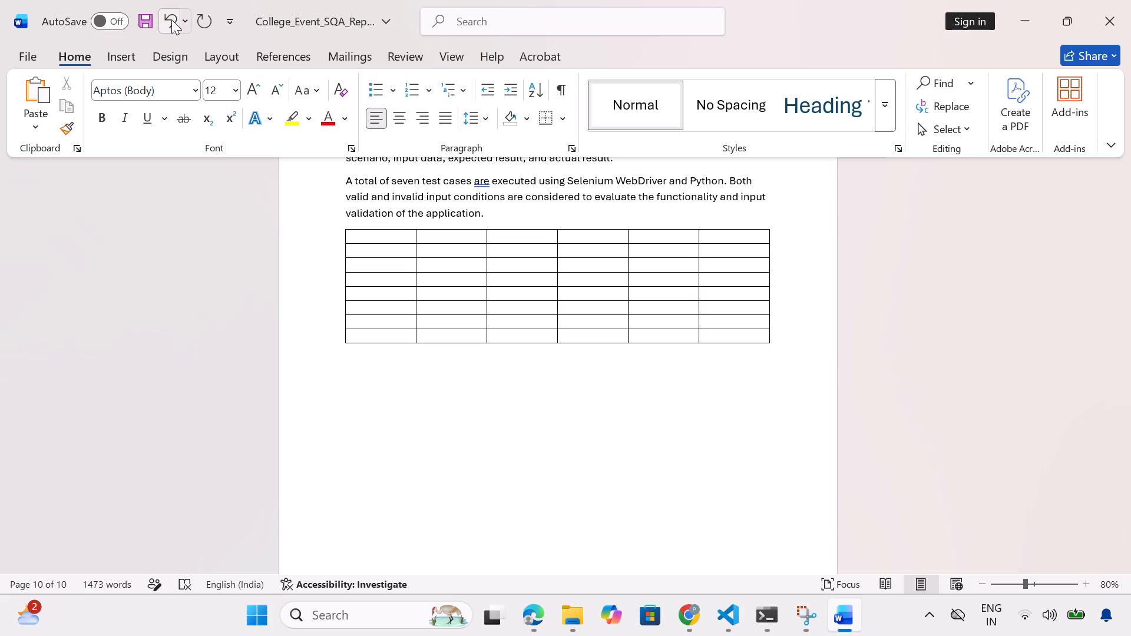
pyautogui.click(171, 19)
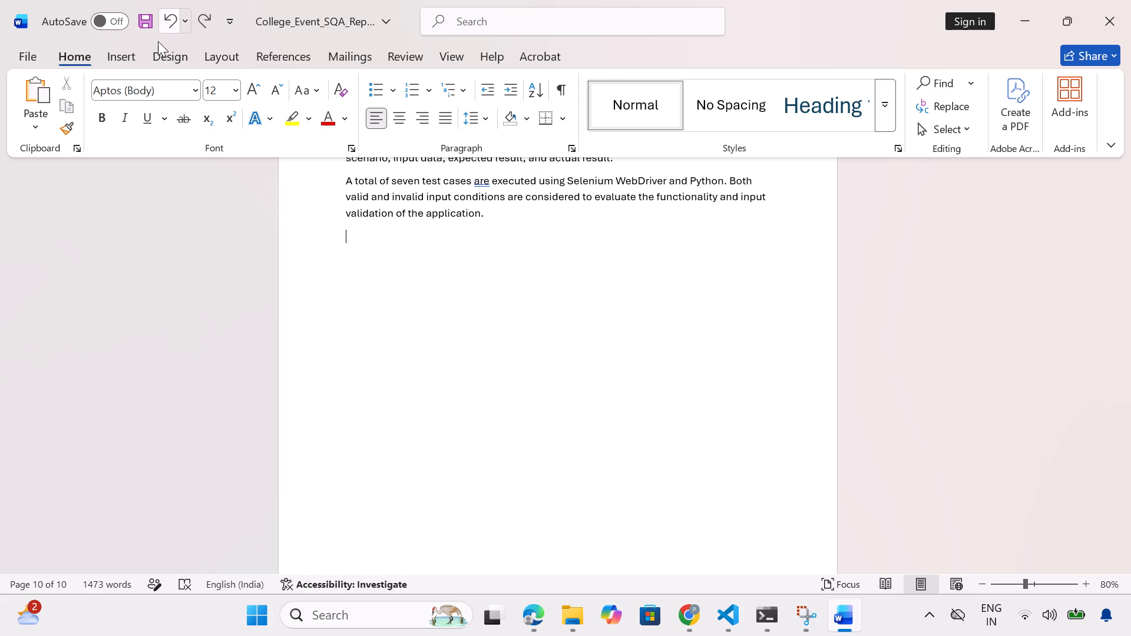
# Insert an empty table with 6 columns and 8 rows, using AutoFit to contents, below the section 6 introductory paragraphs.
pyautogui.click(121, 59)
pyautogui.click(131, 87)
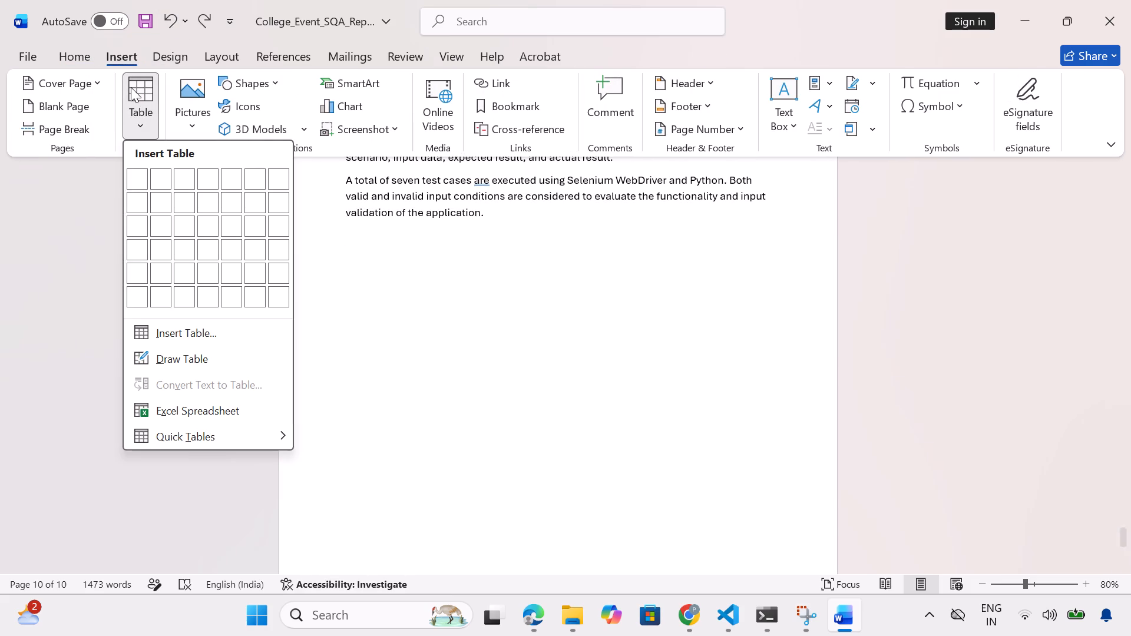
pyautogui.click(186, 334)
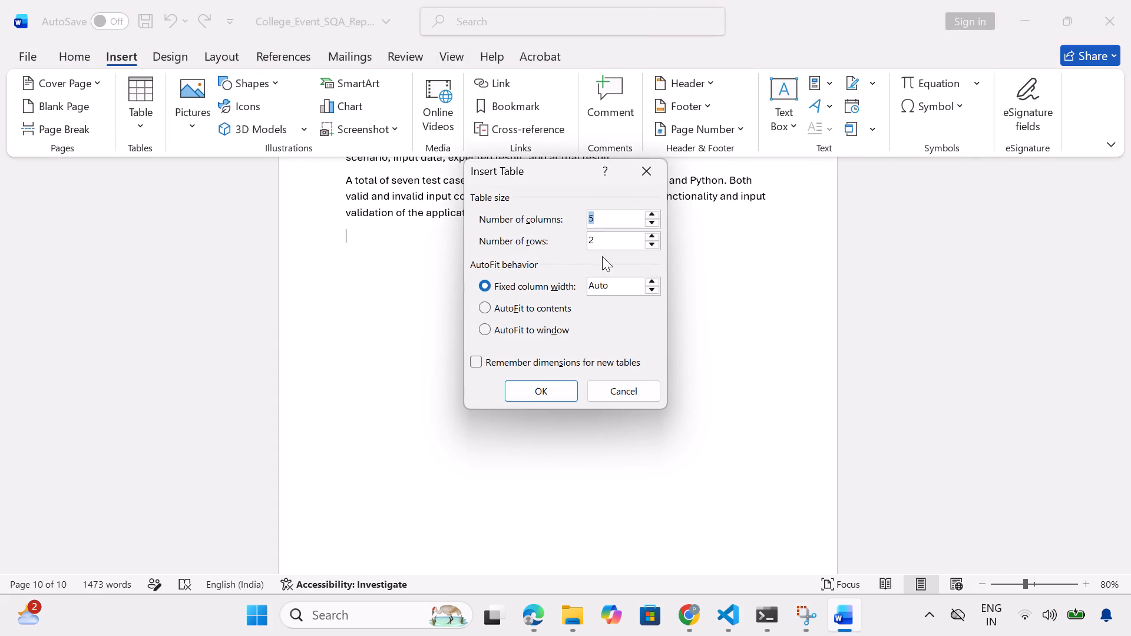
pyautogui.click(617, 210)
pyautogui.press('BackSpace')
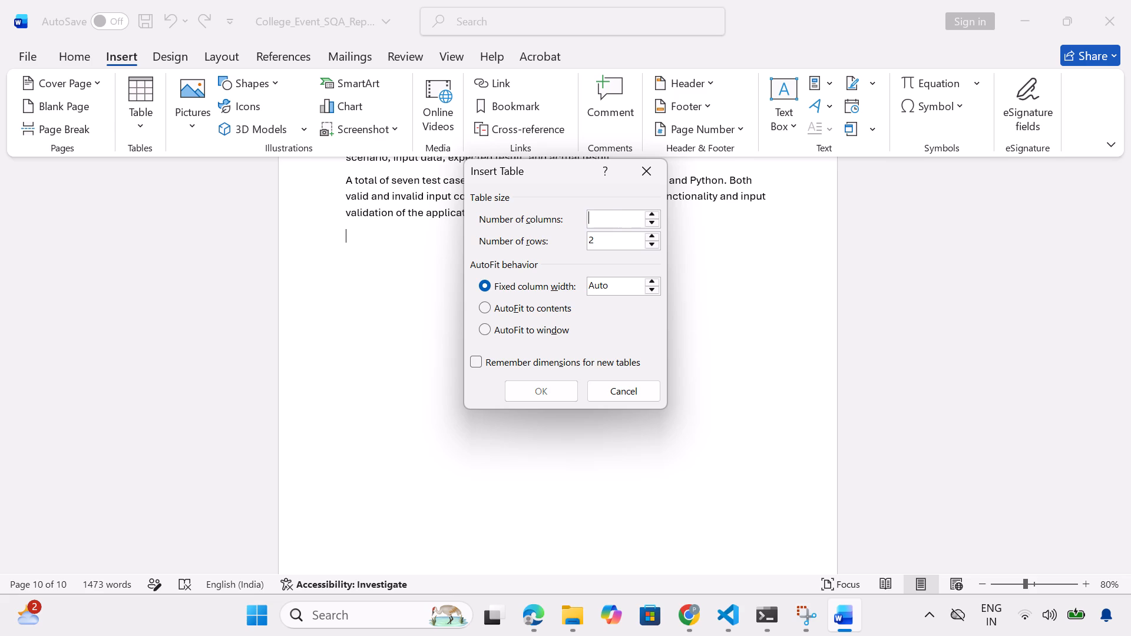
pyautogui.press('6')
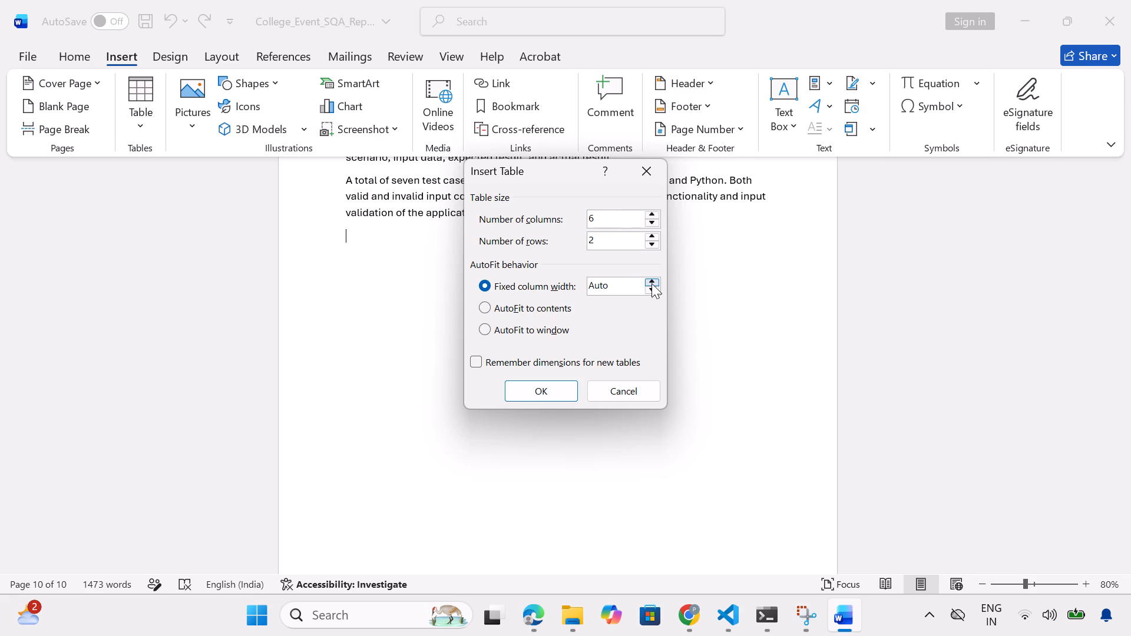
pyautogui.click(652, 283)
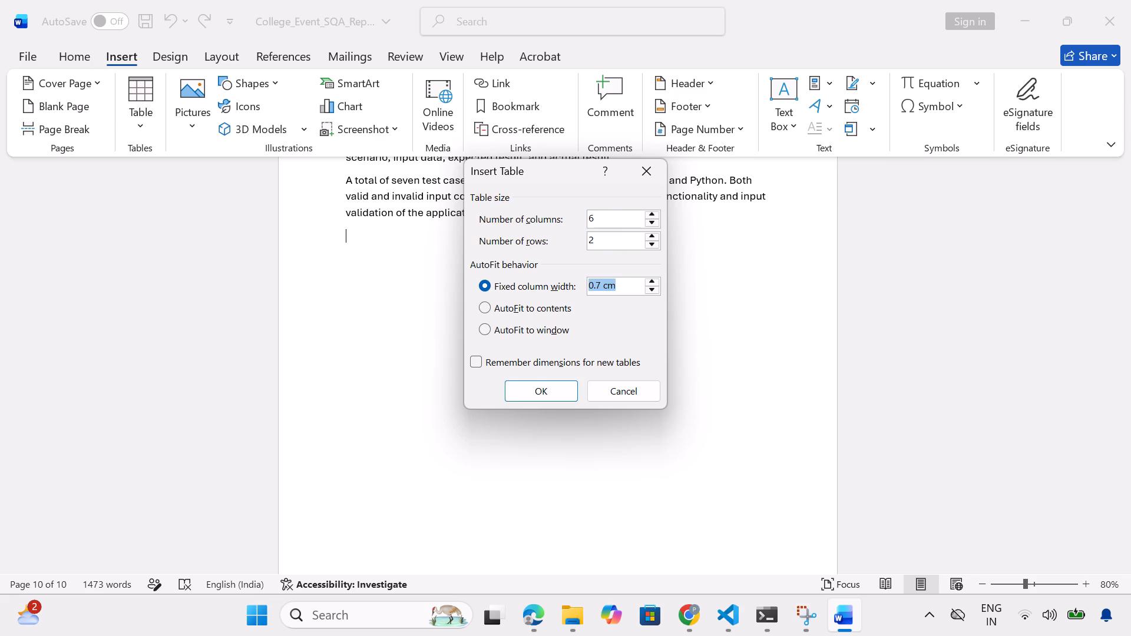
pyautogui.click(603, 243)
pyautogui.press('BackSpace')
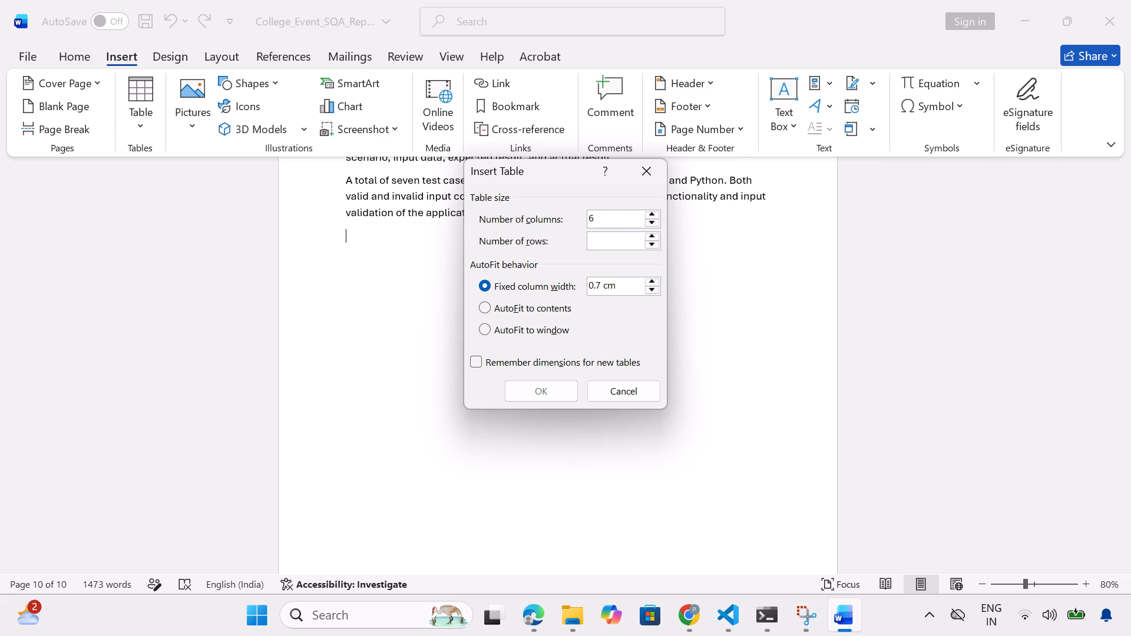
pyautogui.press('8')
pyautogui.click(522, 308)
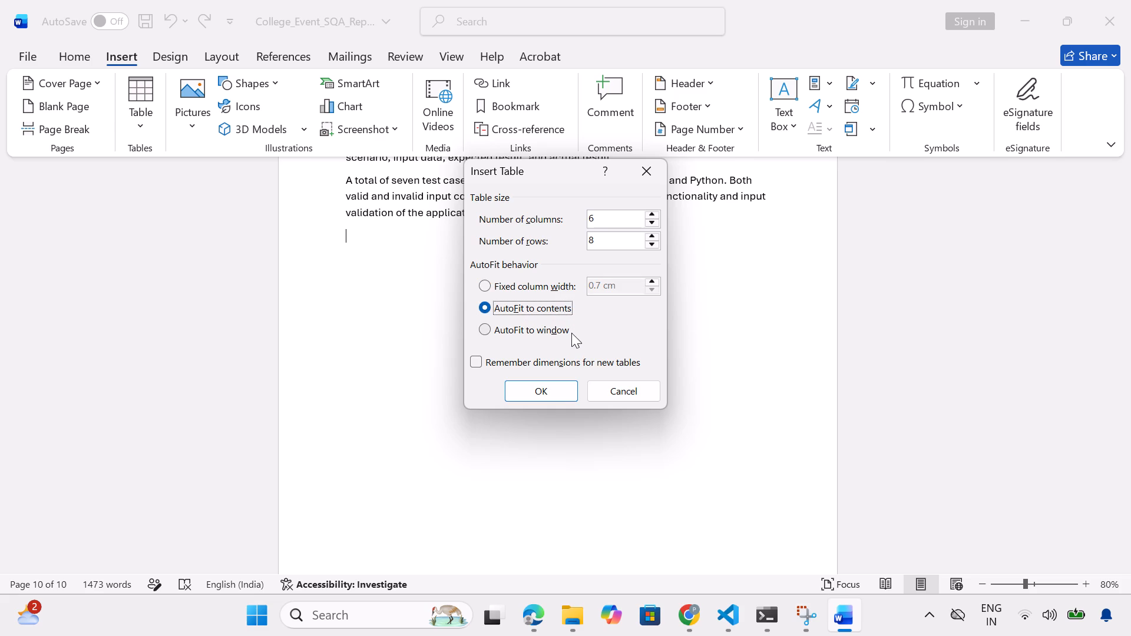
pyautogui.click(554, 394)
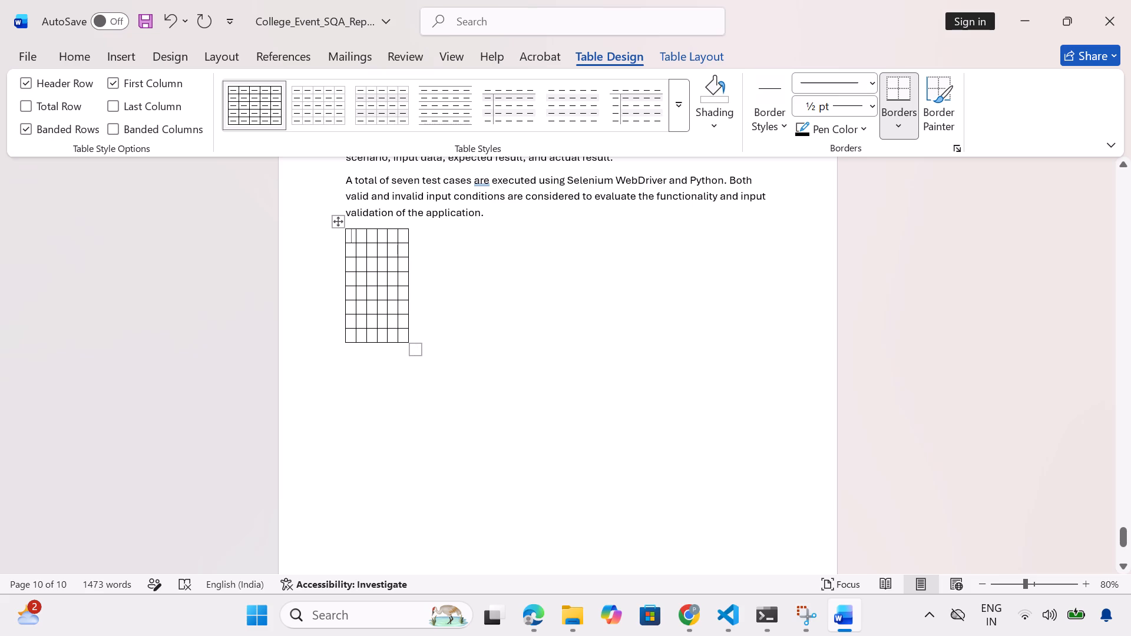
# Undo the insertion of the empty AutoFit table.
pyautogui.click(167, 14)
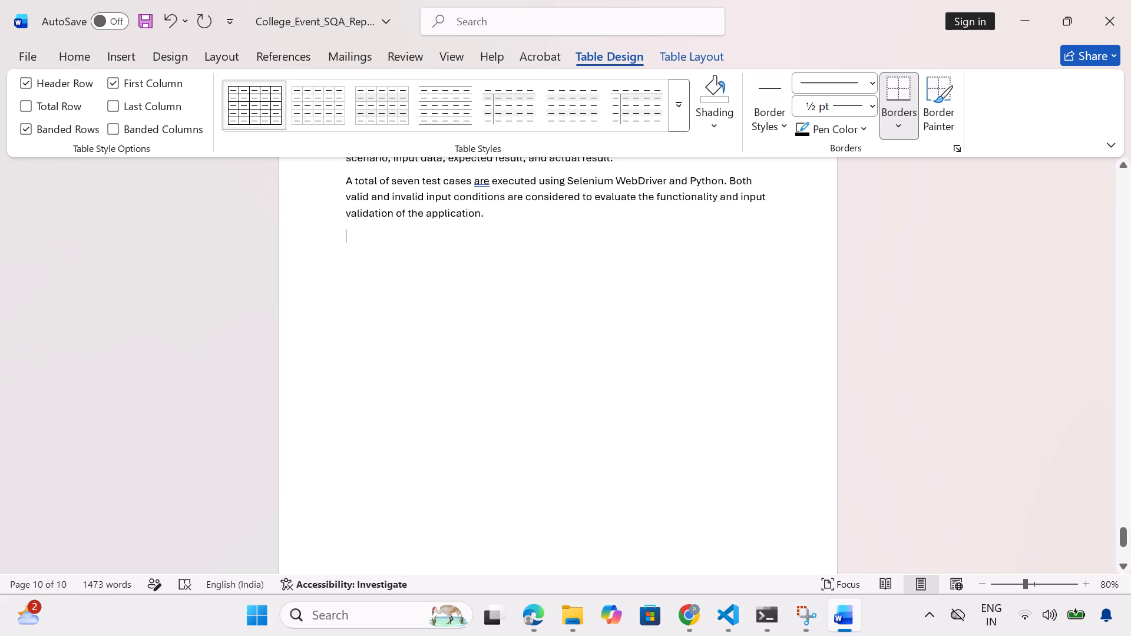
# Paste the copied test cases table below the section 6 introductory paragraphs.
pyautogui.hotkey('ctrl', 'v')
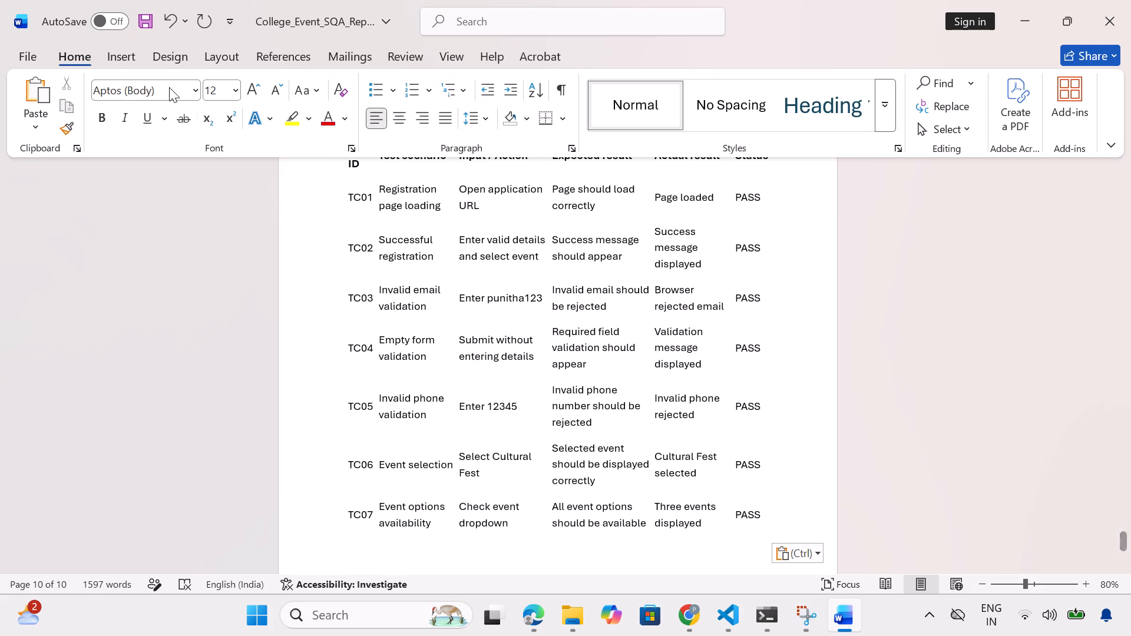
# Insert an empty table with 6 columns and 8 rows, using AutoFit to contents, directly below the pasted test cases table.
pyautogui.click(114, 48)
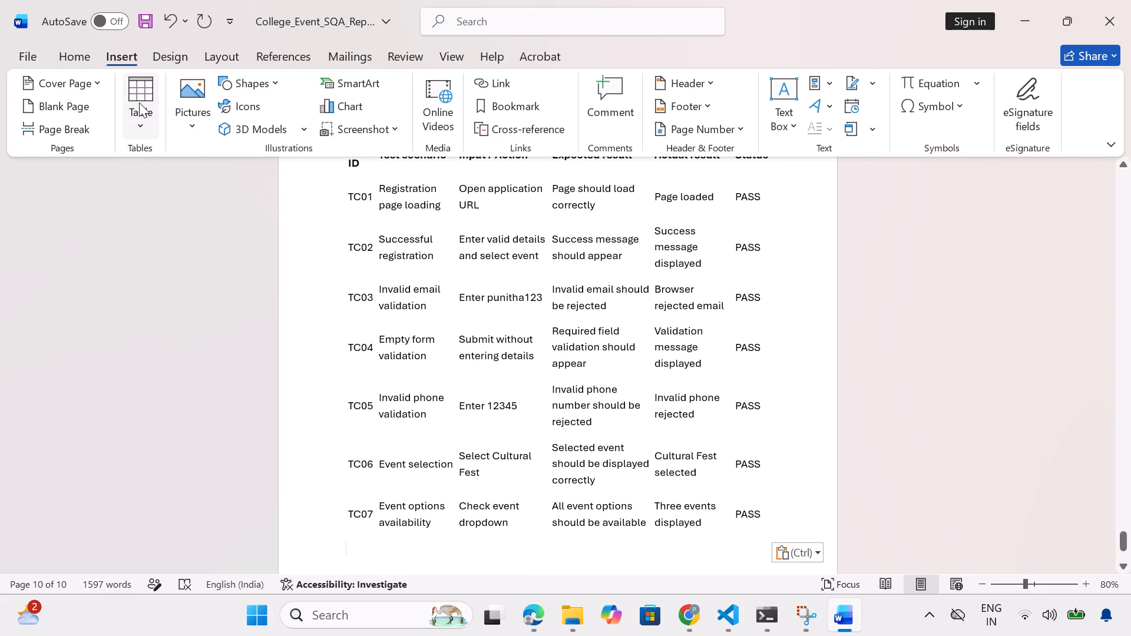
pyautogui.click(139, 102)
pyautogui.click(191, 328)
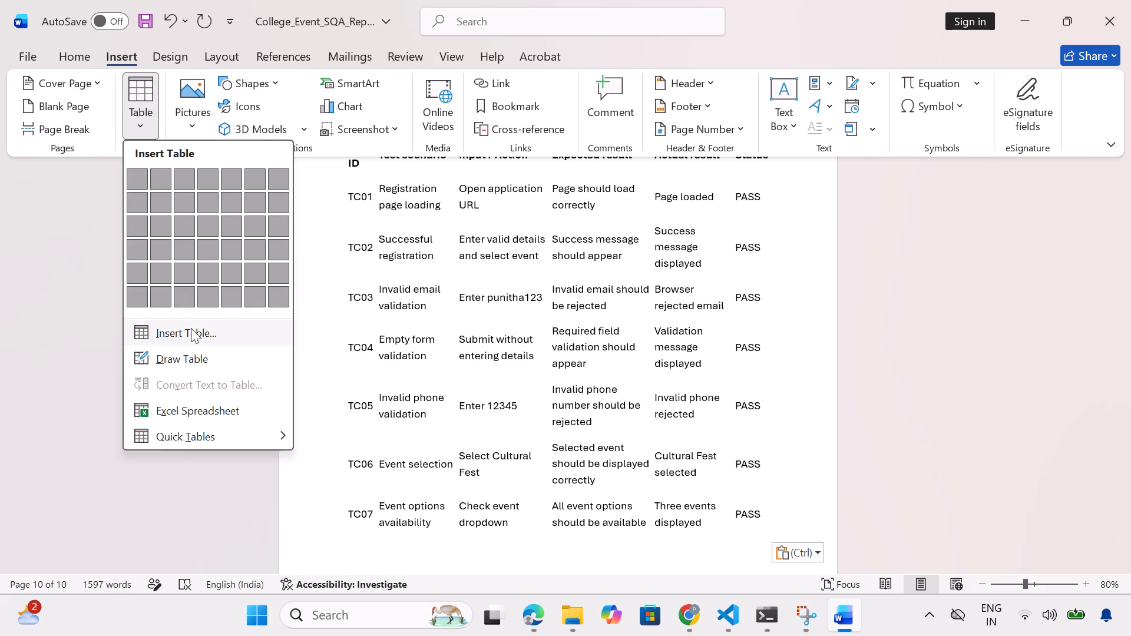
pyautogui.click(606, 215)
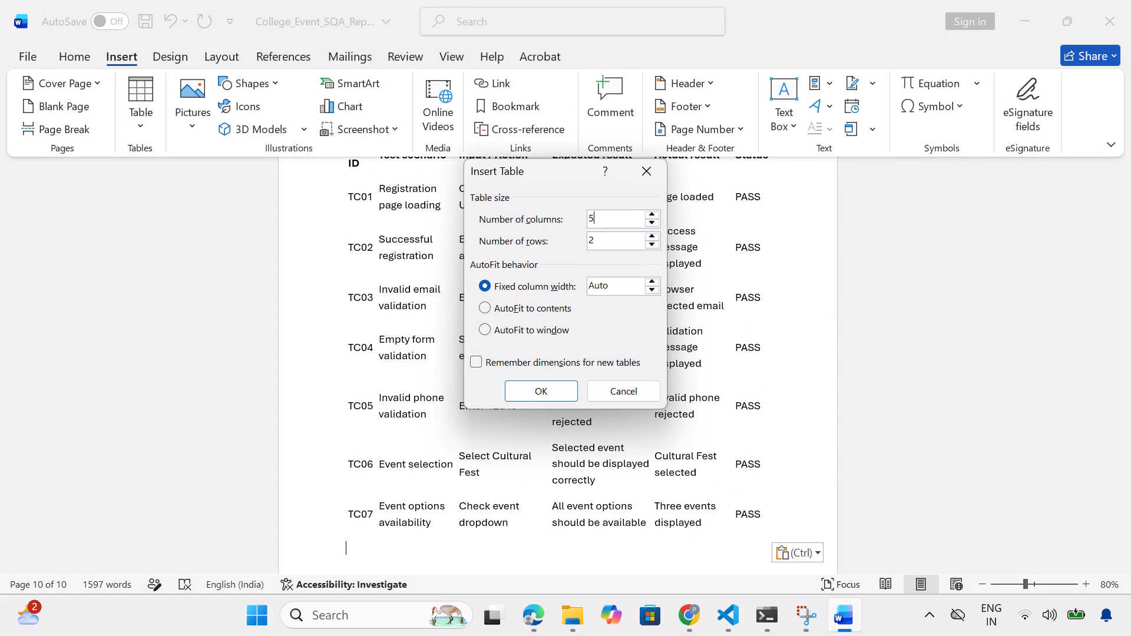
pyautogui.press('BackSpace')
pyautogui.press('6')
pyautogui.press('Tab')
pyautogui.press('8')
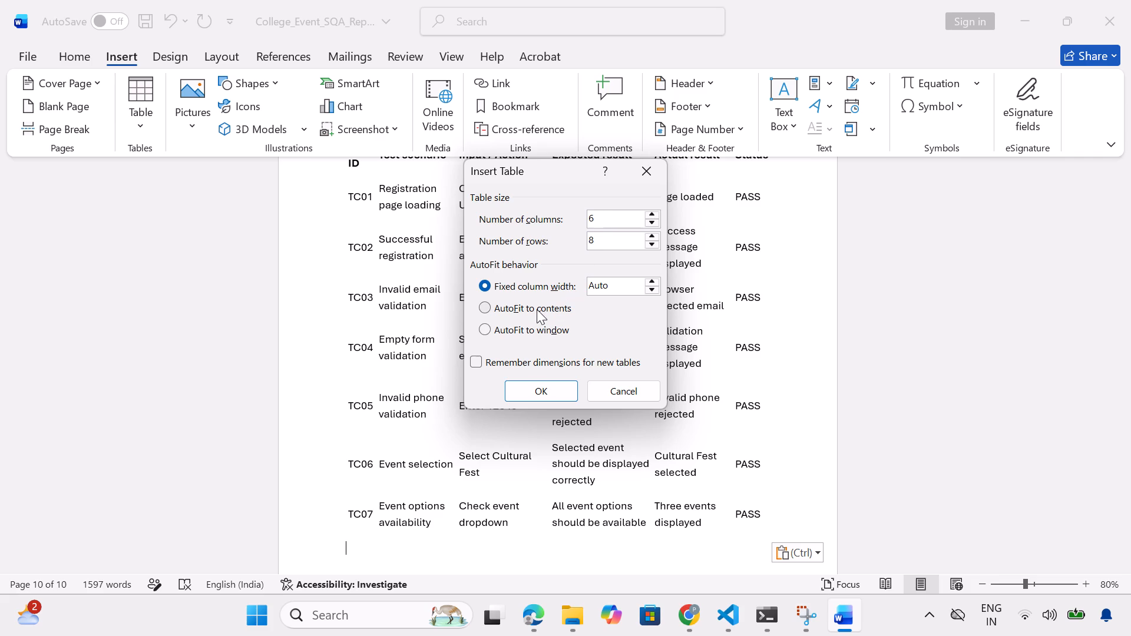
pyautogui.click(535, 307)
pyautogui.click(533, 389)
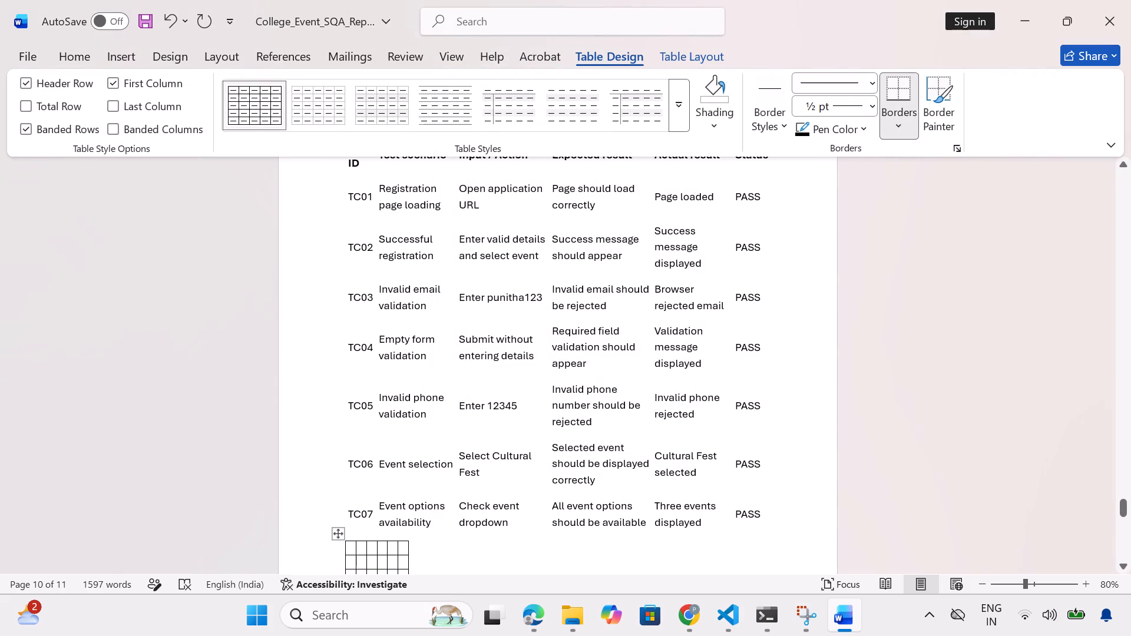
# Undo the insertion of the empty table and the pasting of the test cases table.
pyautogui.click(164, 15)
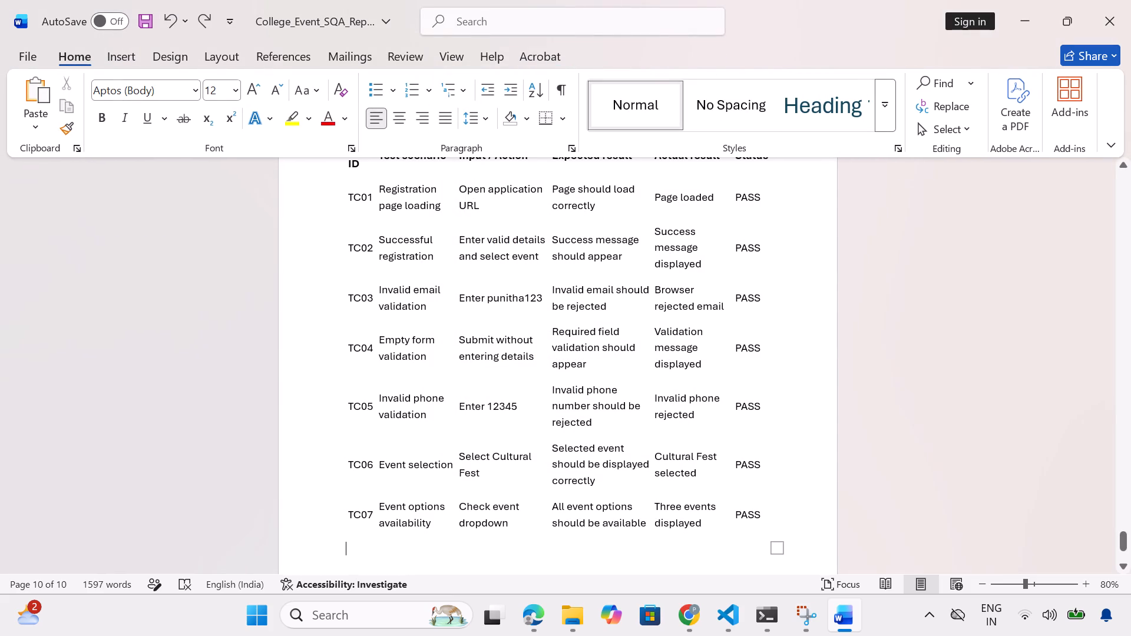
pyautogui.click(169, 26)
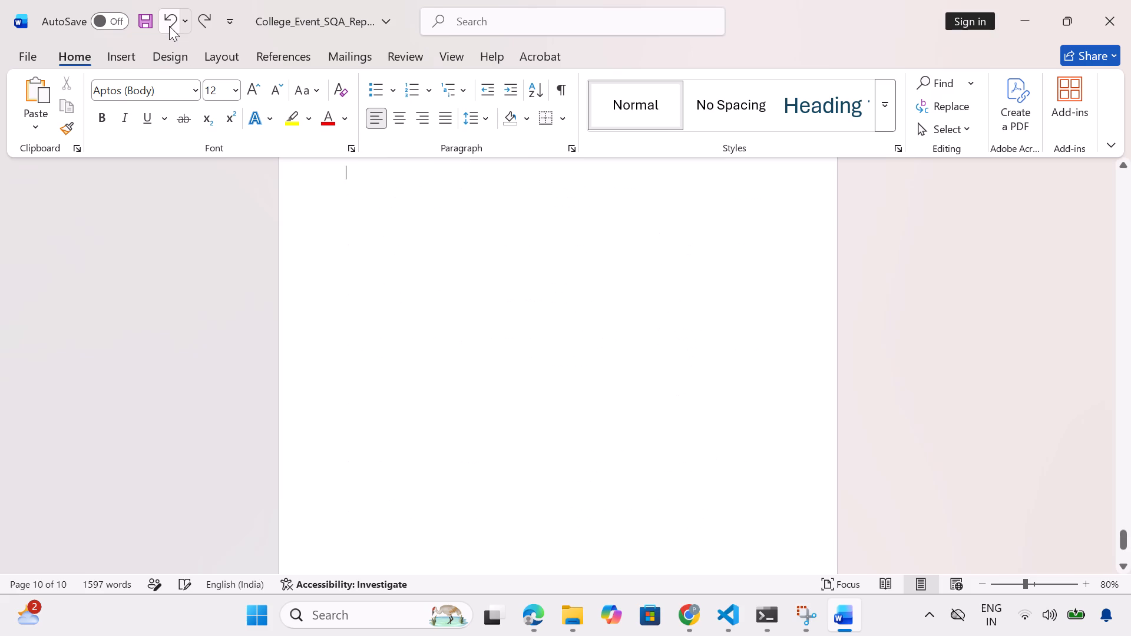
# Insert an empty table with 6 columns and 8 rows at automatic fixed column width below the section 6 introductory paragraphs.
pyautogui.click(110, 64)
pyautogui.moveTo(133, 103); pyautogui.dragTo(197, 325)
pyautogui.click(197, 325)
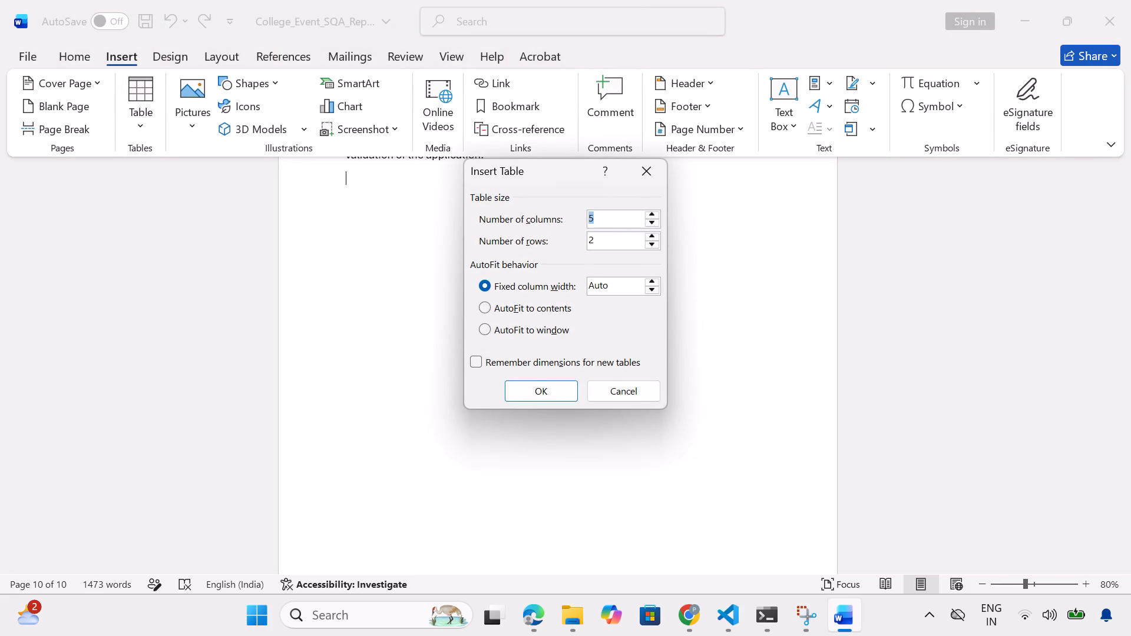
pyautogui.press('BackSpace')
pyautogui.press('6')
pyautogui.press('Tab')
pyautogui.press('8')
pyautogui.click(550, 383)
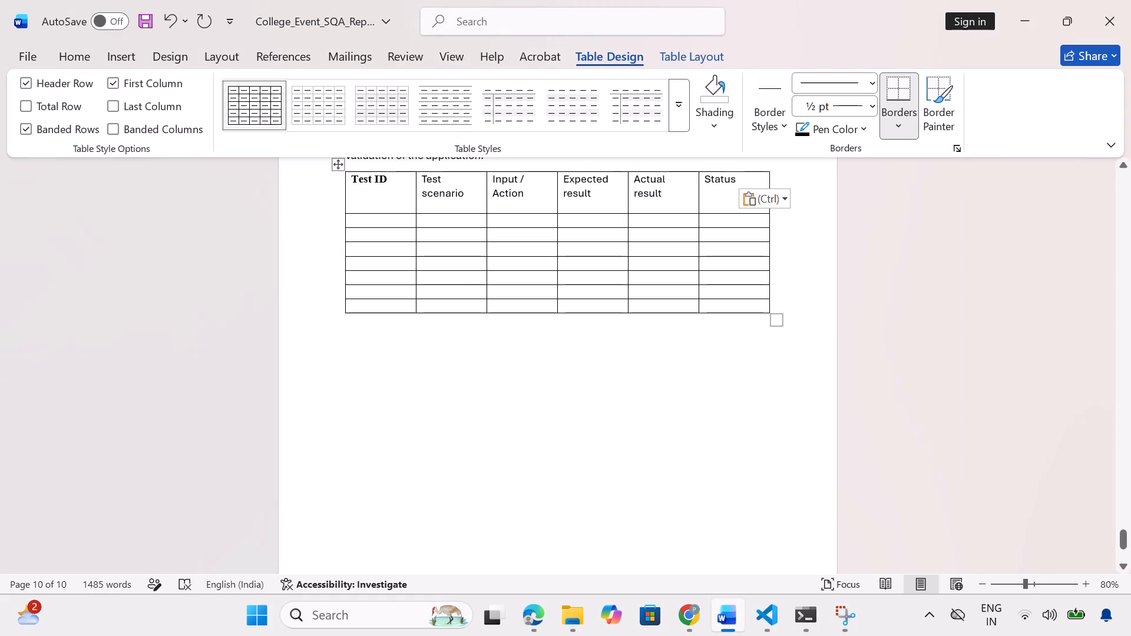
# Copy the TC01 to TC07 rows from ChatGPT's table into the first cell below "Test ID" in the Word table.
pyautogui.click(394, 218)
pyautogui.click(722, 619)
pyautogui.click(722, 619)
pyautogui.click(722, 619)
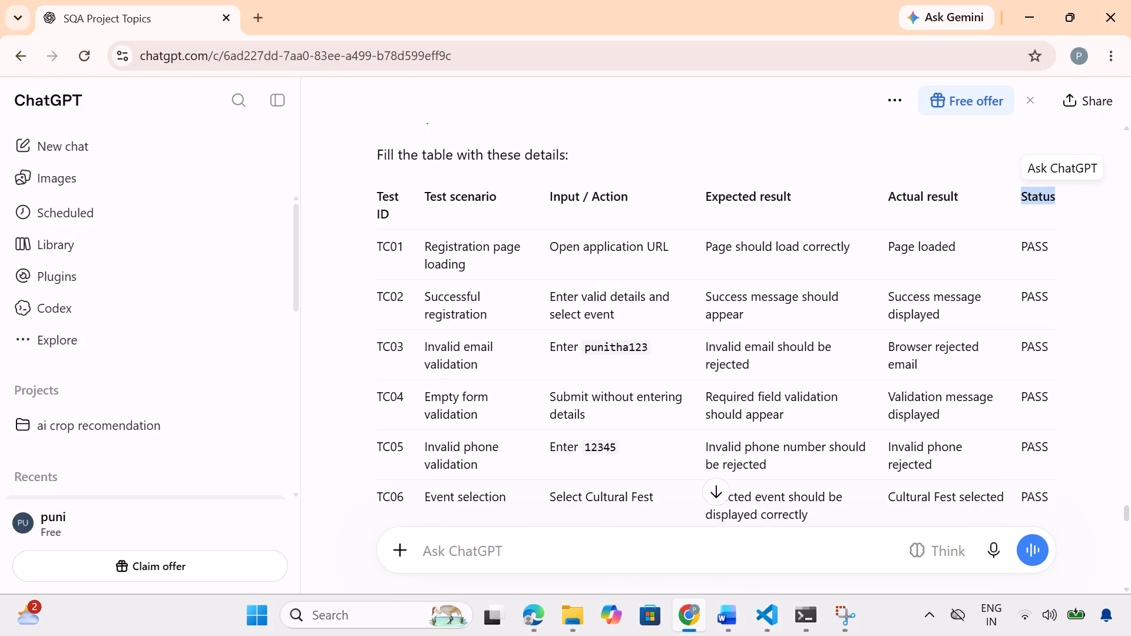
pyautogui.moveTo(376, 239); pyautogui.dragTo(395, 404)
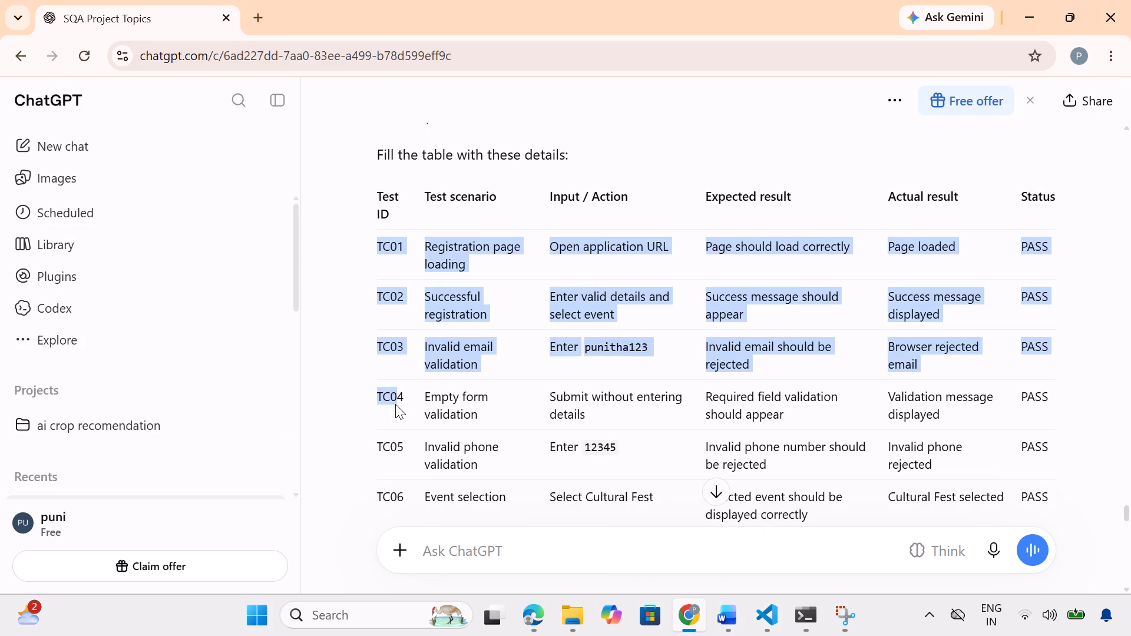
pyautogui.moveTo(395, 404); pyautogui.dragTo(412, 477)
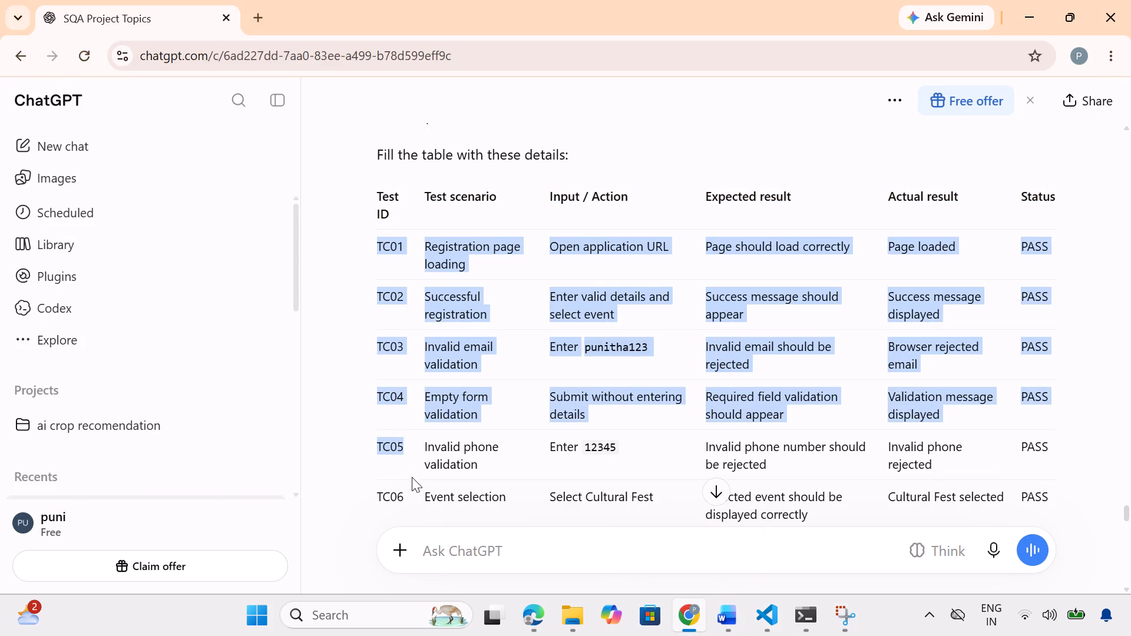
pyautogui.moveTo(412, 477); pyautogui.dragTo(779, 499)
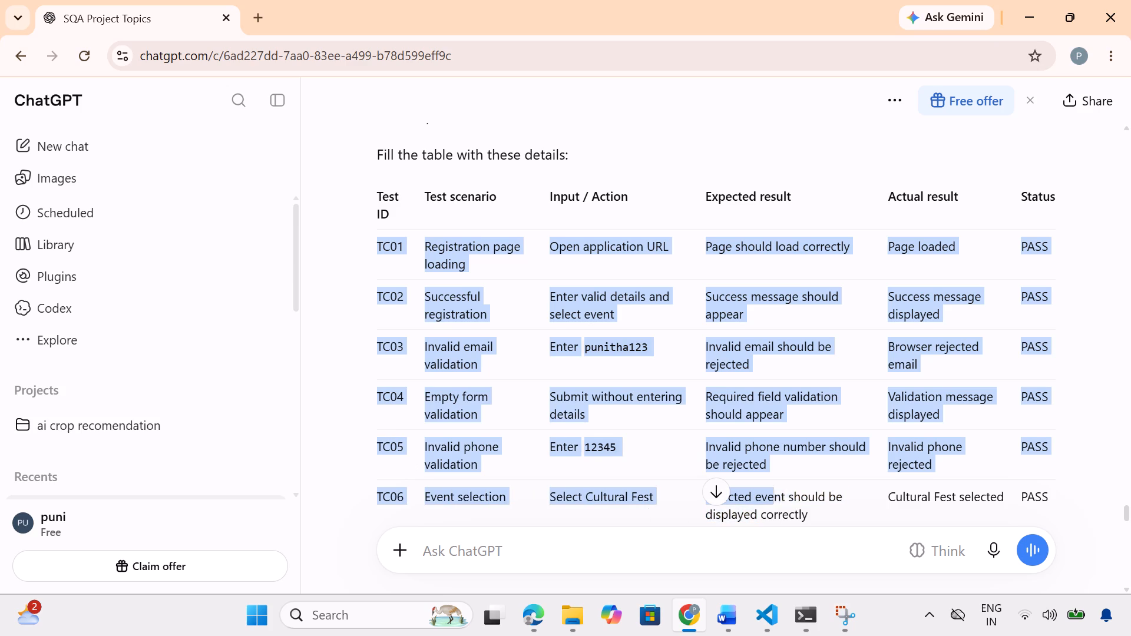
pyautogui.moveTo(779, 499); pyautogui.dragTo(838, 422)
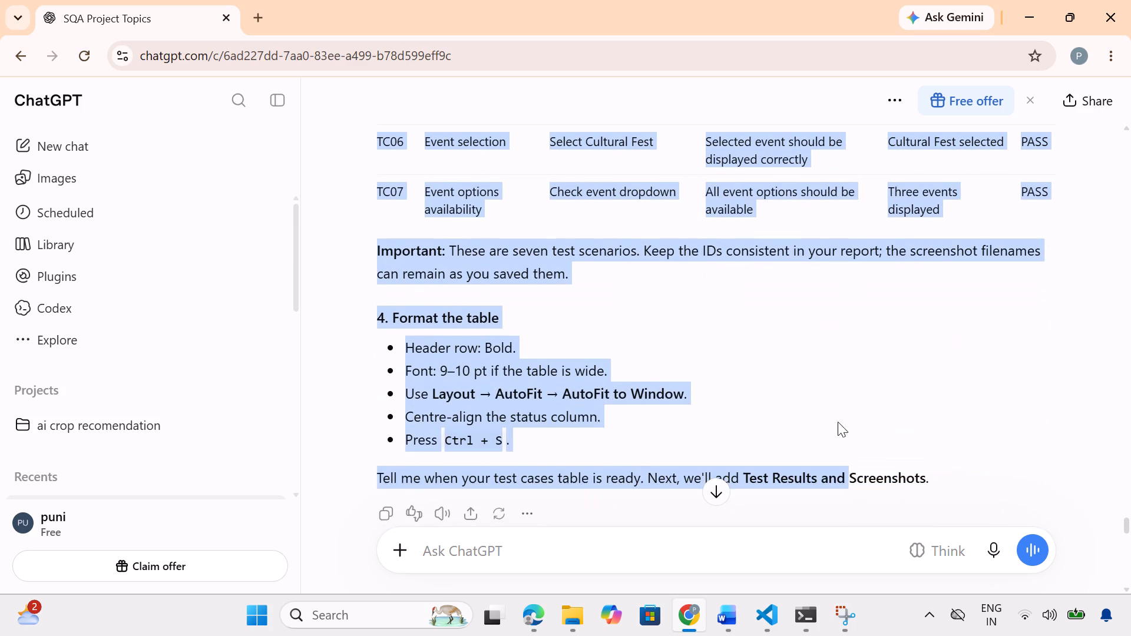
pyautogui.moveTo(838, 422); pyautogui.dragTo(1056, 206)
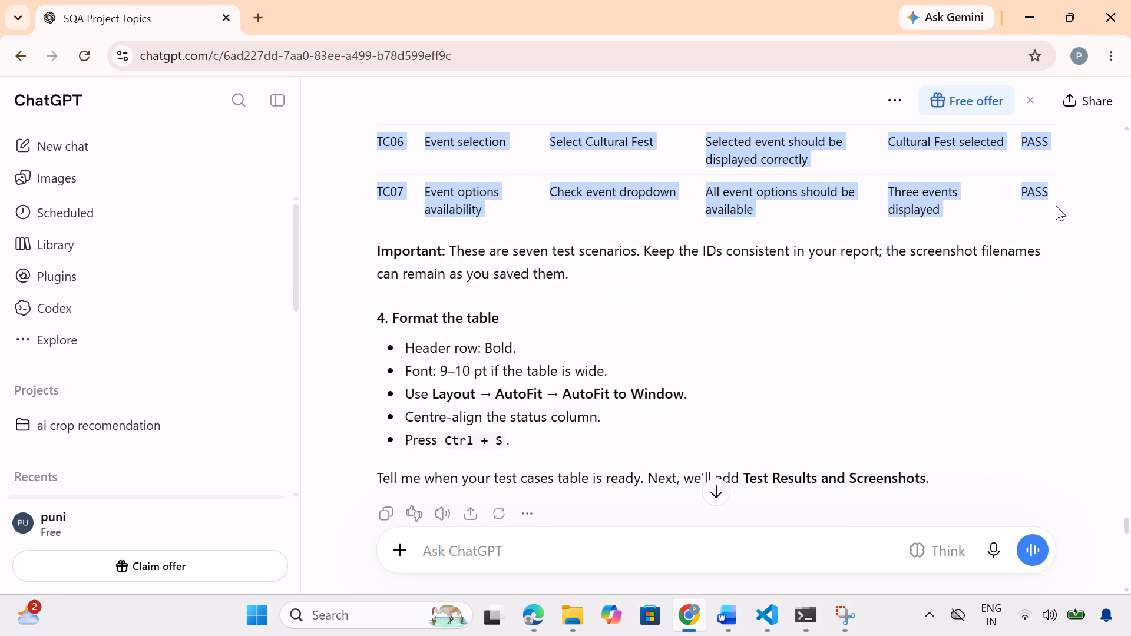
pyautogui.moveTo(1056, 206); pyautogui.dragTo(1063, 203)
pyautogui.hotkey('ctrl', 'c')
pyautogui.click(729, 611)
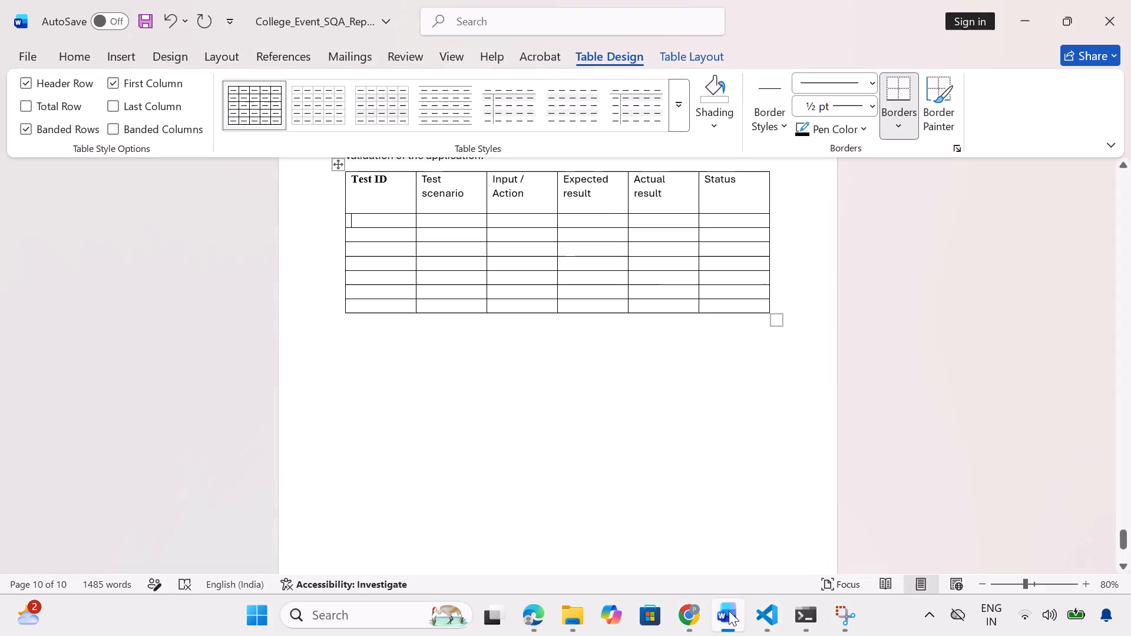
pyautogui.click(383, 219)
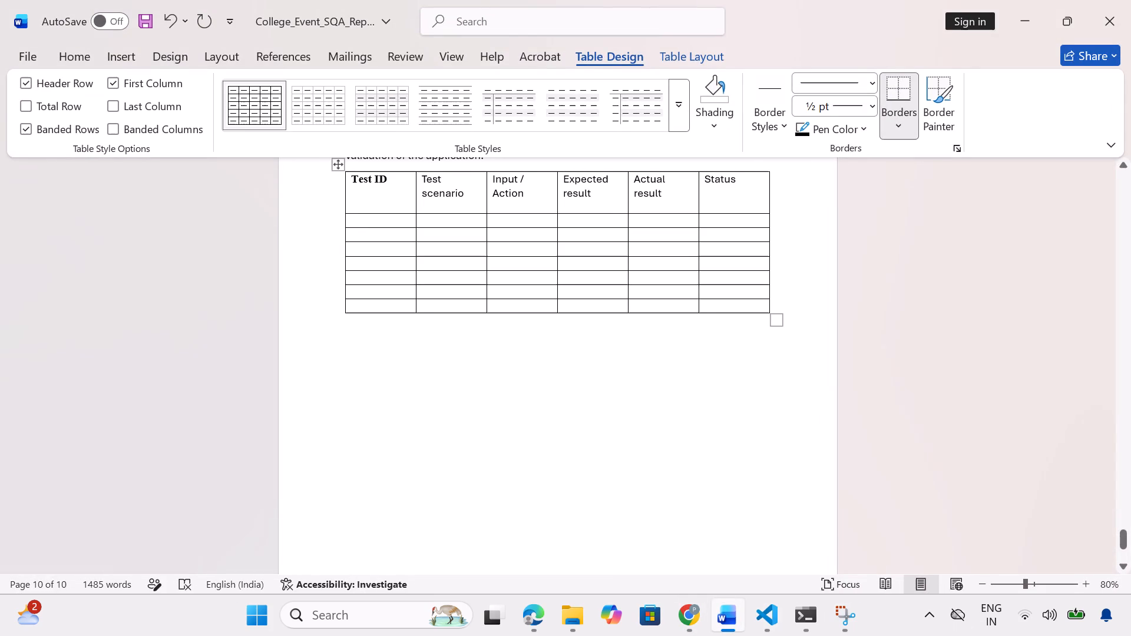
pyautogui.press('v')
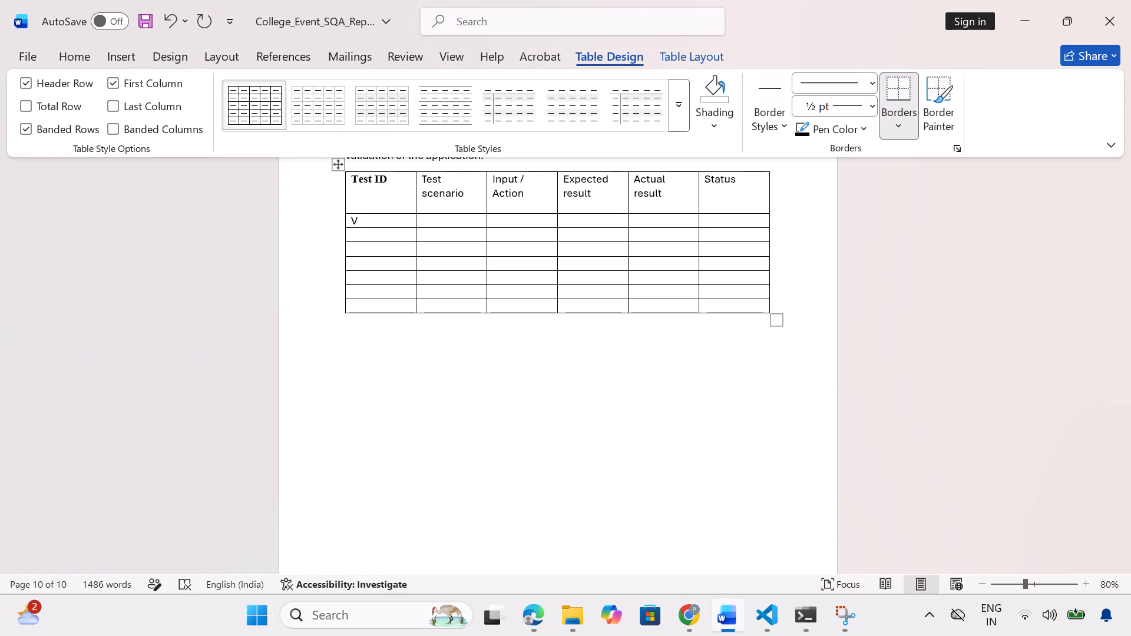
pyautogui.press('BackSpace')
pyautogui.hotkey('ctrl', 'v')
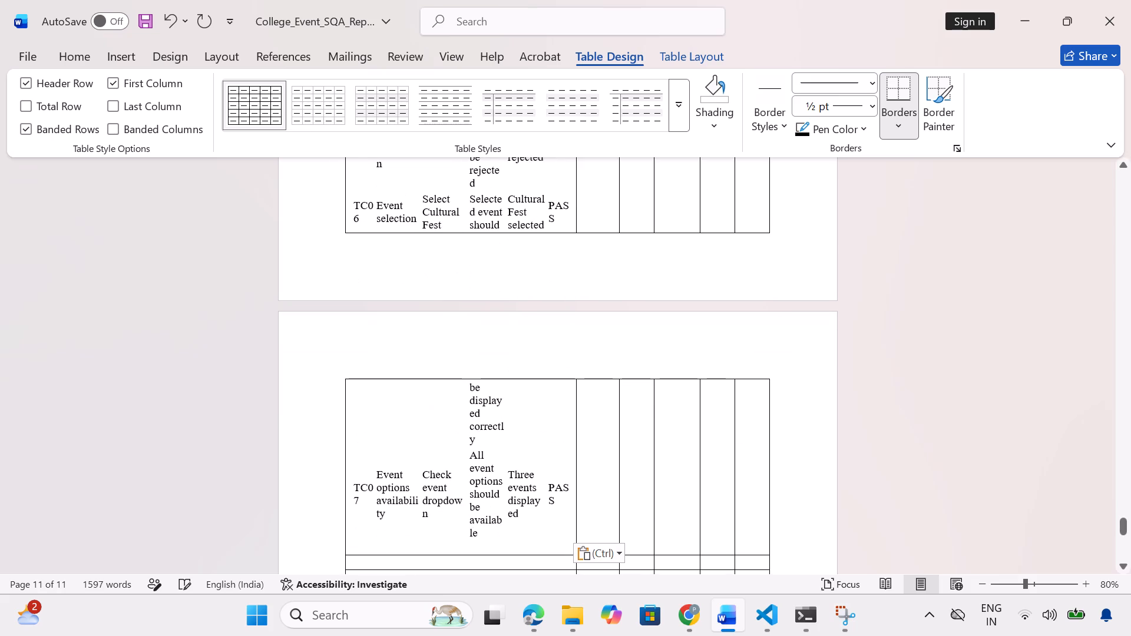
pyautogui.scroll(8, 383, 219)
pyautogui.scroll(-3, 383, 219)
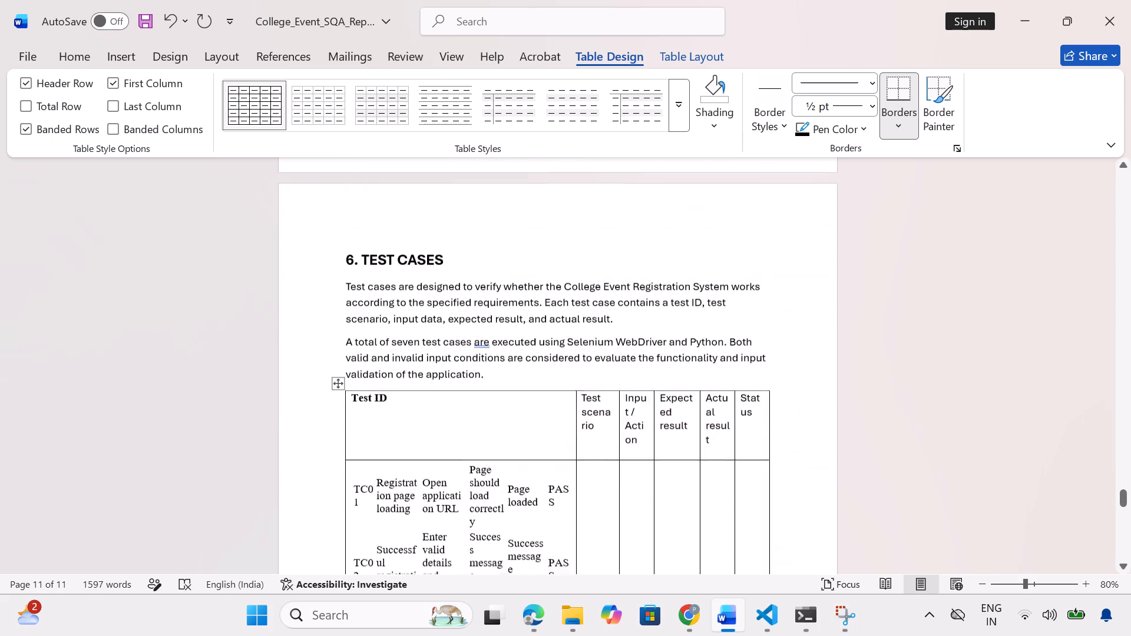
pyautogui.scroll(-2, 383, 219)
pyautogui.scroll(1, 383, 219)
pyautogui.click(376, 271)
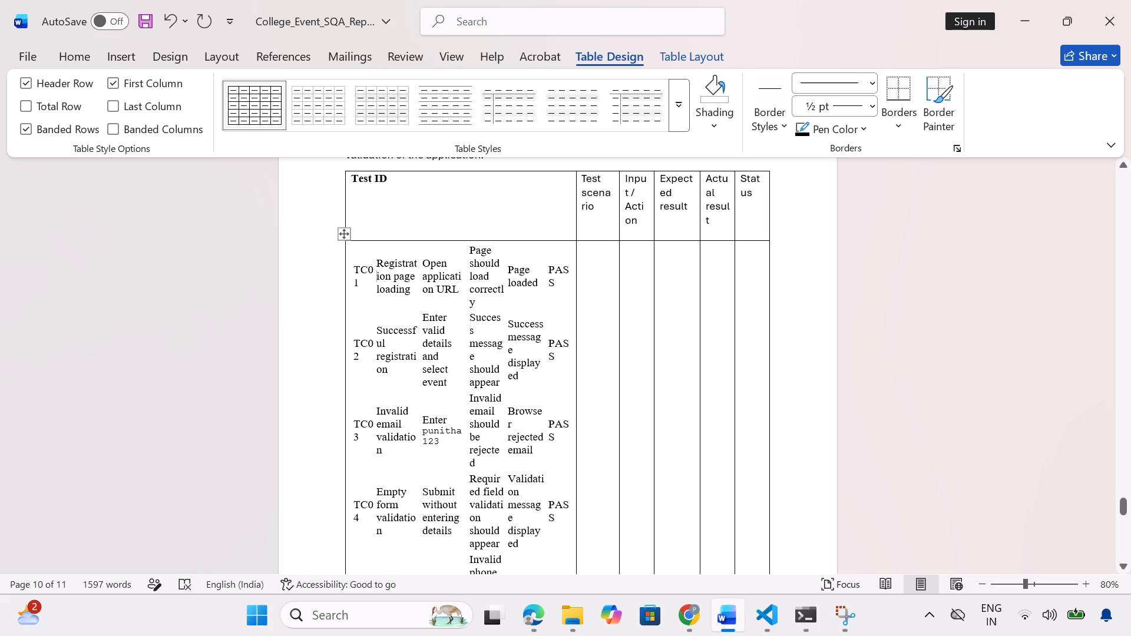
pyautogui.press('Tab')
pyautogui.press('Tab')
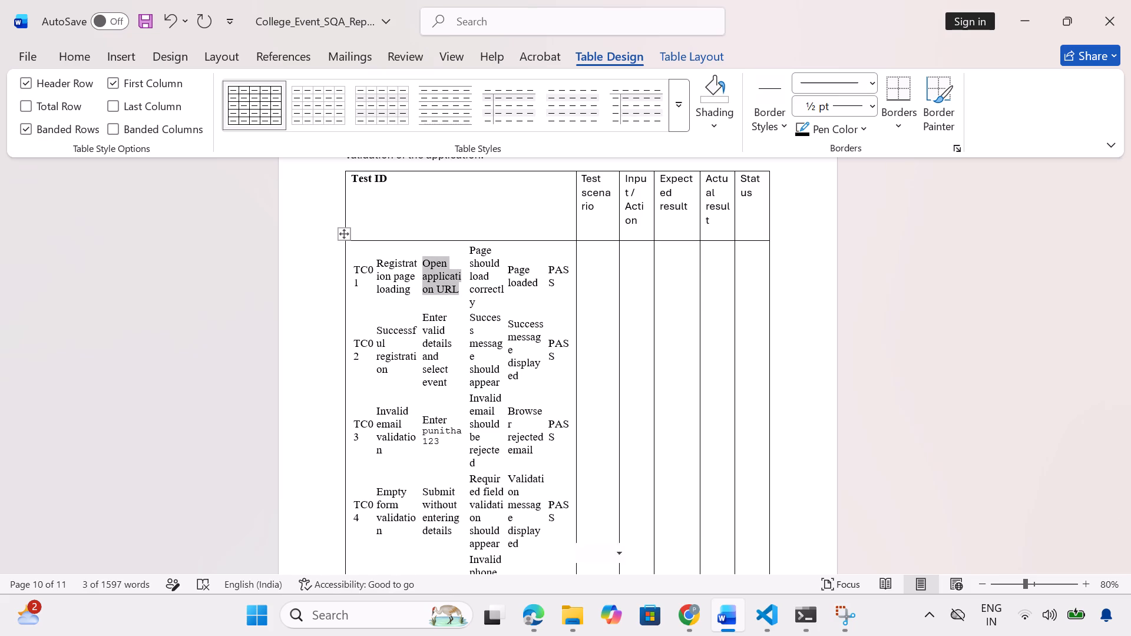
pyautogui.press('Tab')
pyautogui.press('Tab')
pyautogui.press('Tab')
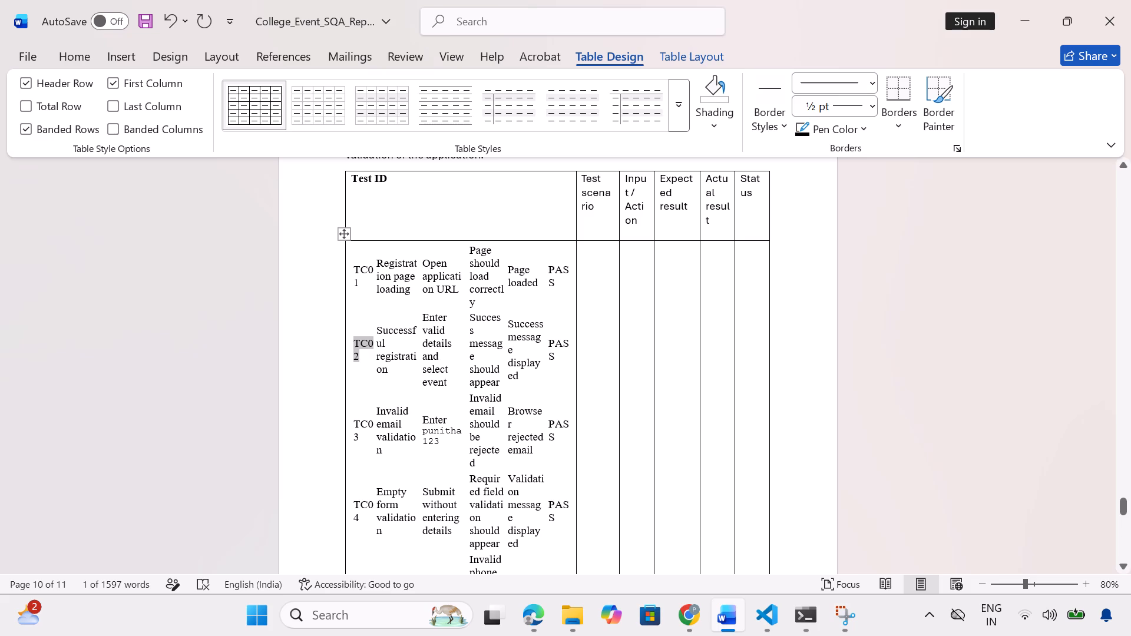
# Copy "Registration page loading" from the nested TC01 row into the outer table's cell below "Test scenario".
pyautogui.moveTo(376, 258); pyautogui.dragTo(408, 307)
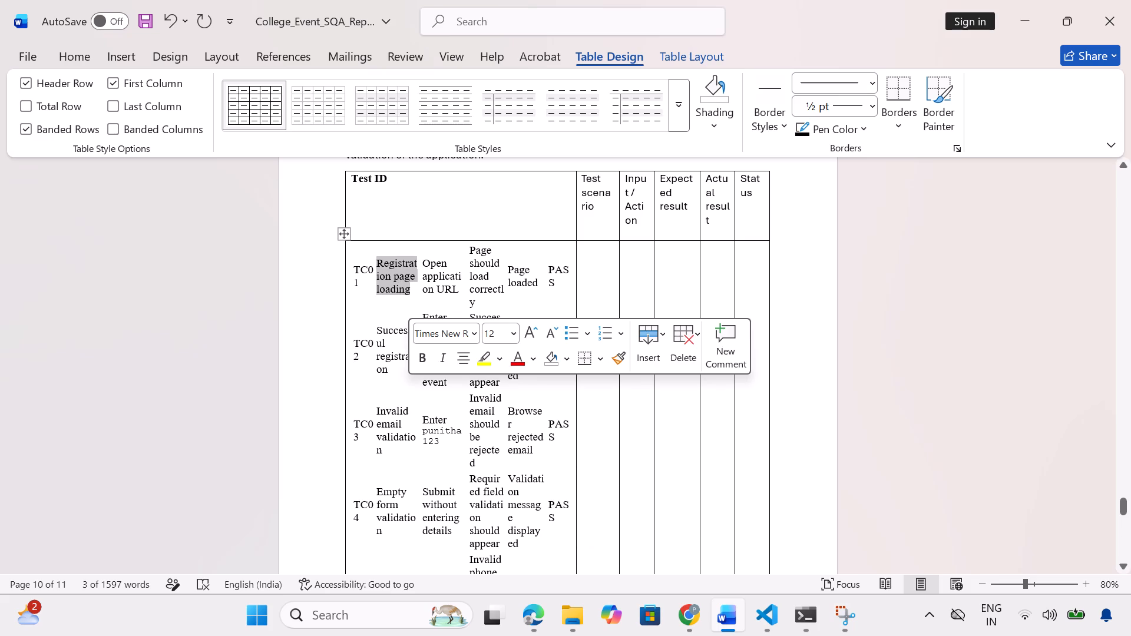
pyautogui.hotkey('ctrl', 'c')
pyautogui.click(587, 271)
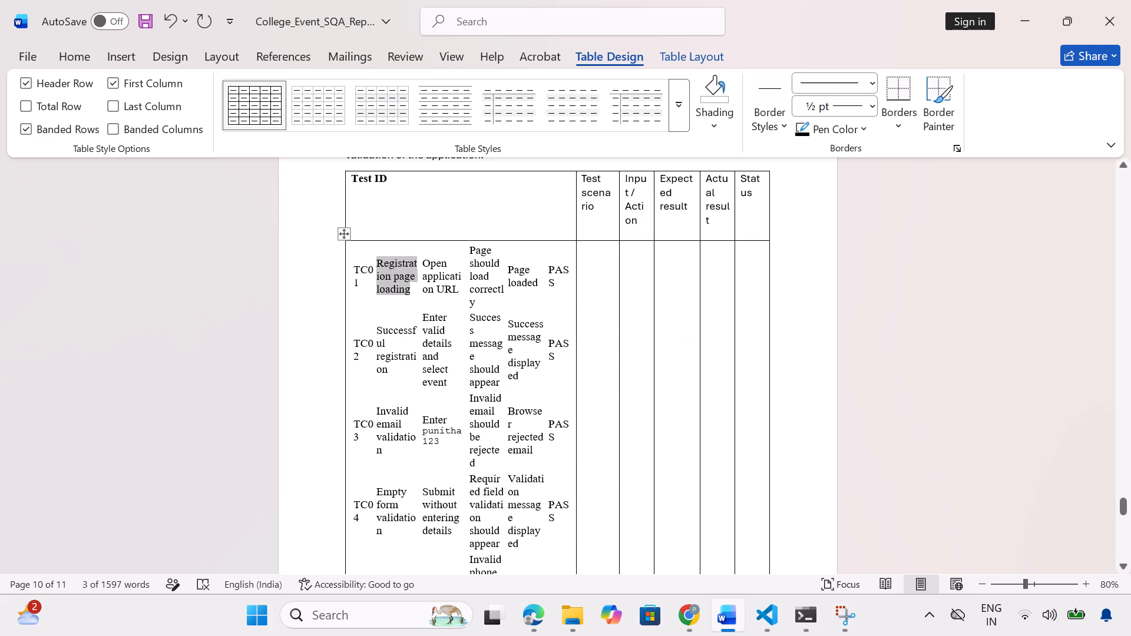
pyautogui.hotkey('ctrl', 'v')
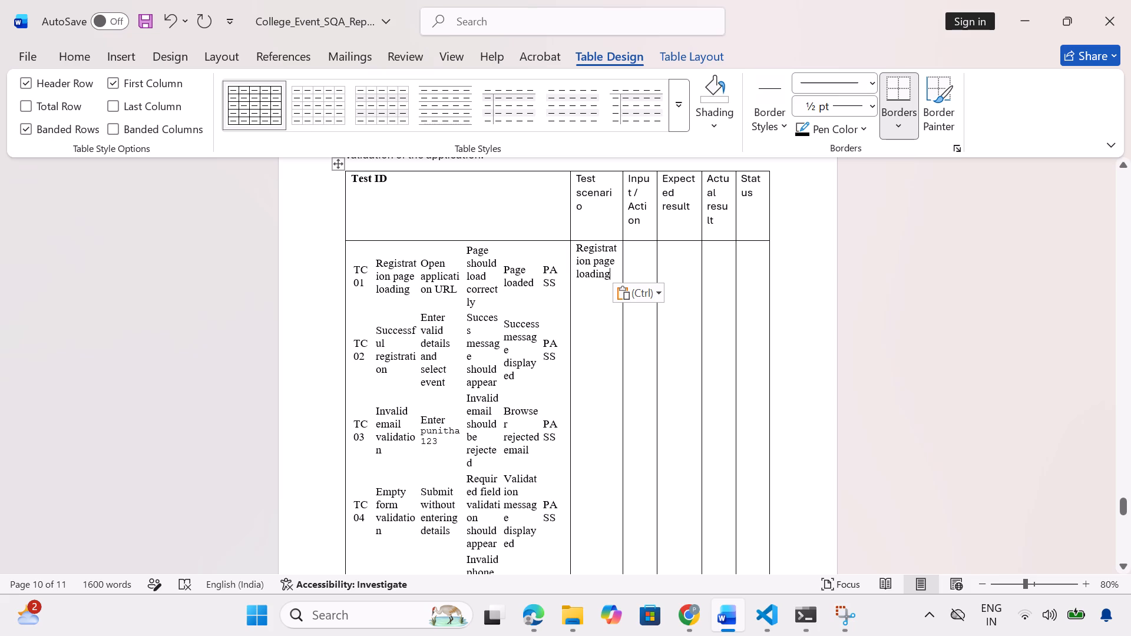
# Copy "Open application URL" from the nested TC01 row into the outer table's cell below "Input / Action".
pyautogui.moveTo(416, 263); pyautogui.dragTo(418, 257)
pyautogui.moveTo(418, 257); pyautogui.dragTo(419, 261)
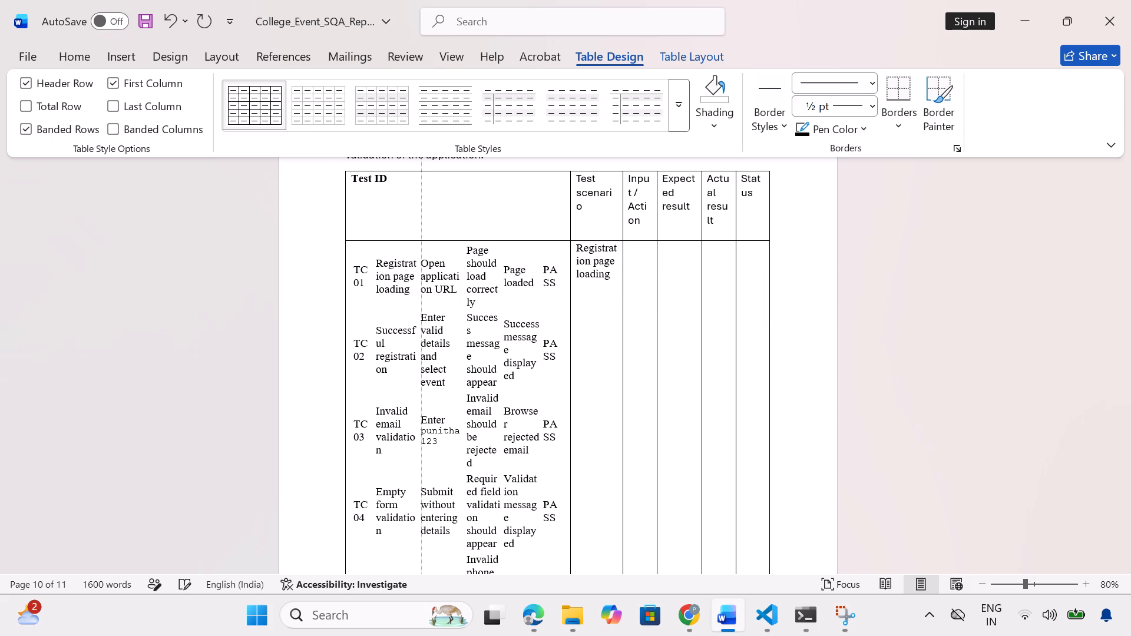
pyautogui.moveTo(419, 261); pyautogui.dragTo(421, 264)
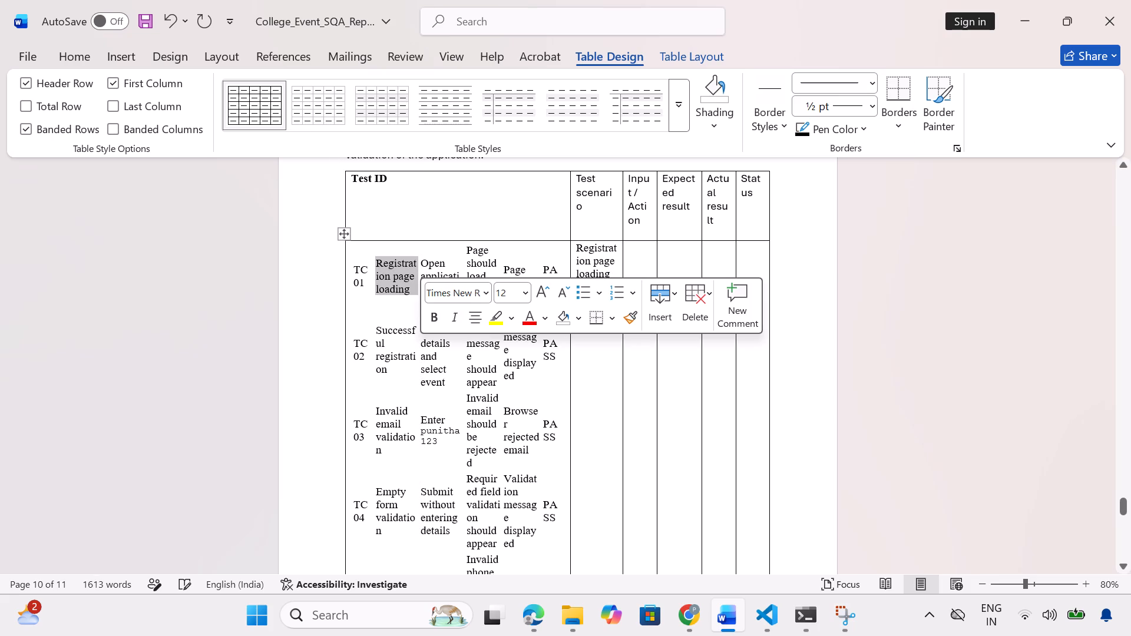
pyautogui.click(431, 254)
pyautogui.moveTo(421, 256); pyautogui.dragTo(427, 264)
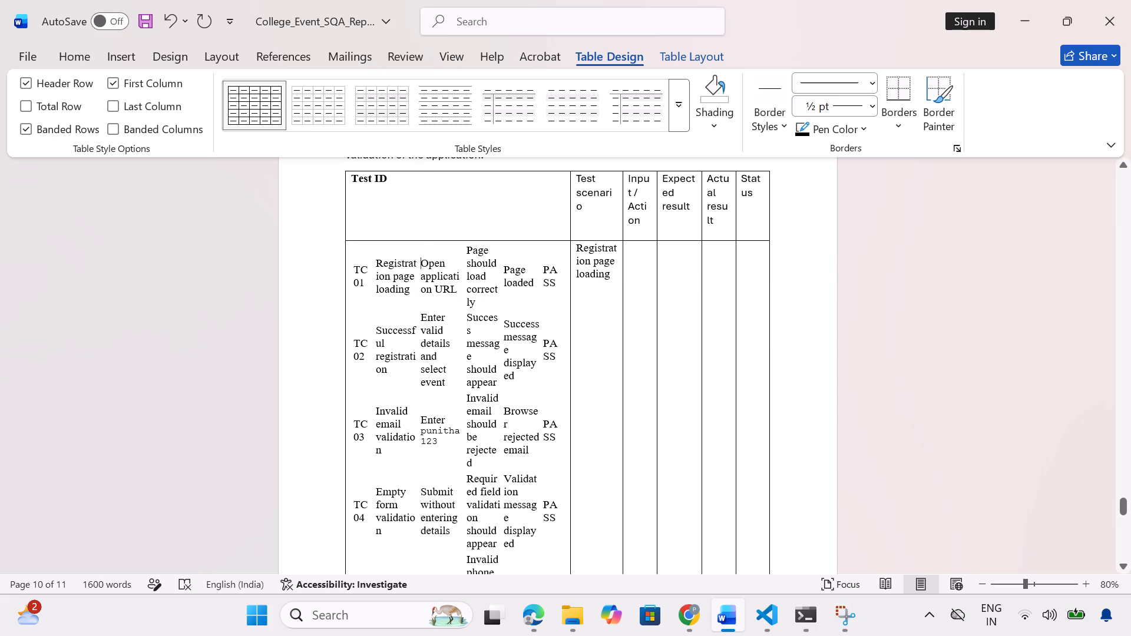
pyautogui.moveTo(427, 264); pyautogui.dragTo(449, 296)
pyautogui.hotkey('ctrl', 'c')
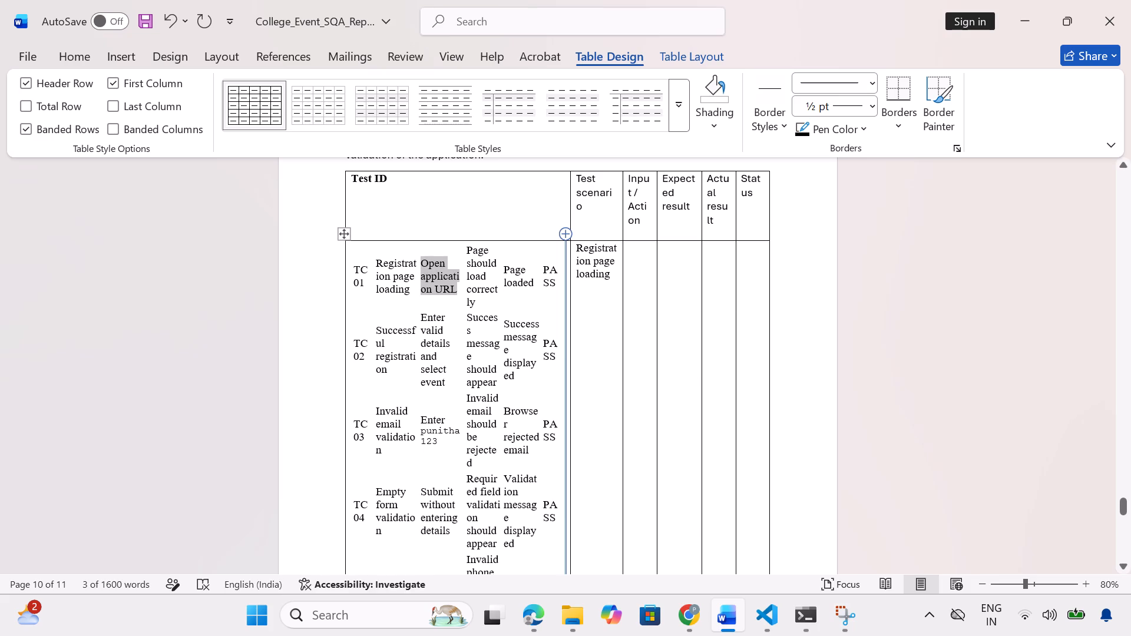
pyautogui.click(644, 263)
pyautogui.hotkey('ctrl', 'v')
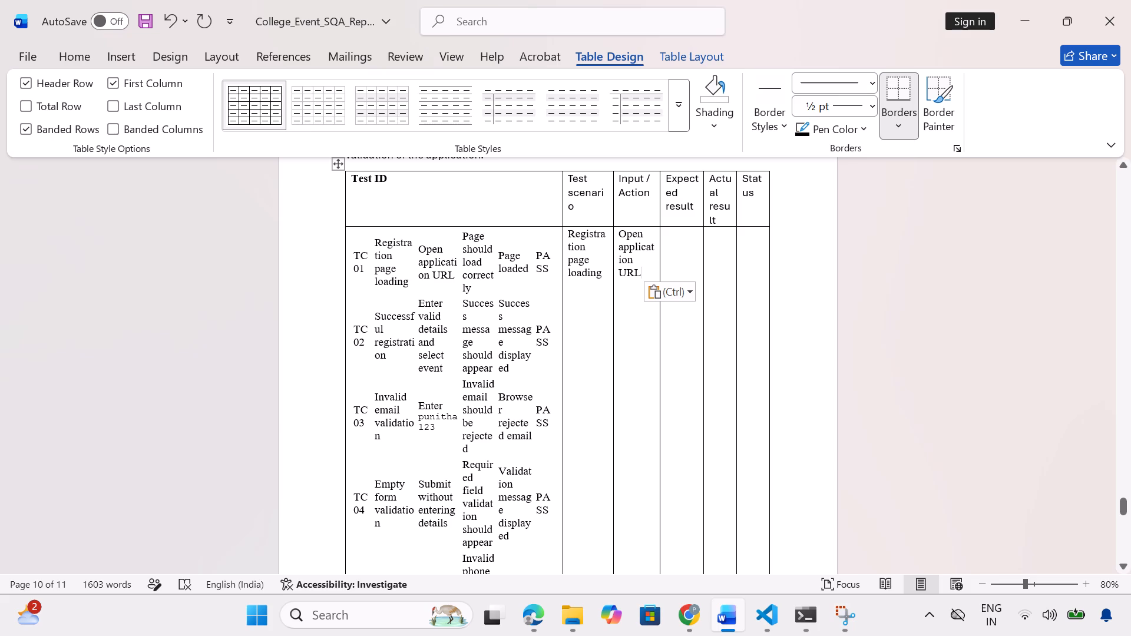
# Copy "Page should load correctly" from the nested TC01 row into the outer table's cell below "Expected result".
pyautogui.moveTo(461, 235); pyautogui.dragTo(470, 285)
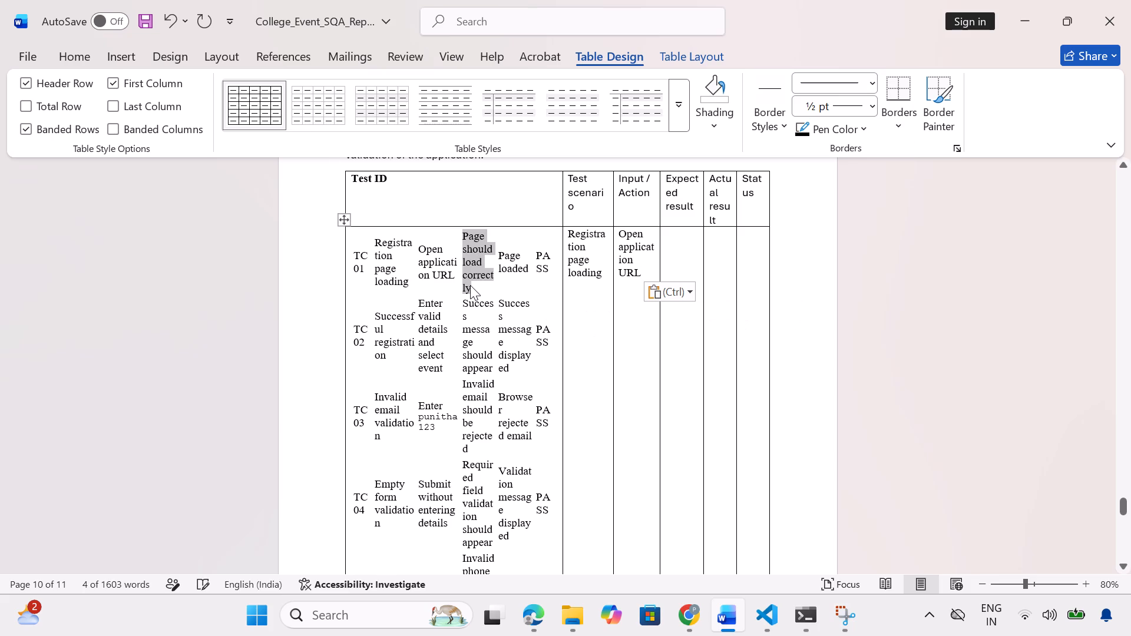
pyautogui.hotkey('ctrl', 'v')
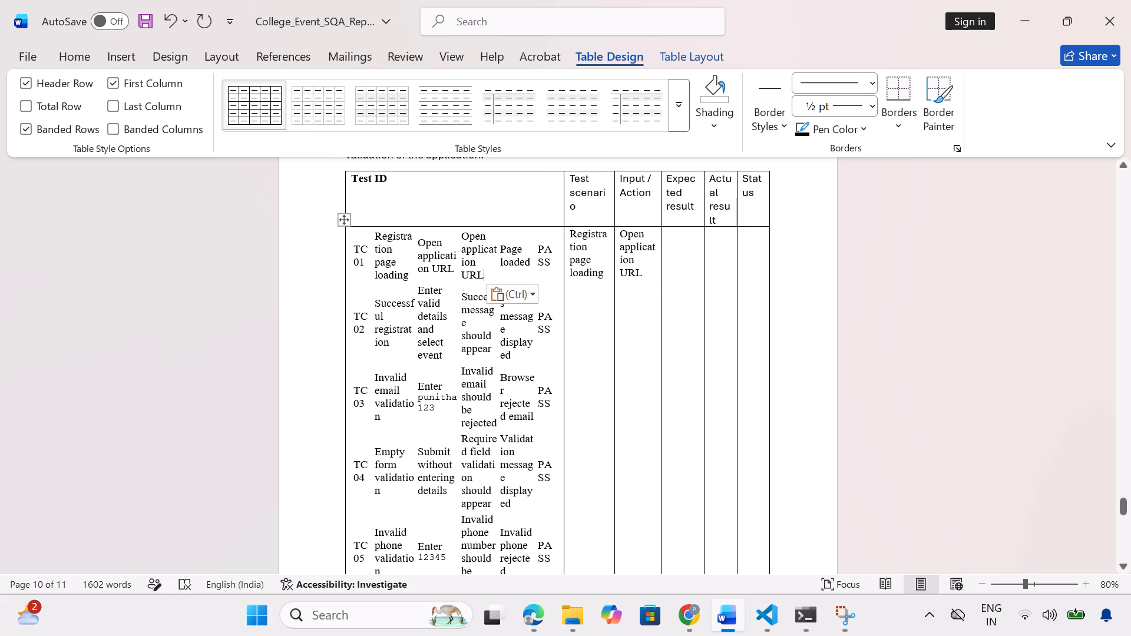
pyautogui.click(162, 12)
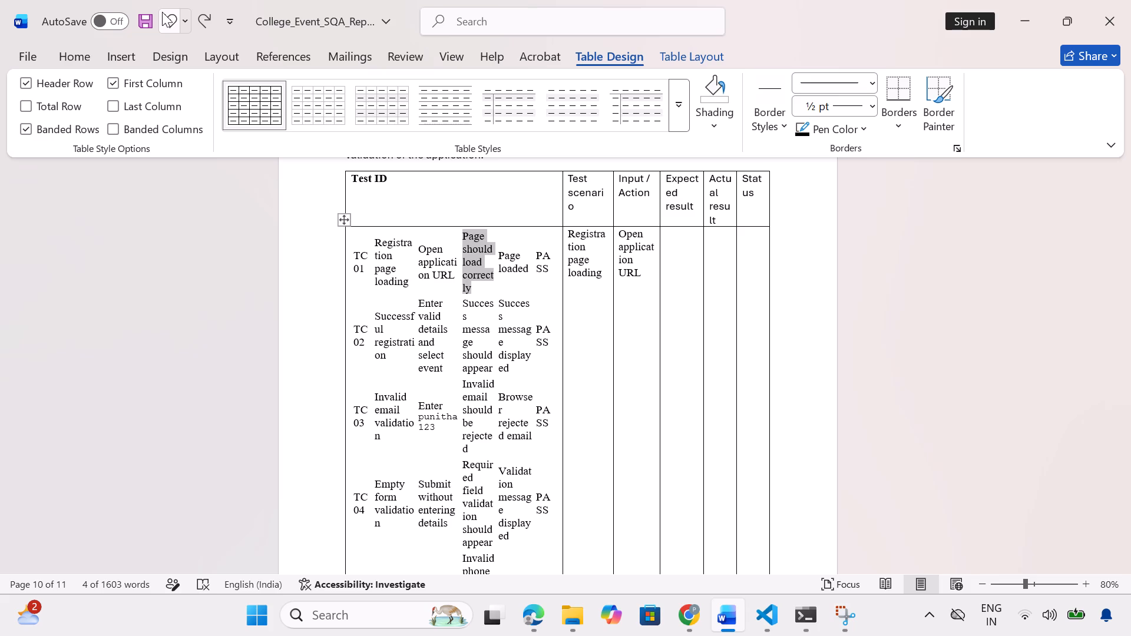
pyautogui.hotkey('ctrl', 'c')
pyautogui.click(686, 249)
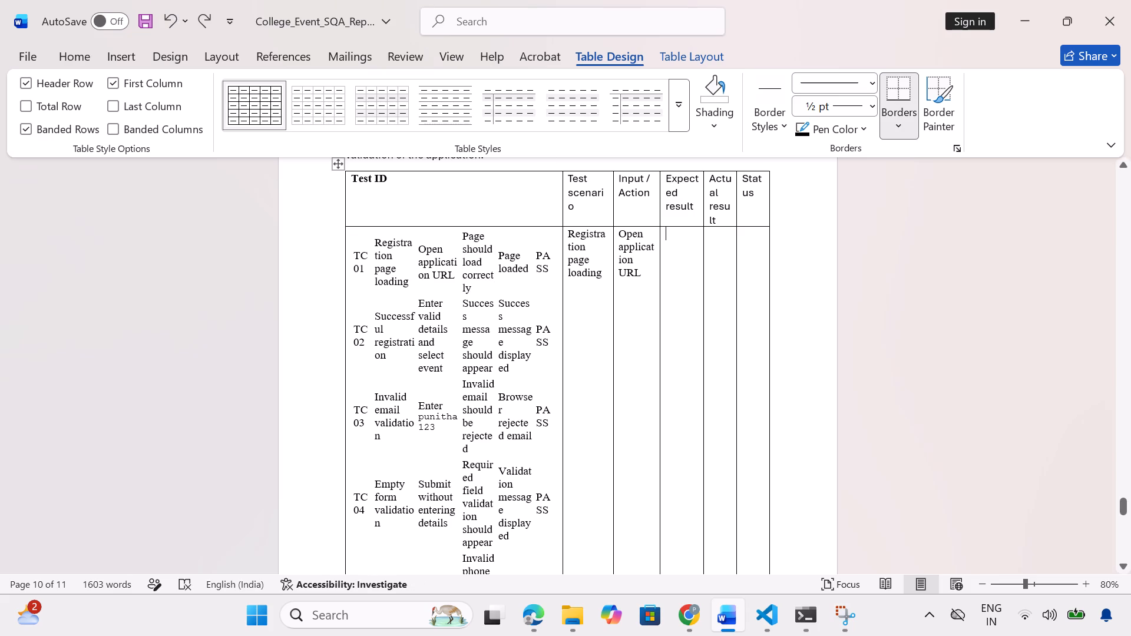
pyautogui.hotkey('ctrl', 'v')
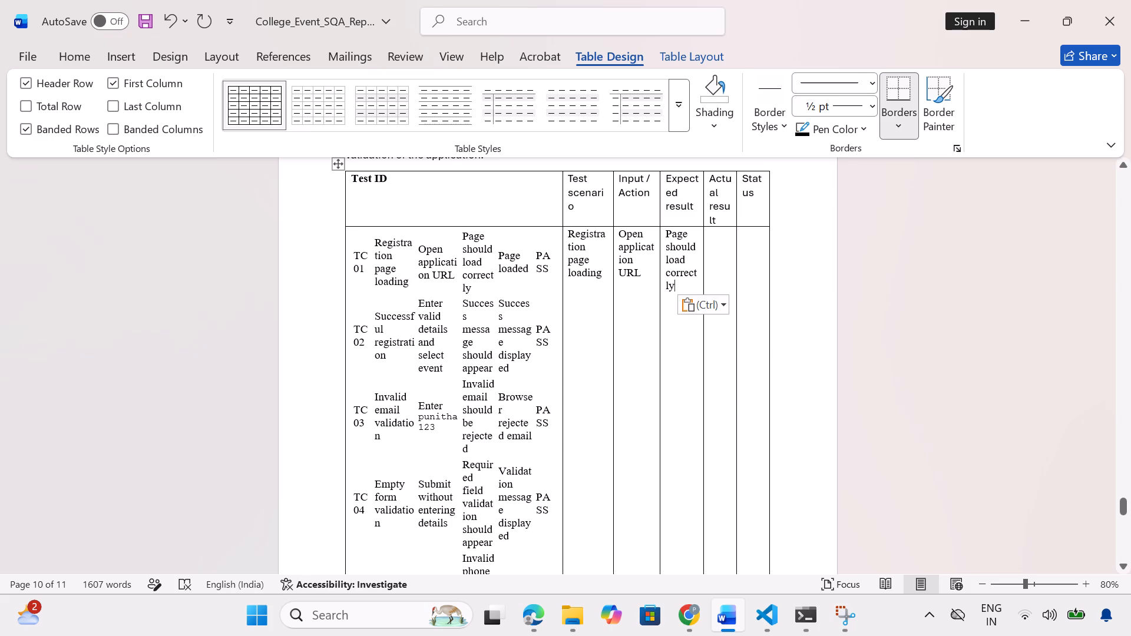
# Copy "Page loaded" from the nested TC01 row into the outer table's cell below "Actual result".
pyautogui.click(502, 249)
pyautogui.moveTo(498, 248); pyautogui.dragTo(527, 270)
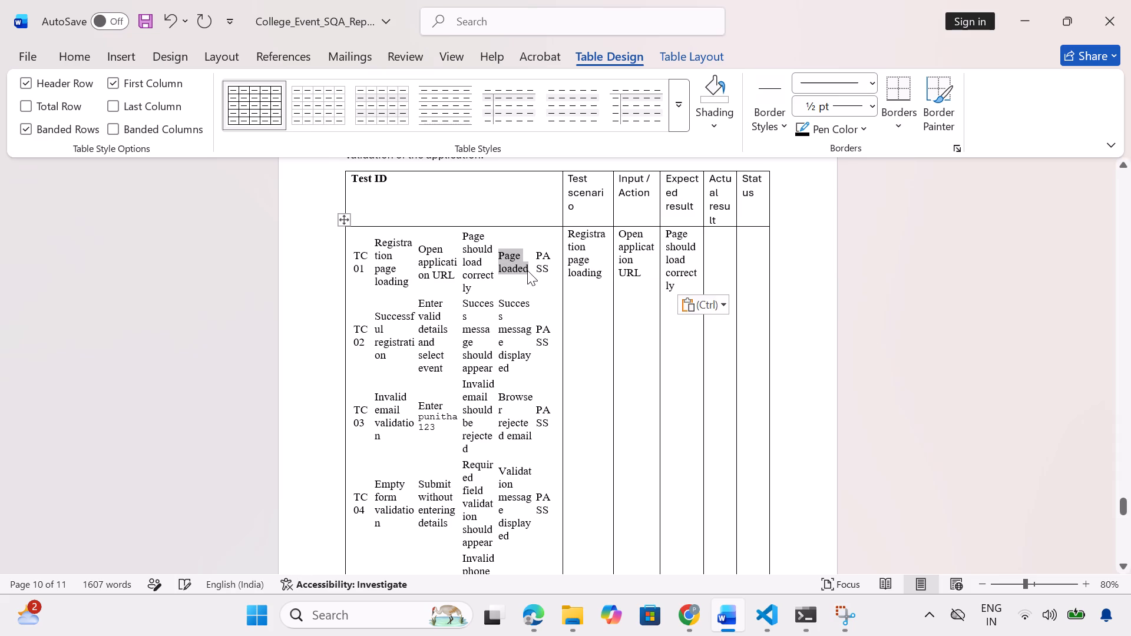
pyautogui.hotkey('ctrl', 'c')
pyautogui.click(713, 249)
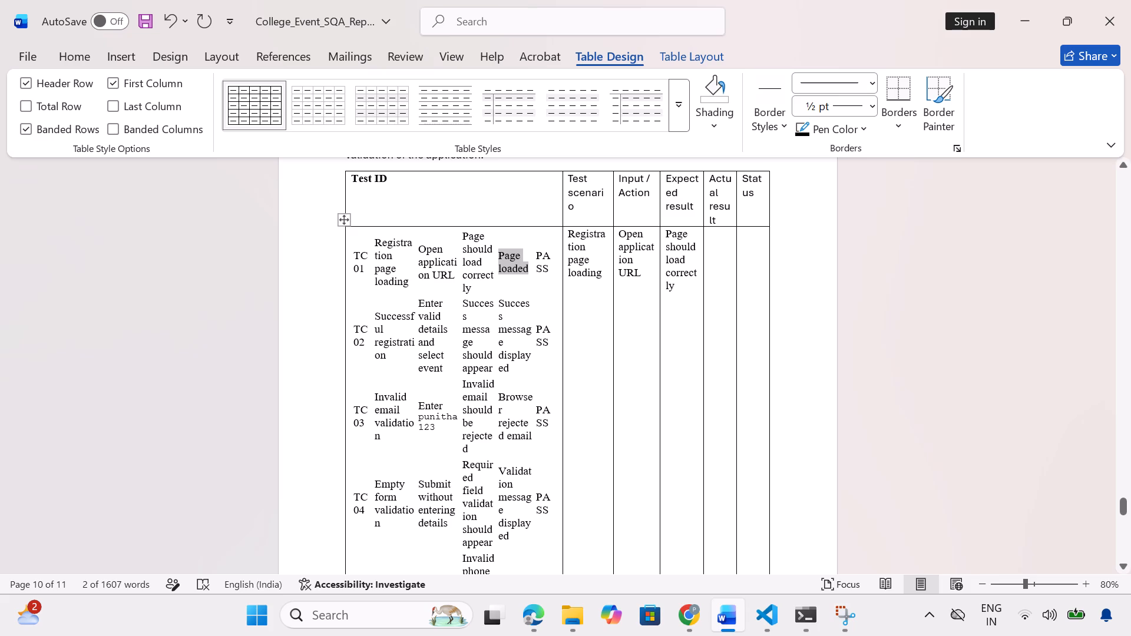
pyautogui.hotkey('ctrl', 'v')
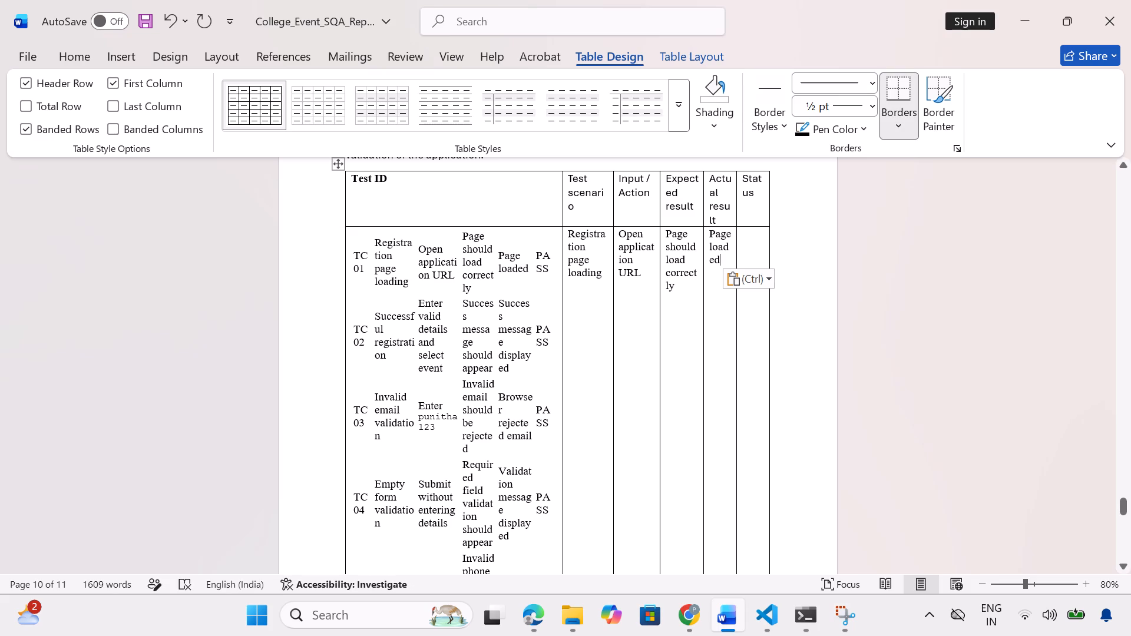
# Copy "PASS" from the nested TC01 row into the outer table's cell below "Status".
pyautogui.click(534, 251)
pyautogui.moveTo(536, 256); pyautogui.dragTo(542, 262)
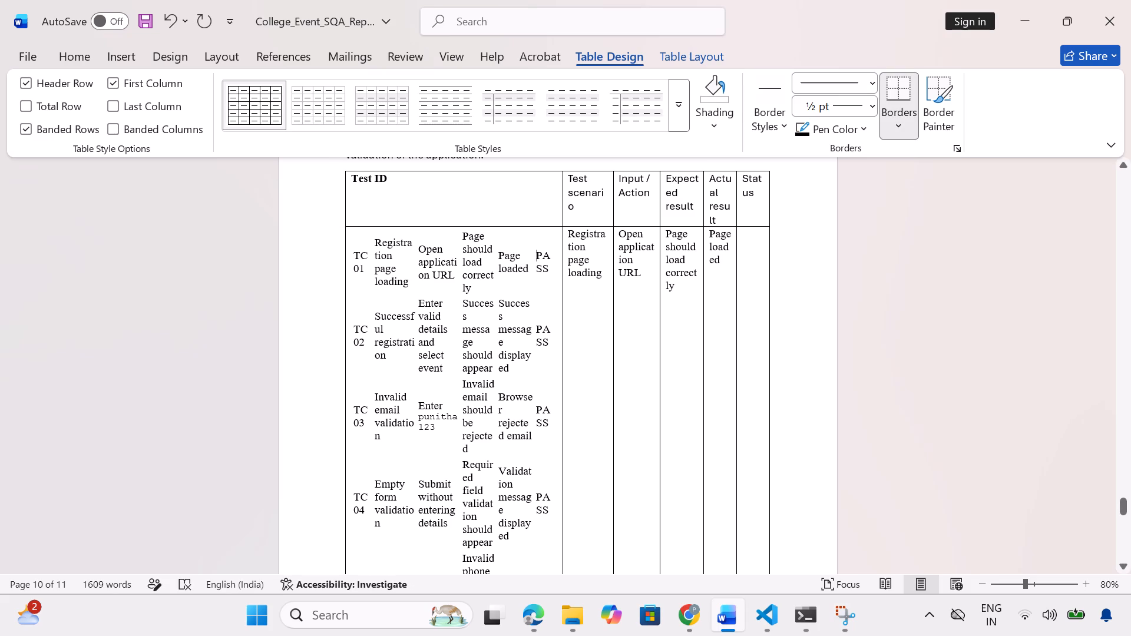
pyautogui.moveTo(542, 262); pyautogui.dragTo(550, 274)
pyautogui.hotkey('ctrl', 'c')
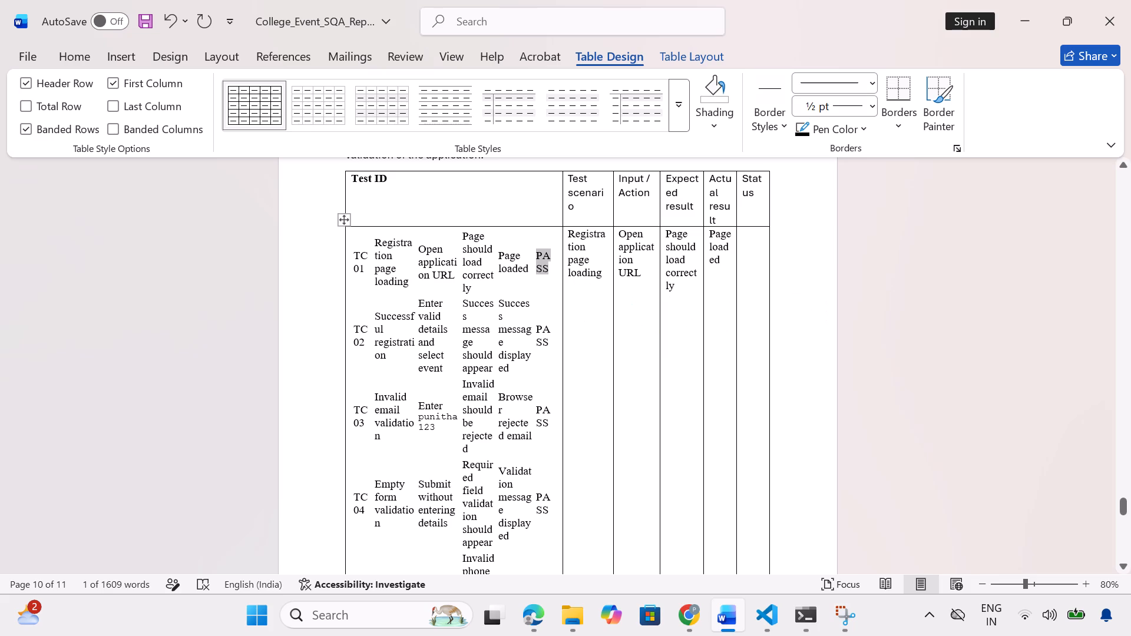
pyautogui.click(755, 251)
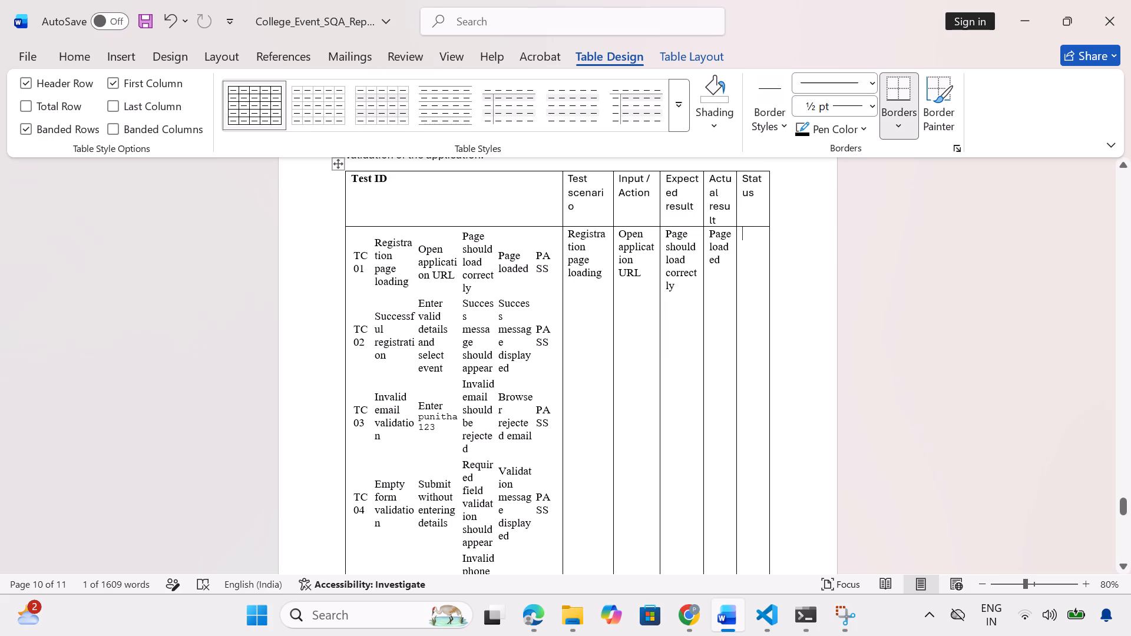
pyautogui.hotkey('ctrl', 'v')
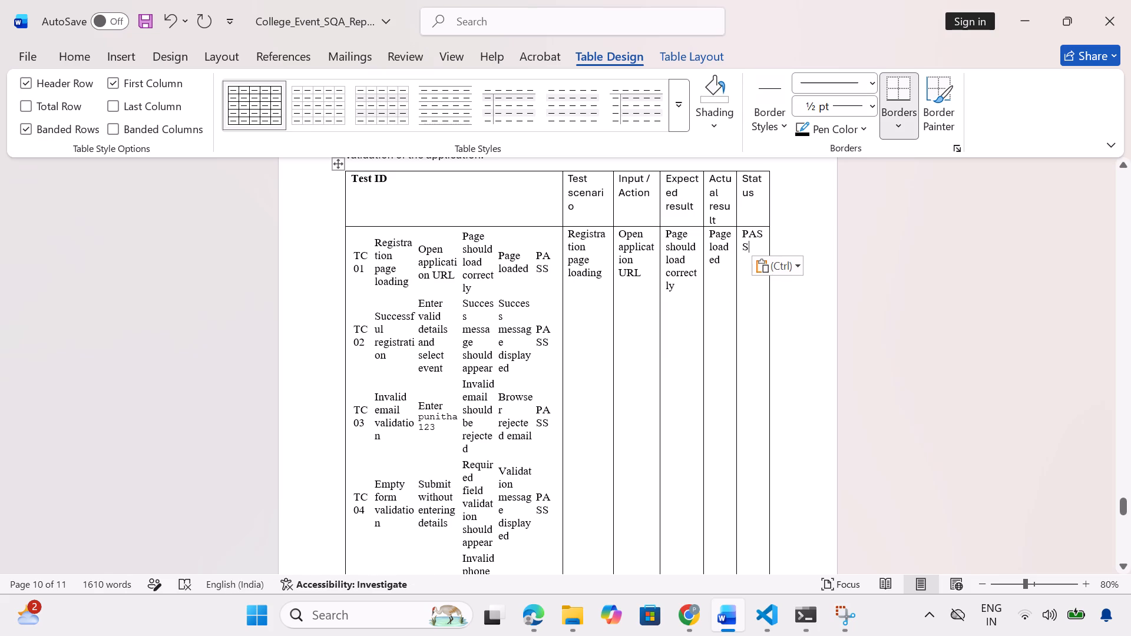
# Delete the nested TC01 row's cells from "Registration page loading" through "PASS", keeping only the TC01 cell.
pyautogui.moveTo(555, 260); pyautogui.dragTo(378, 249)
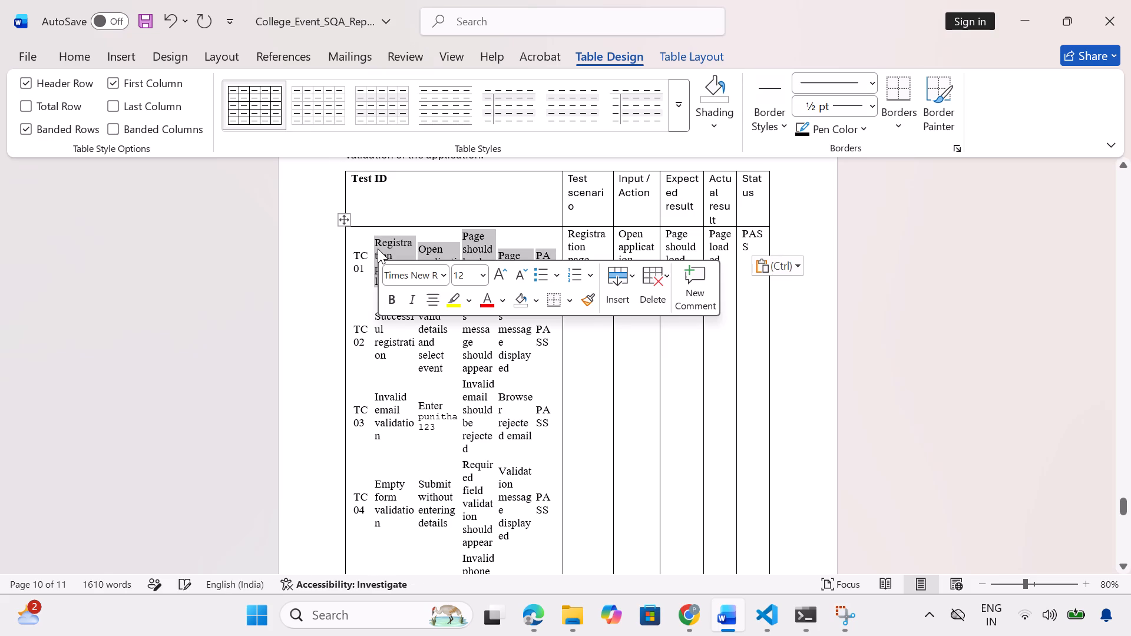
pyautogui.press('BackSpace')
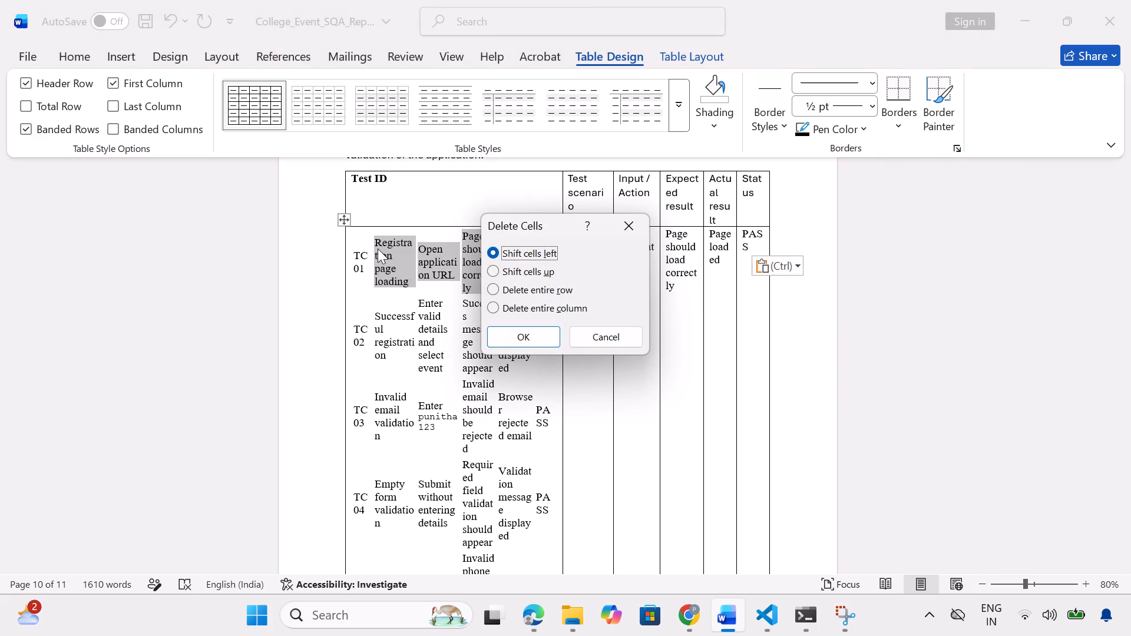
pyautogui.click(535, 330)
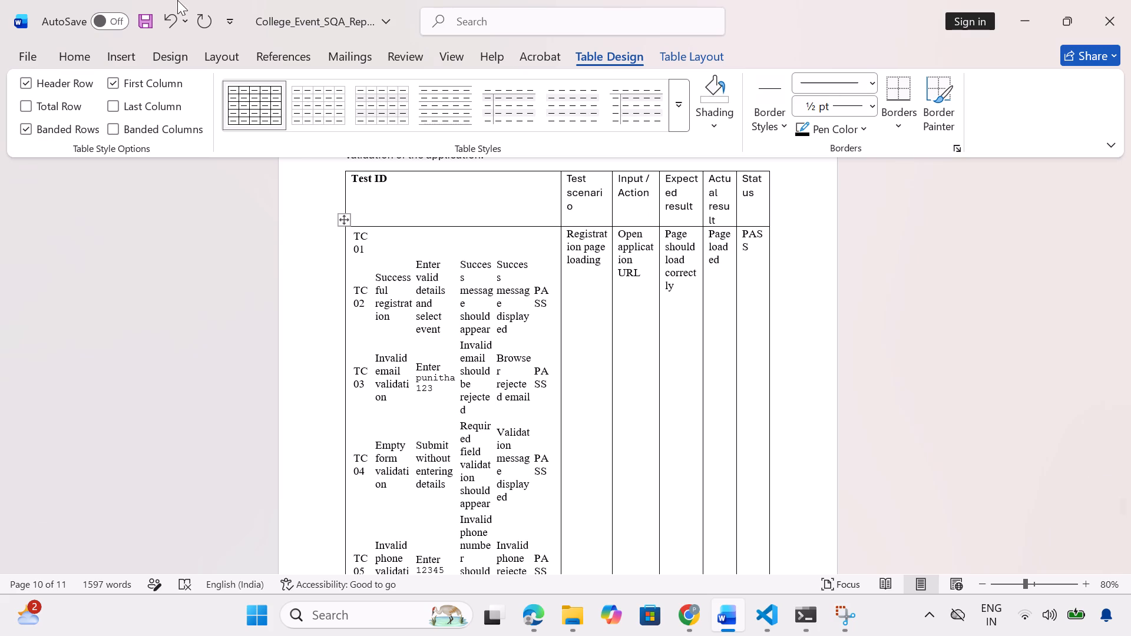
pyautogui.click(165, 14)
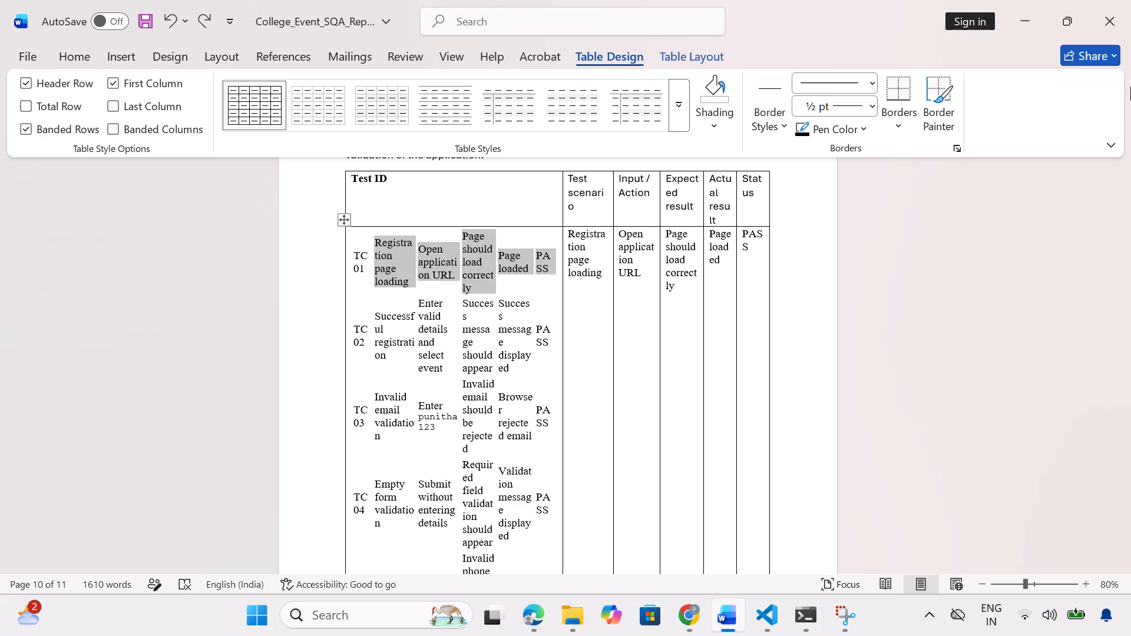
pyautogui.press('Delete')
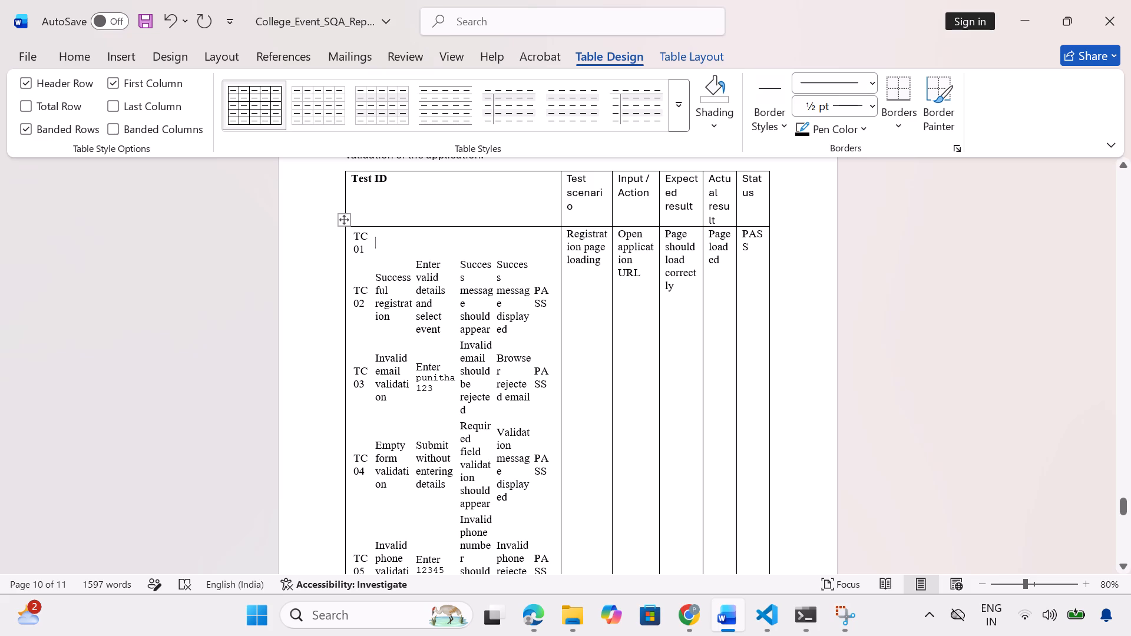
# Undo all the test case table entries, the column headings and the table insertion, back to the introductory paragraphs of section 6.
pyautogui.moveTo(376, 274); pyautogui.dragTo(412, 298)
pyautogui.moveTo(412, 298); pyautogui.dragTo(410, 328)
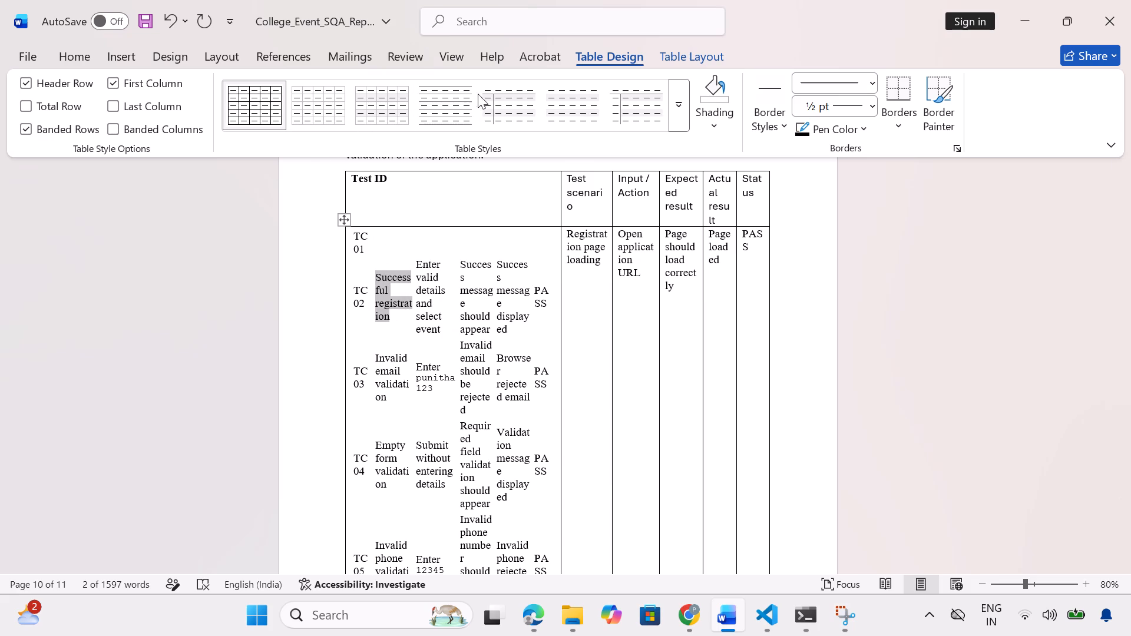
pyautogui.tripleClick(166, 23)
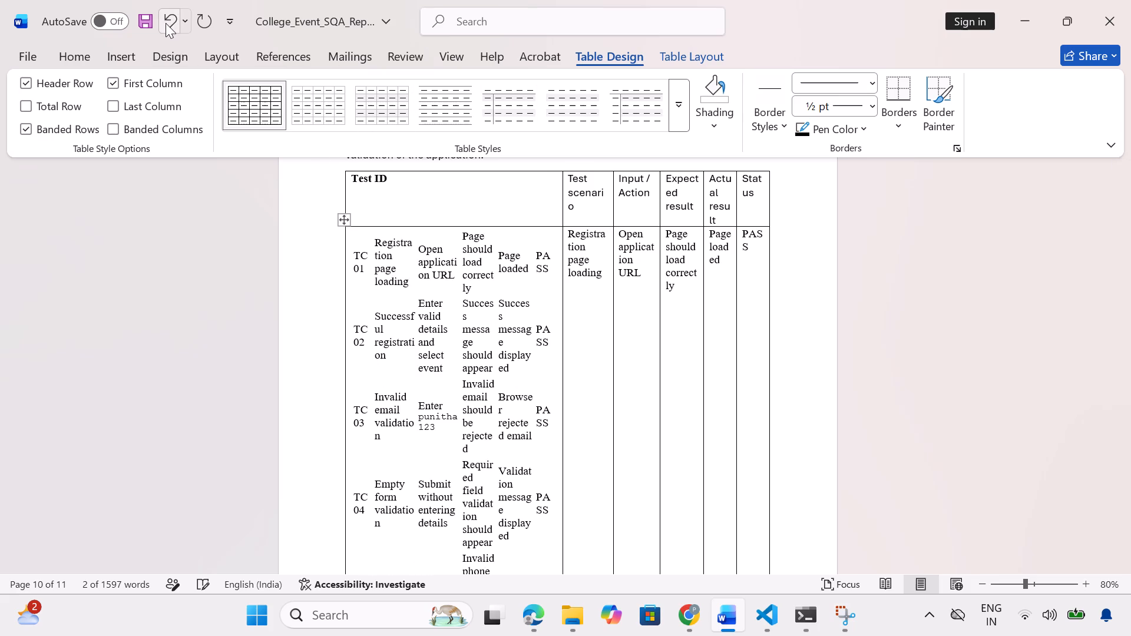
pyautogui.tripleClick(166, 23)
pyautogui.tripleClick(166, 23)
pyautogui.tripleClick(166, 23)
pyautogui.click(166, 23)
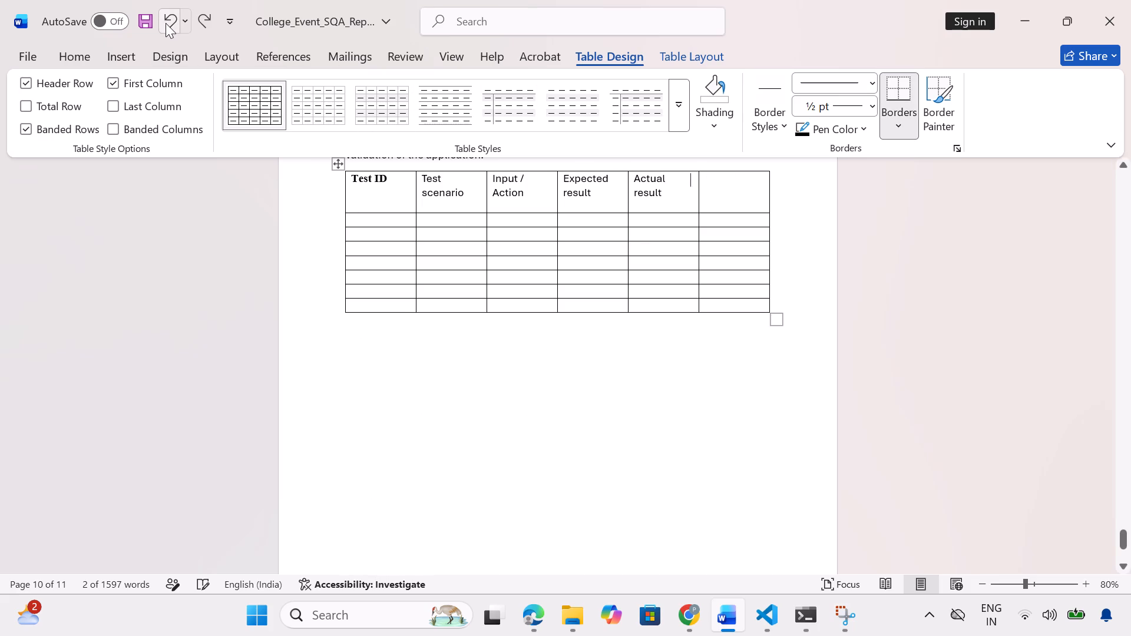
pyautogui.click(166, 23)
pyautogui.click(166, 23)
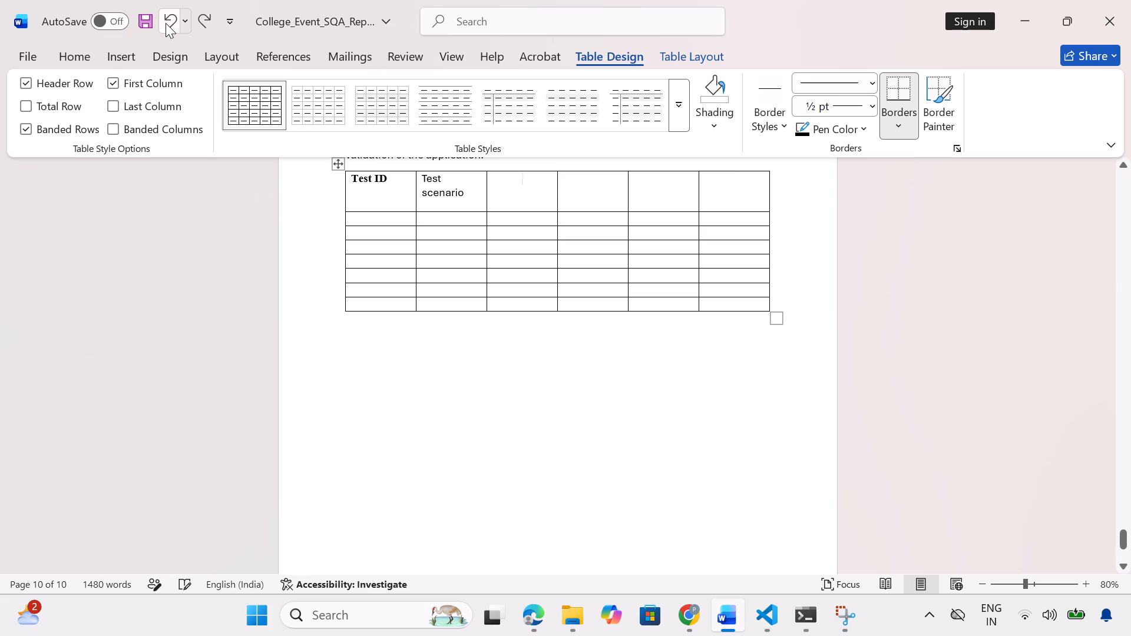
pyautogui.click(166, 23)
pyautogui.click(166, 23)
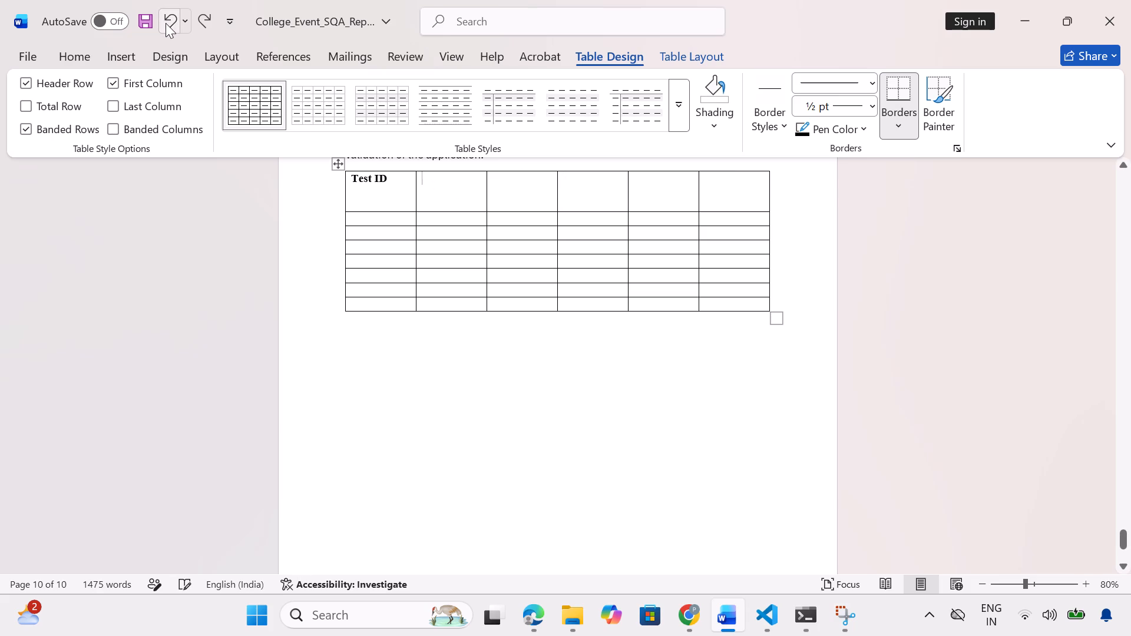
pyautogui.click(166, 23)
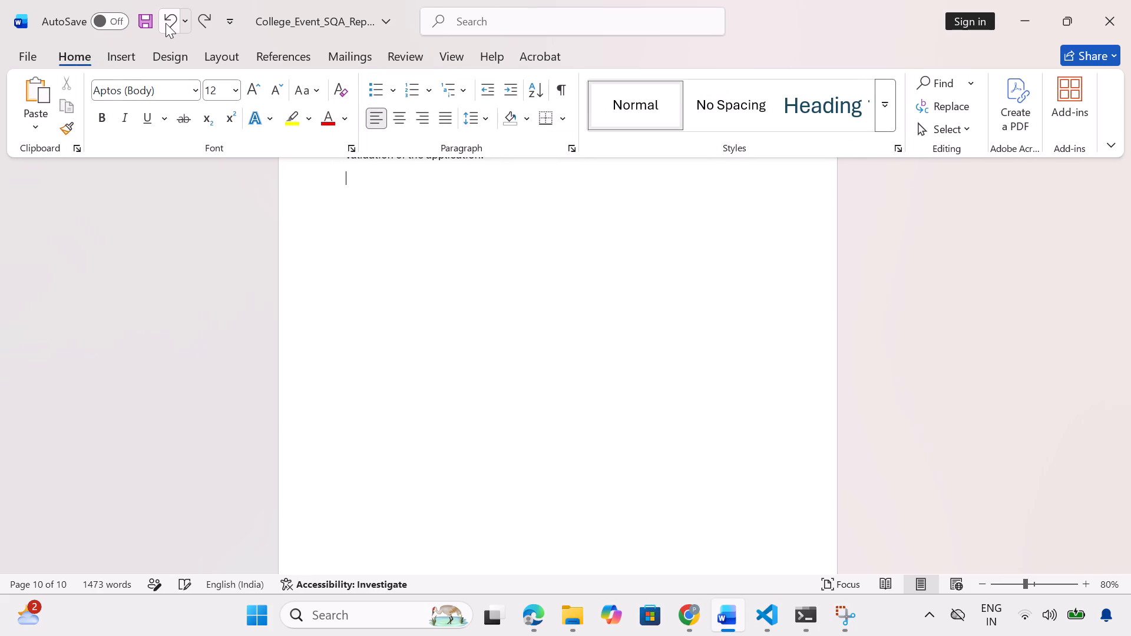
pyautogui.hscroll(1, 404, 247)
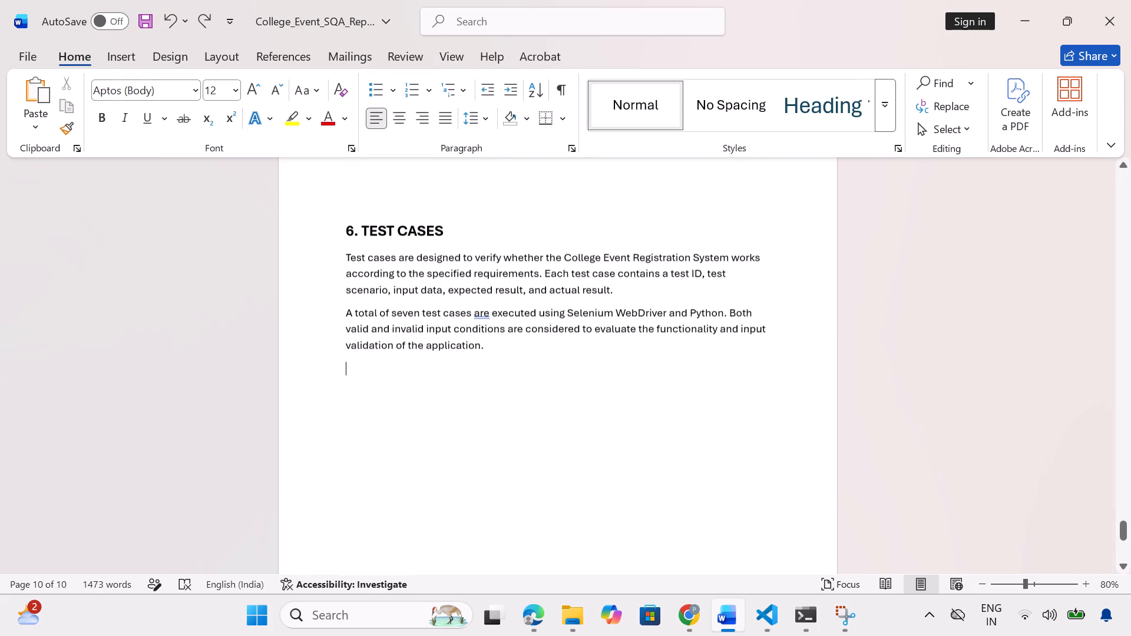
pyautogui.hscroll(1, 404, 247)
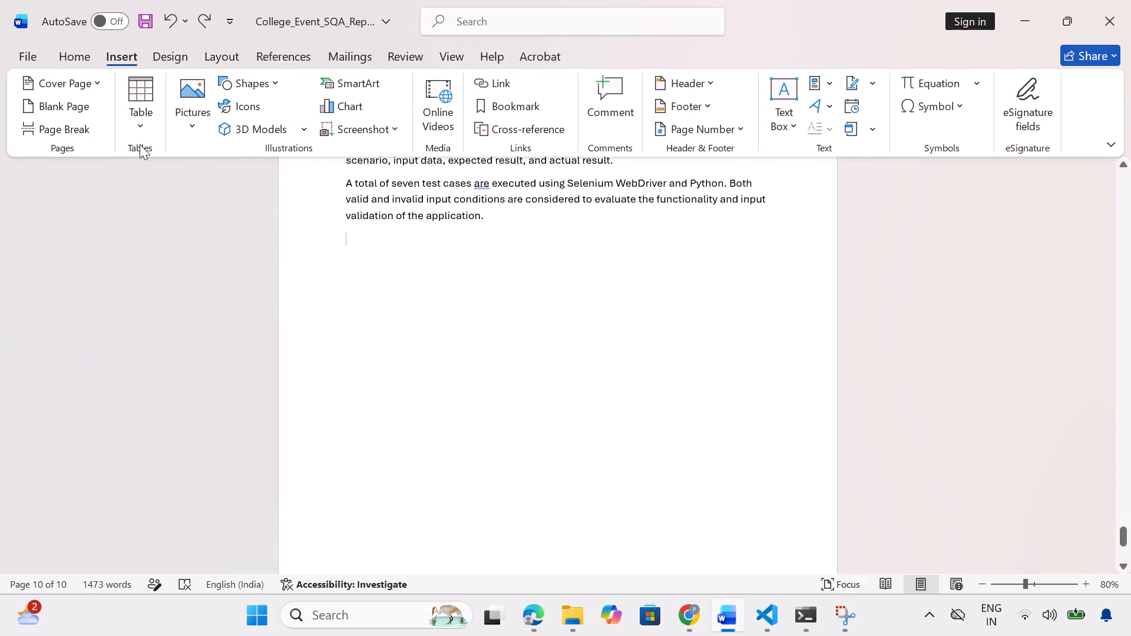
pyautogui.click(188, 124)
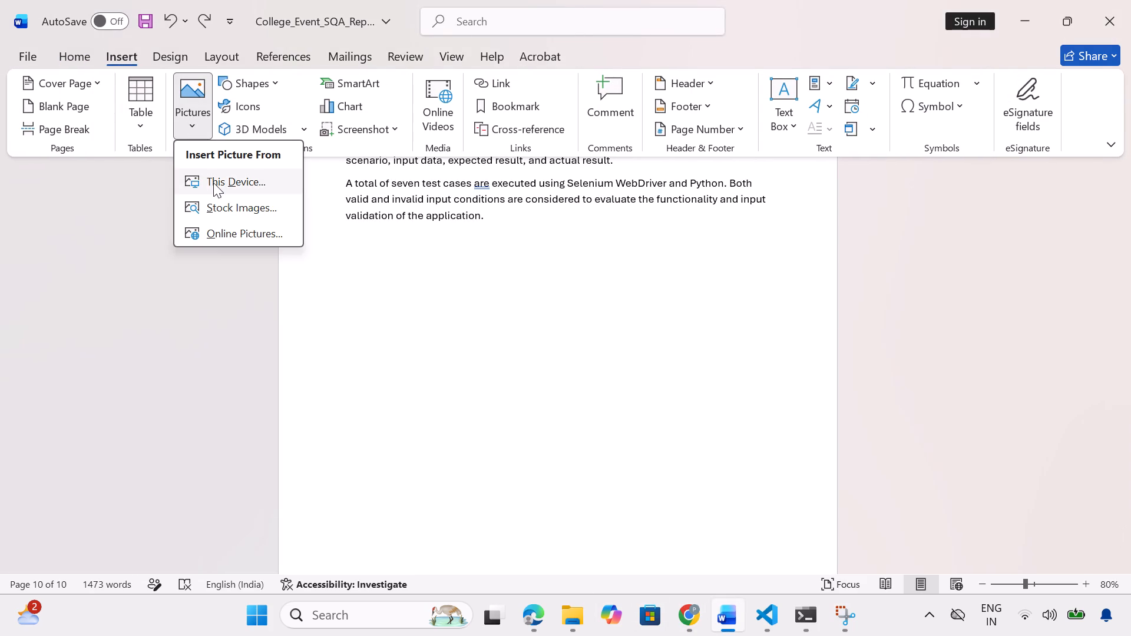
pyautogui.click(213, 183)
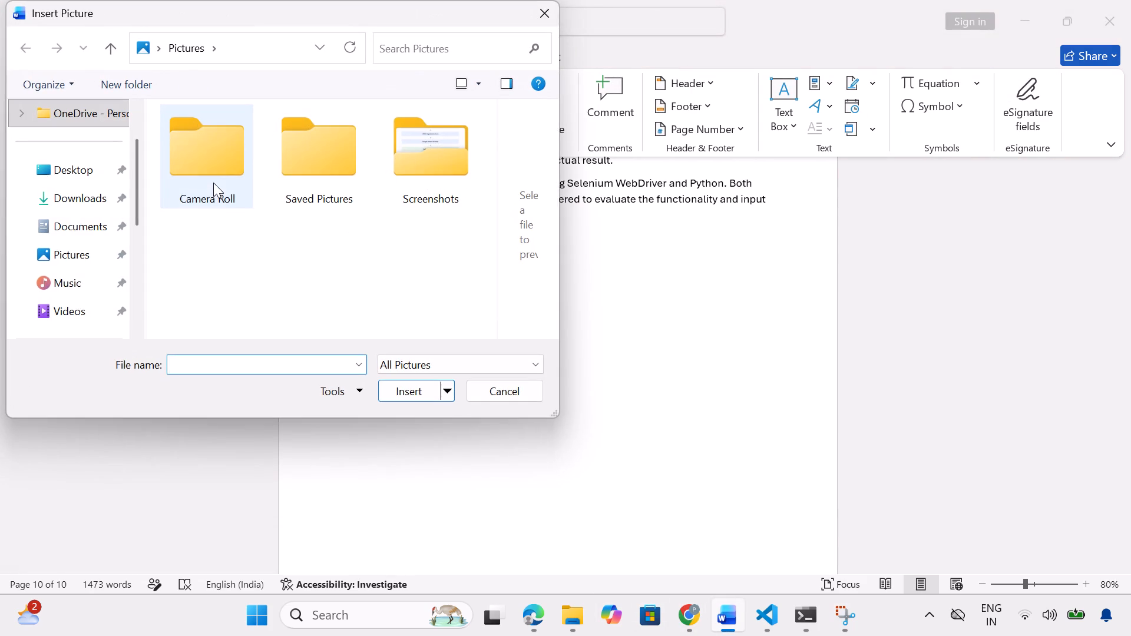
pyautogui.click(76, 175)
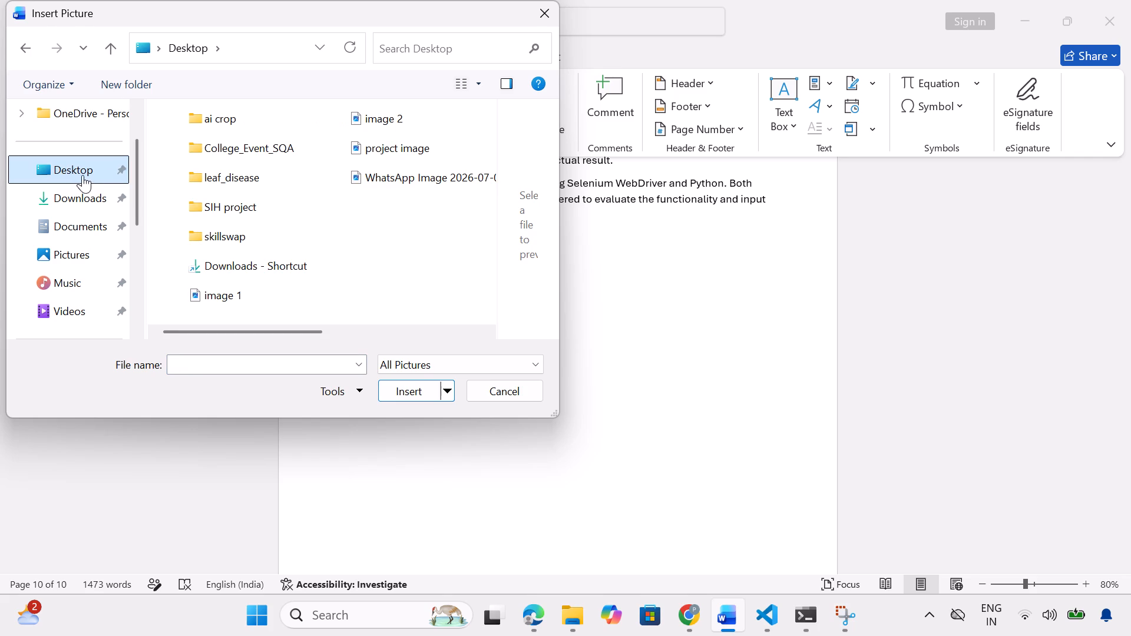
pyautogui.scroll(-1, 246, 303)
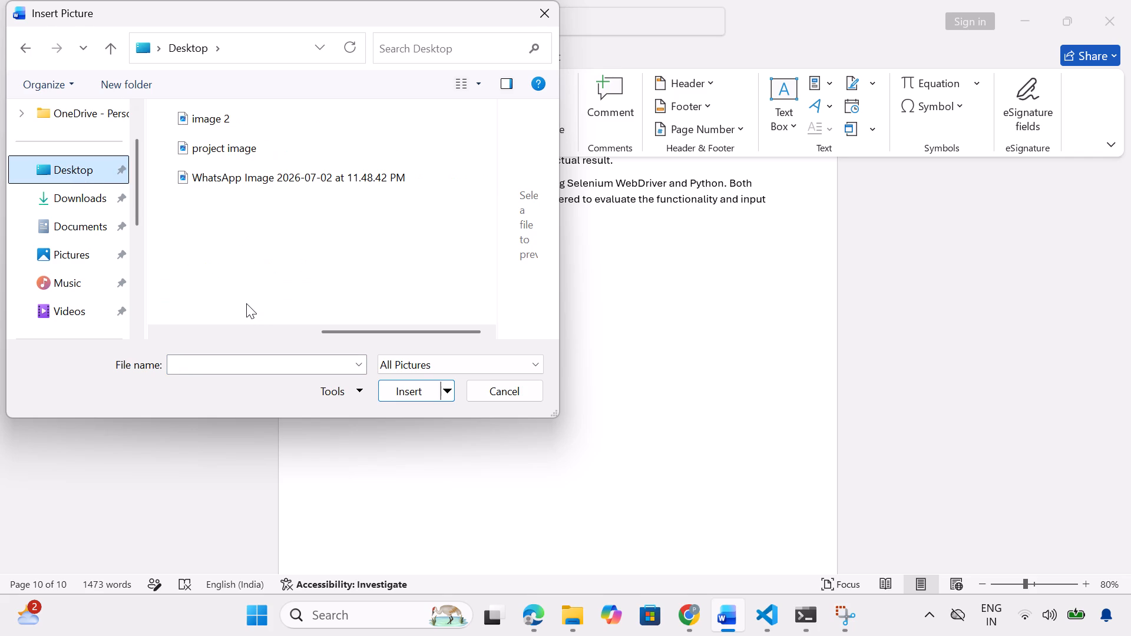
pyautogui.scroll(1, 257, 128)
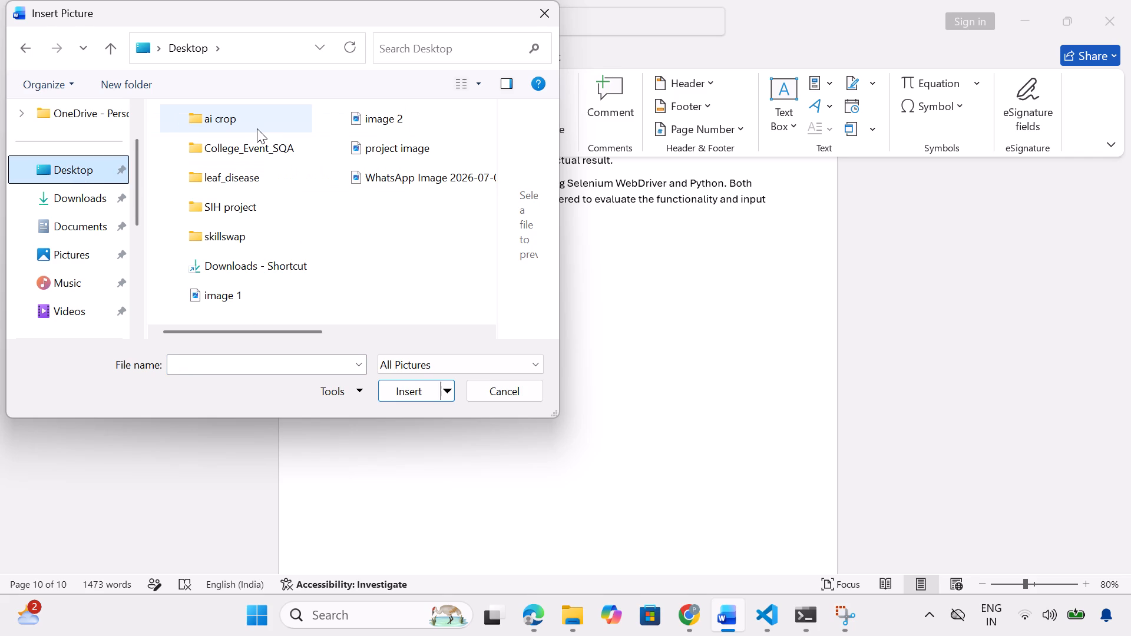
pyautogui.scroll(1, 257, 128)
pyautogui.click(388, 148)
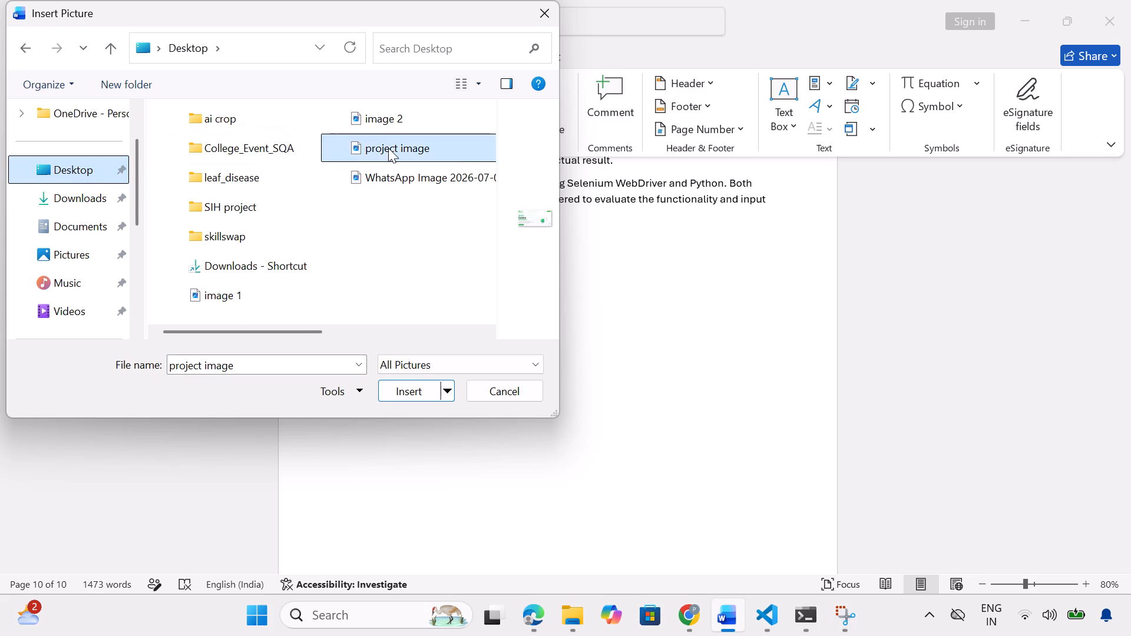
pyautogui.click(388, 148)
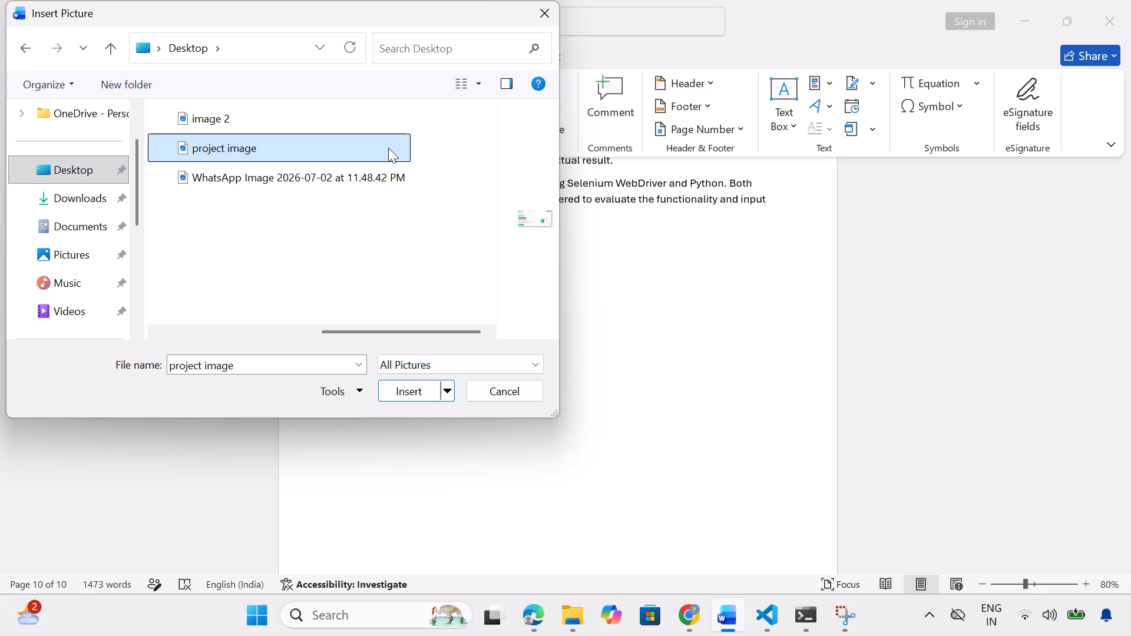
# Look for the downloaded test case table image in Pictures, Saved Pictures, This PC and OneDrive.
pyautogui.click(81, 249)
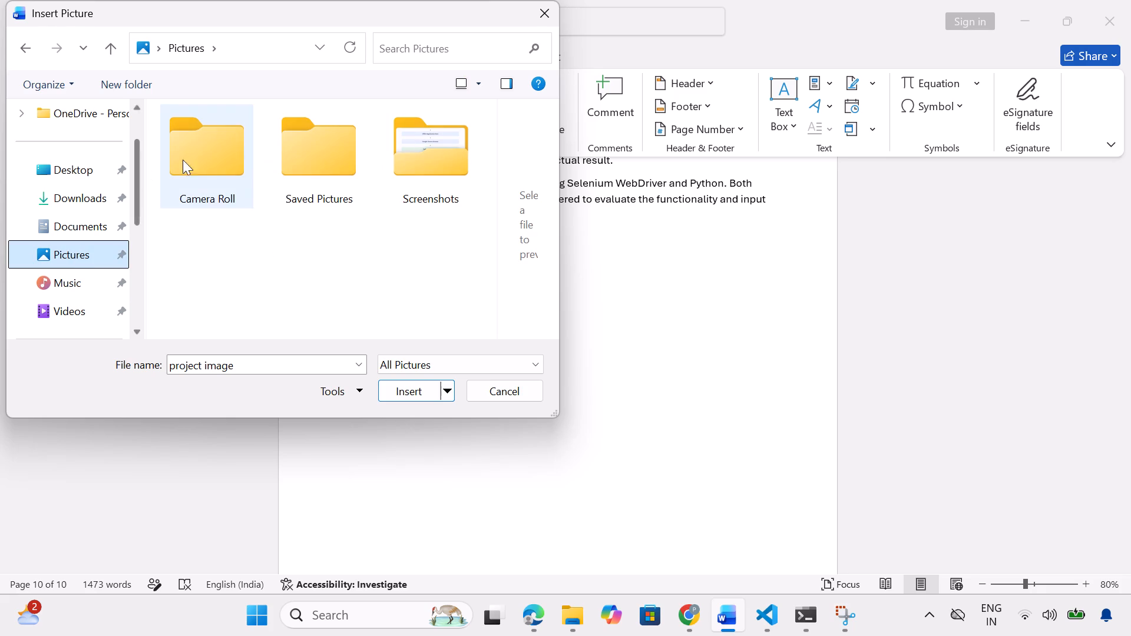
pyautogui.click(316, 184)
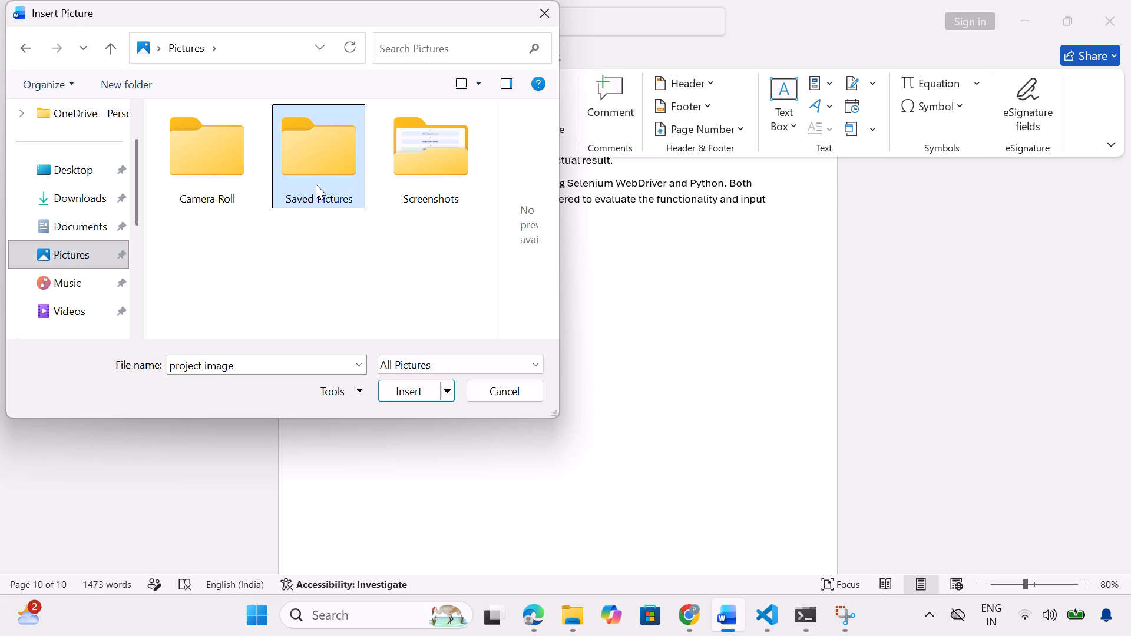
pyautogui.doubleClick(316, 184)
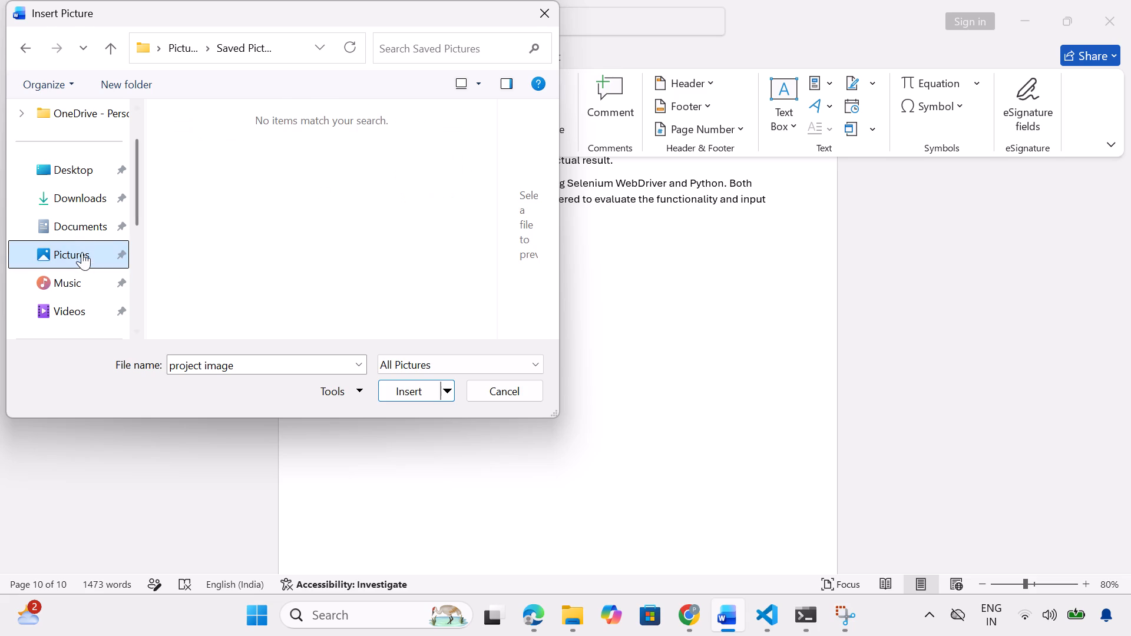
pyautogui.scroll(1, 86, 241)
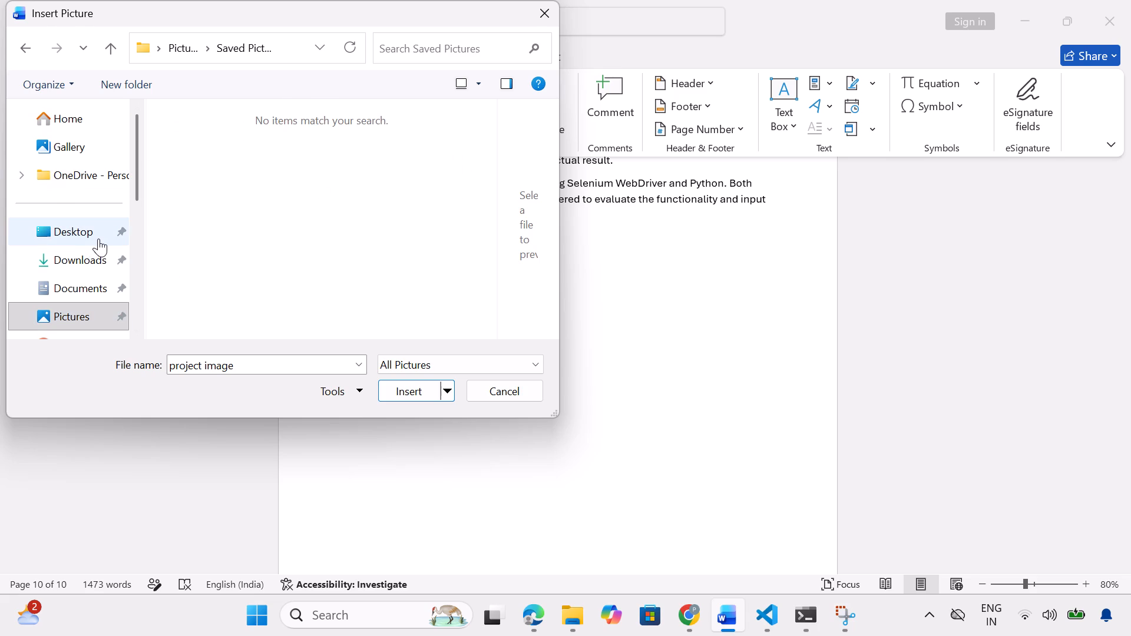
pyautogui.scroll(-2, 85, 273)
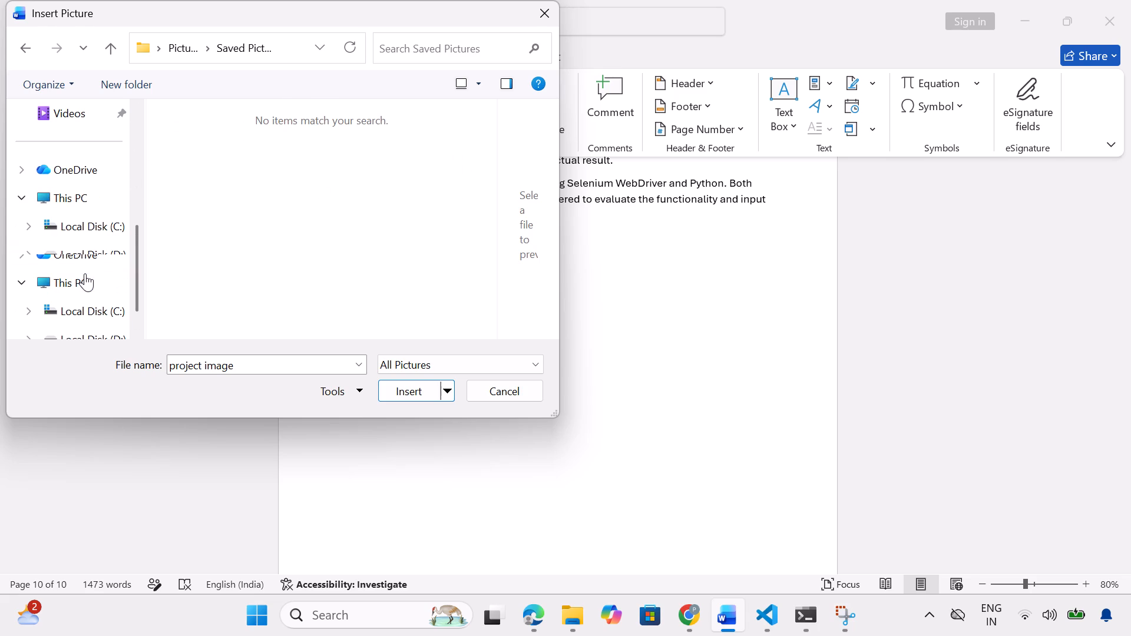
pyautogui.click(72, 189)
pyautogui.click(71, 168)
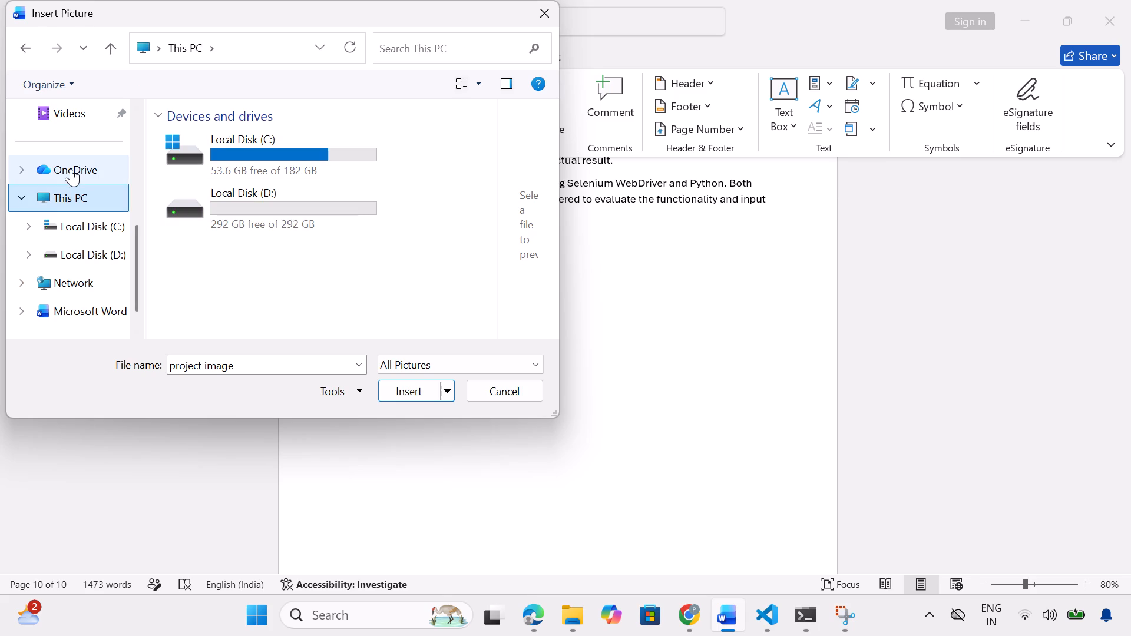
pyautogui.scroll(1, 270, 185)
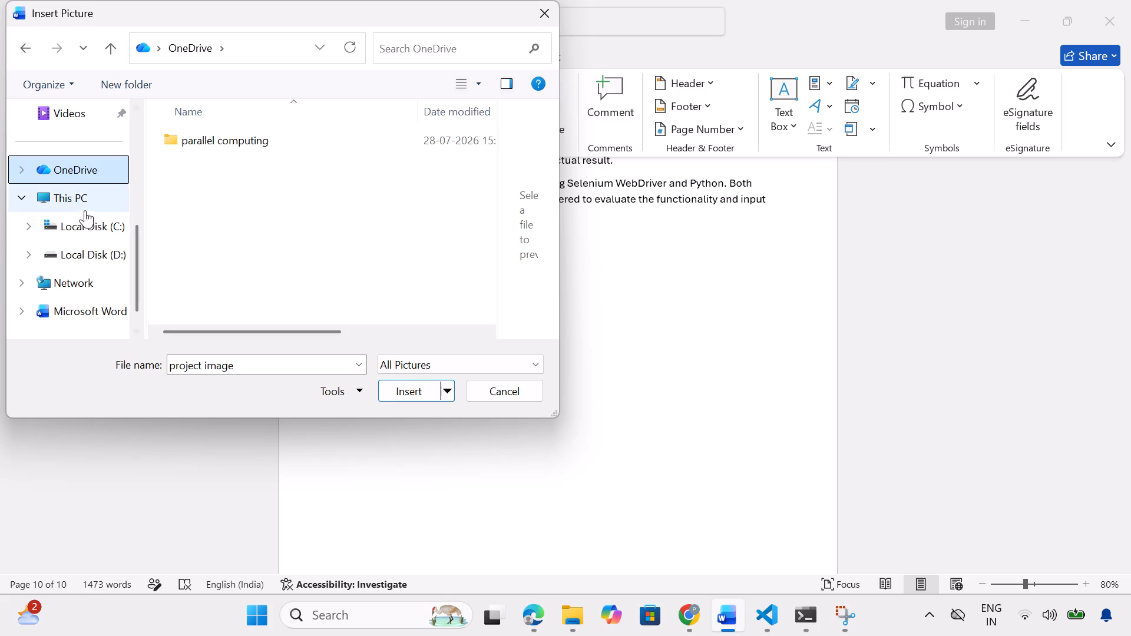
pyautogui.scroll(1, 84, 216)
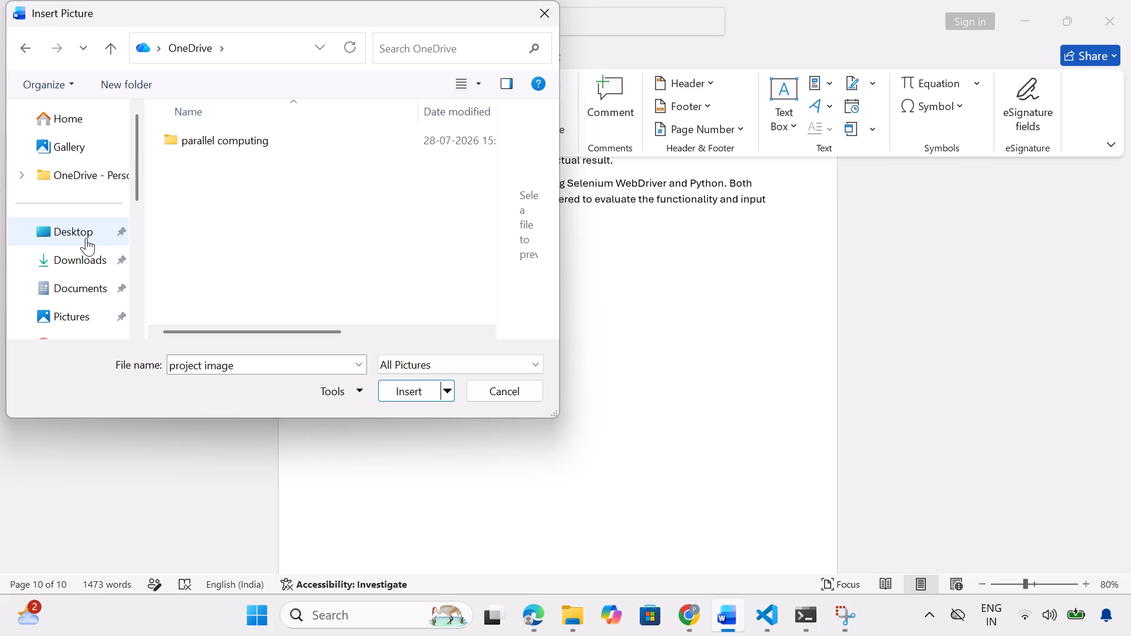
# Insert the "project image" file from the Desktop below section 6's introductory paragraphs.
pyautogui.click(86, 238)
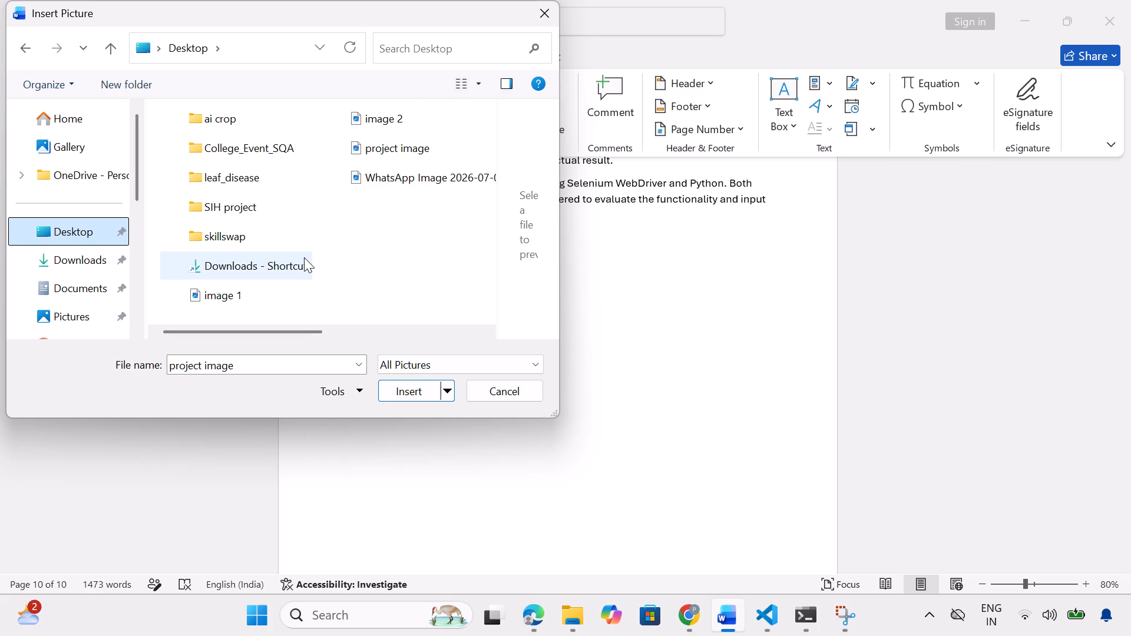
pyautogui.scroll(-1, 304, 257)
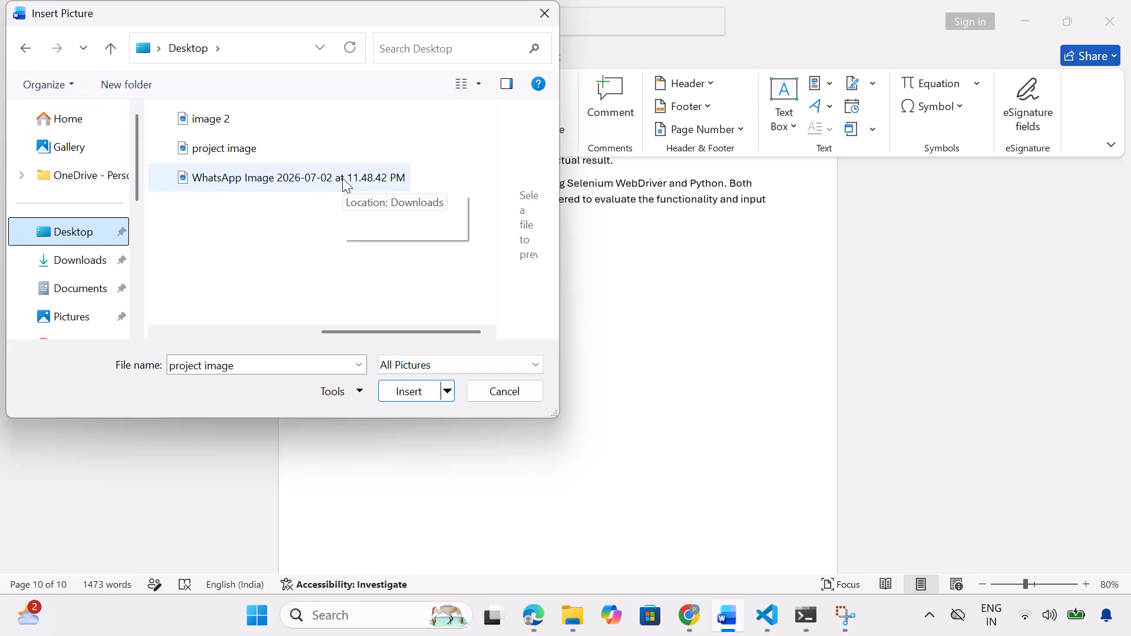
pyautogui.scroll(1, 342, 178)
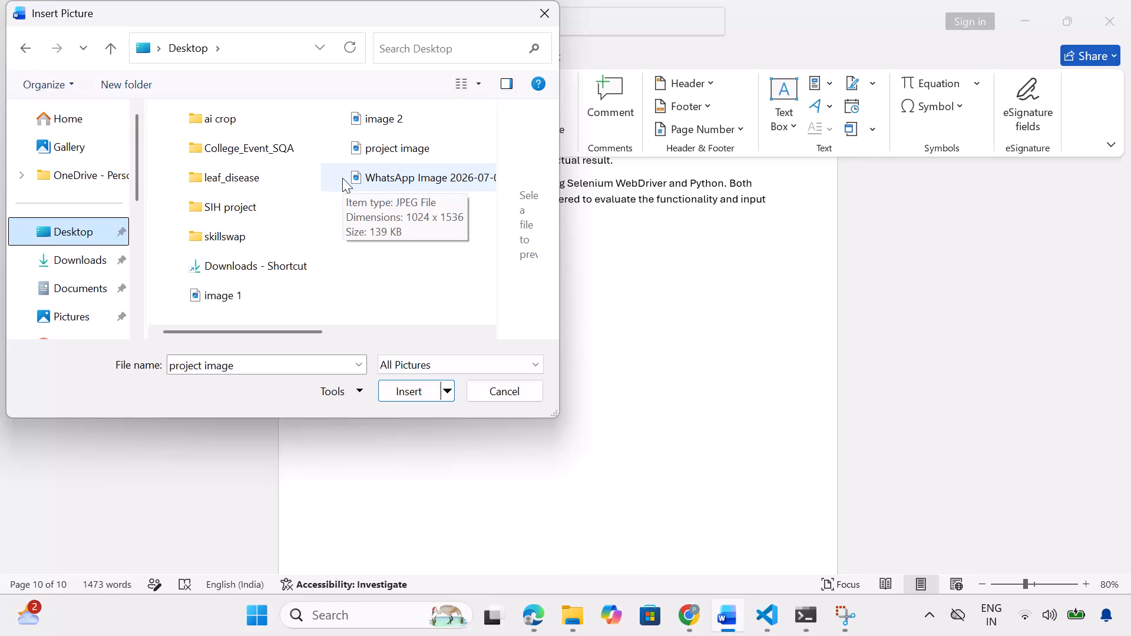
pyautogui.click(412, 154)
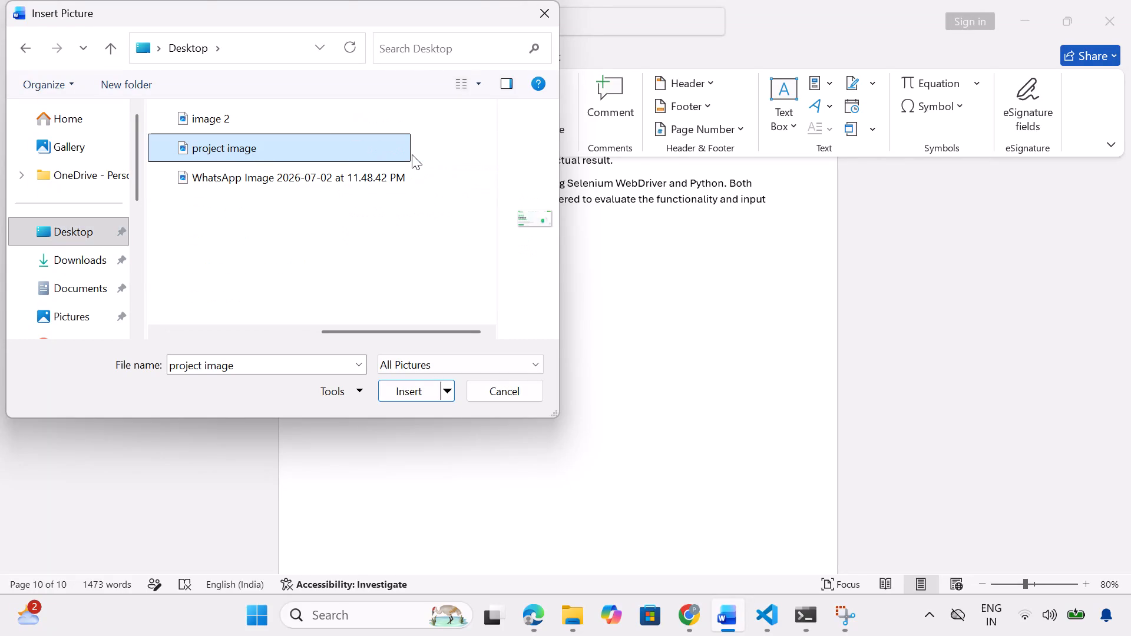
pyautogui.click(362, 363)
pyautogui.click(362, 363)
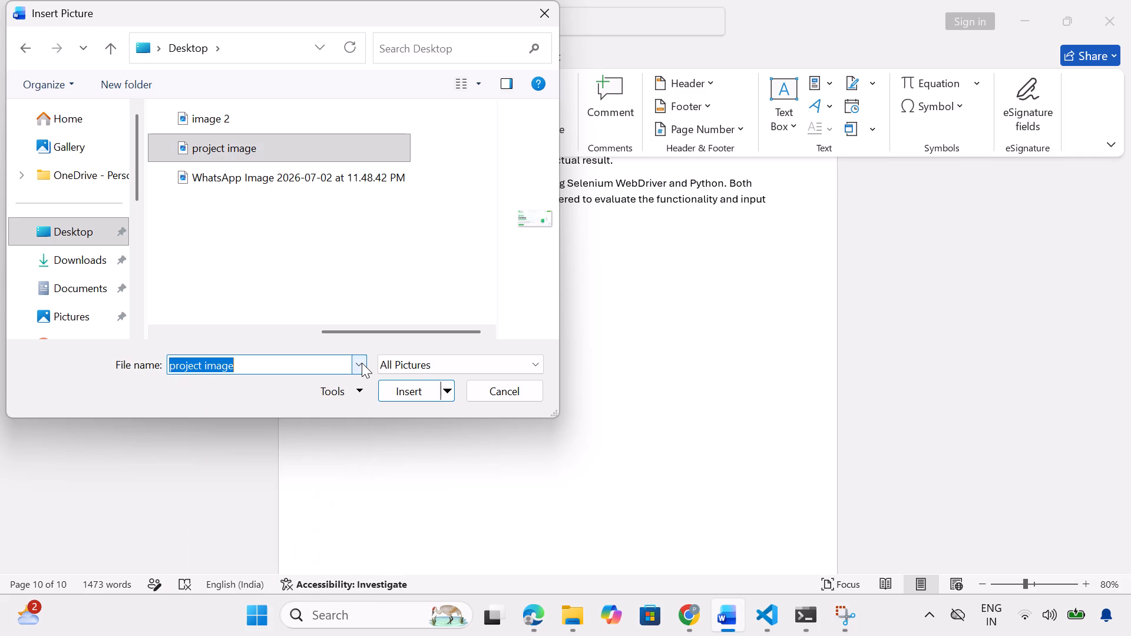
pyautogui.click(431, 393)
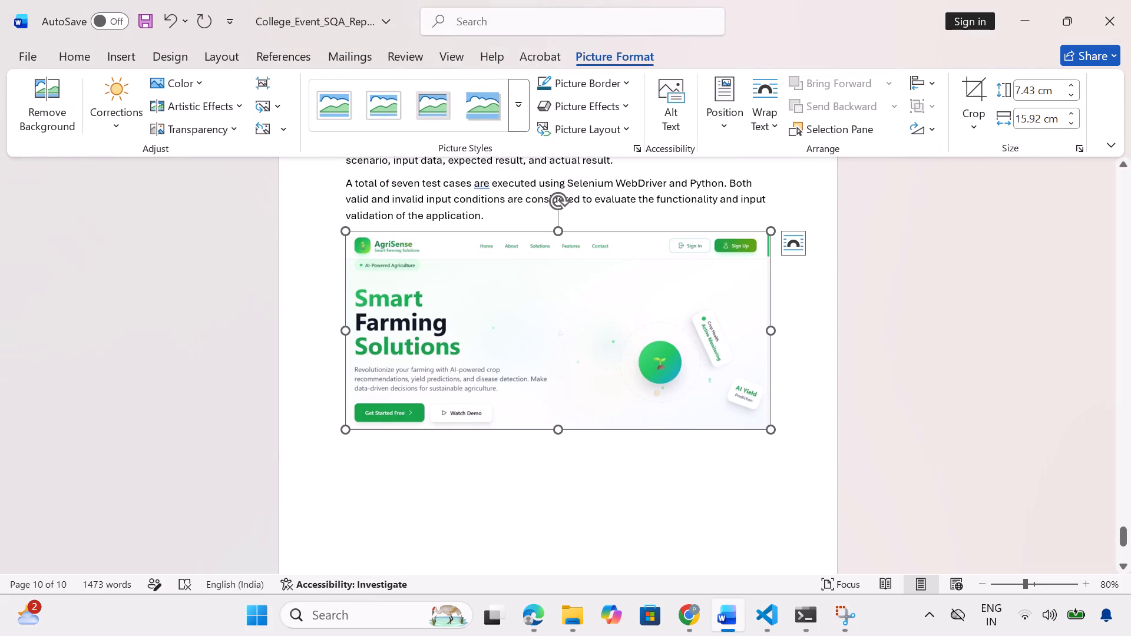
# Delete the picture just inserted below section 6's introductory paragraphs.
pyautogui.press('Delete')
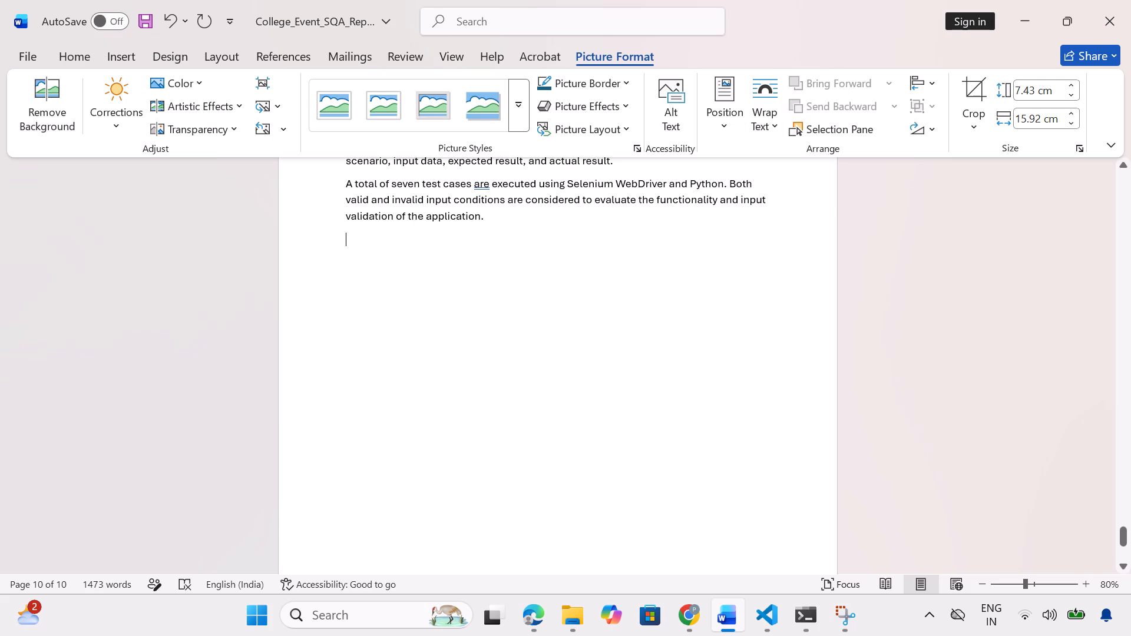
# Switch to File Explorer and look through Screenshots, Gallery and Desktop for the downloaded test case table image.
pyautogui.click(568, 625)
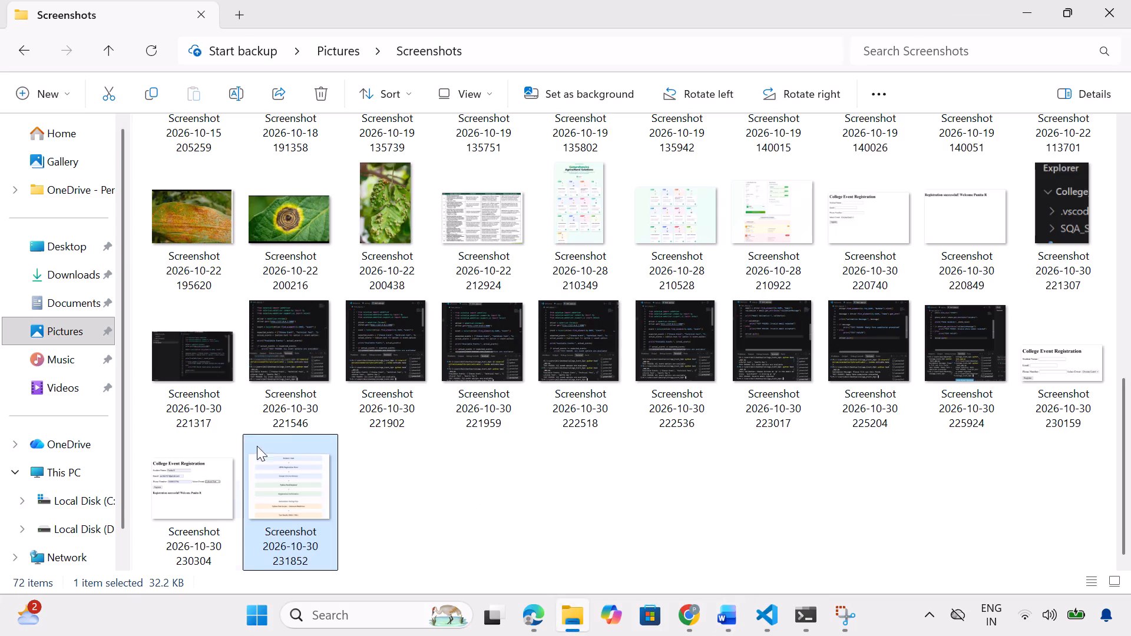
pyautogui.scroll(-1, 186, 339)
pyautogui.scroll(11, 186, 339)
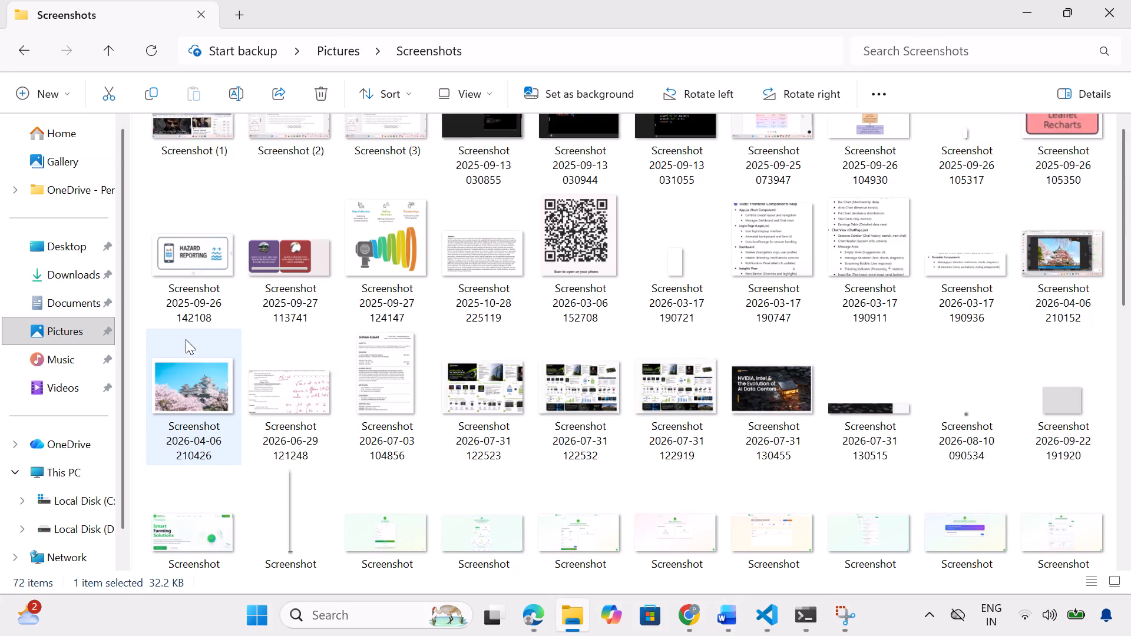
pyautogui.scroll(1, 186, 339)
pyautogui.click(46, 151)
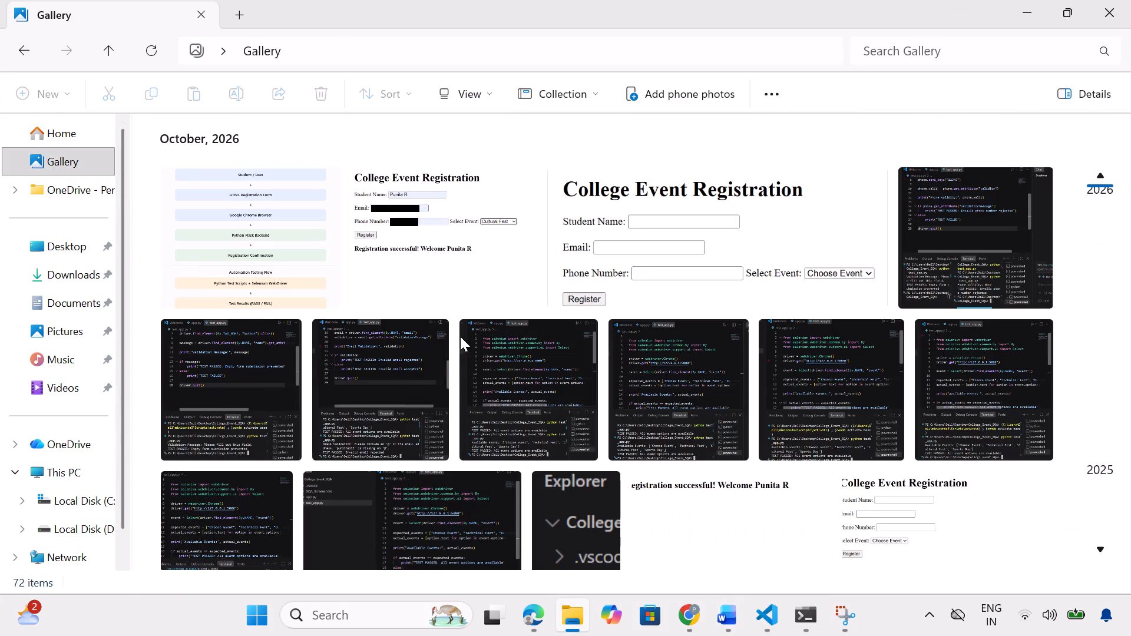
pyautogui.scroll(-9, 460, 336)
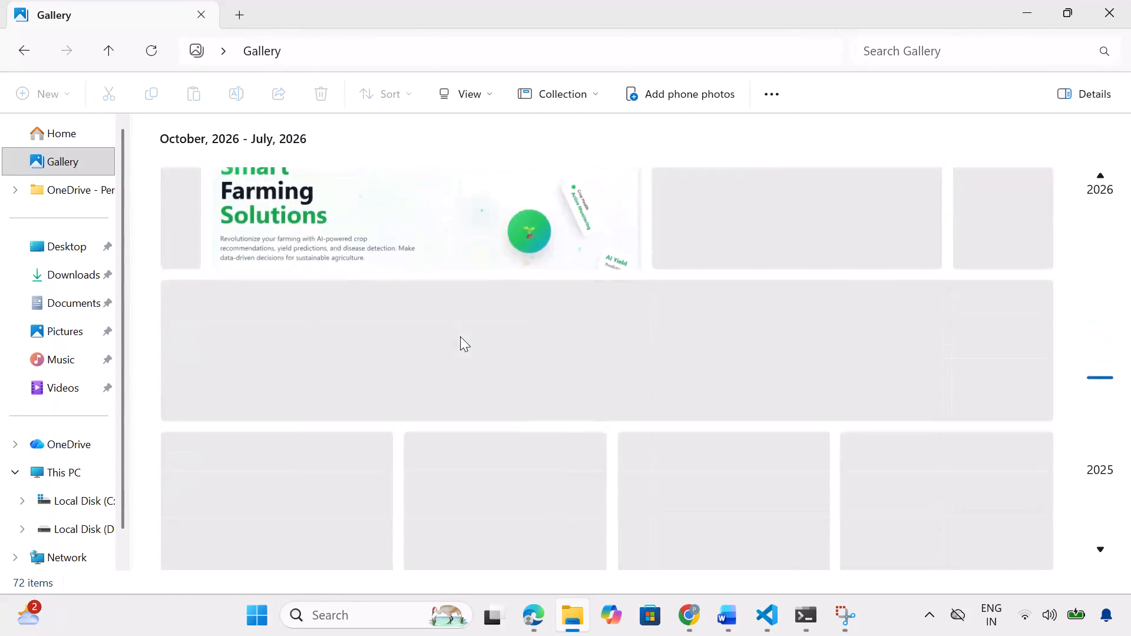
pyautogui.scroll(1, 460, 336)
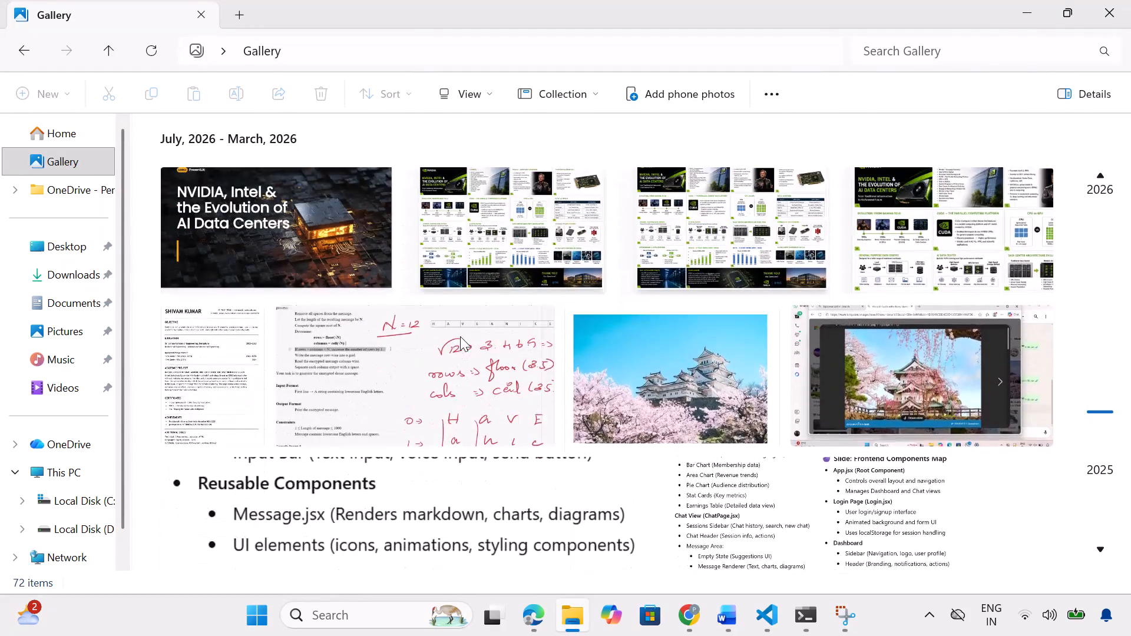
pyautogui.scroll(5, 460, 336)
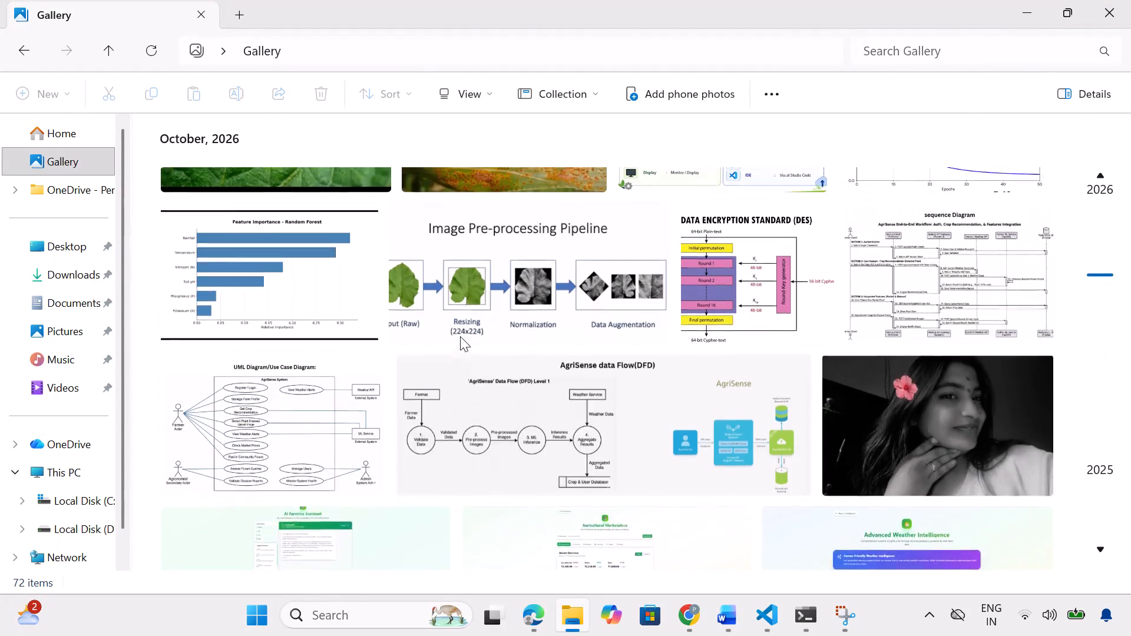
pyautogui.scroll(4, 460, 336)
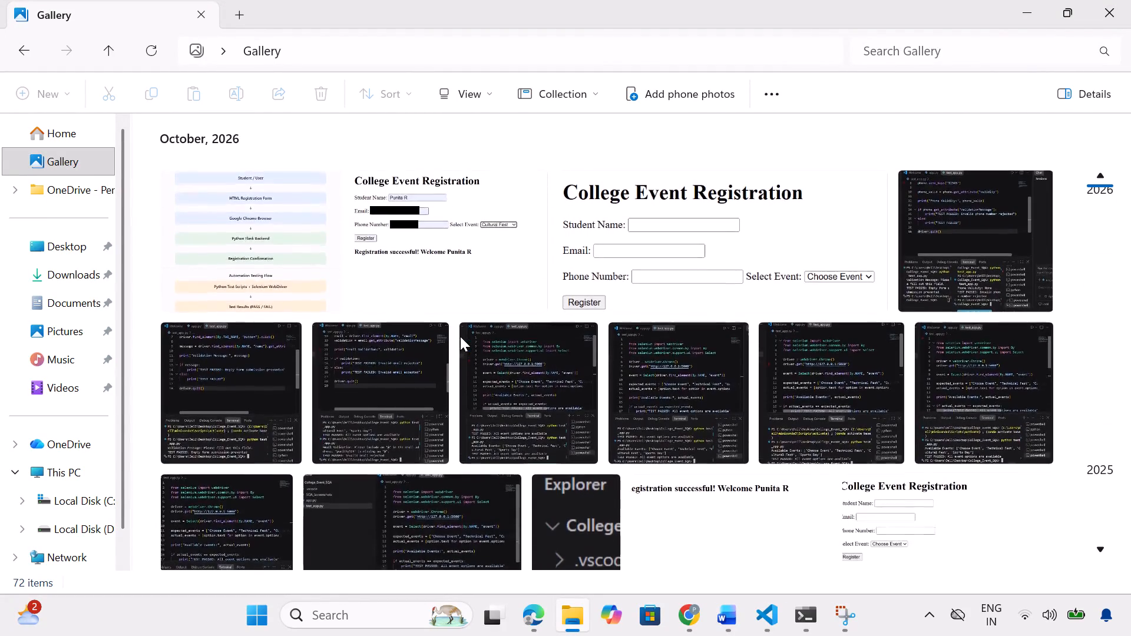
pyautogui.click(69, 255)
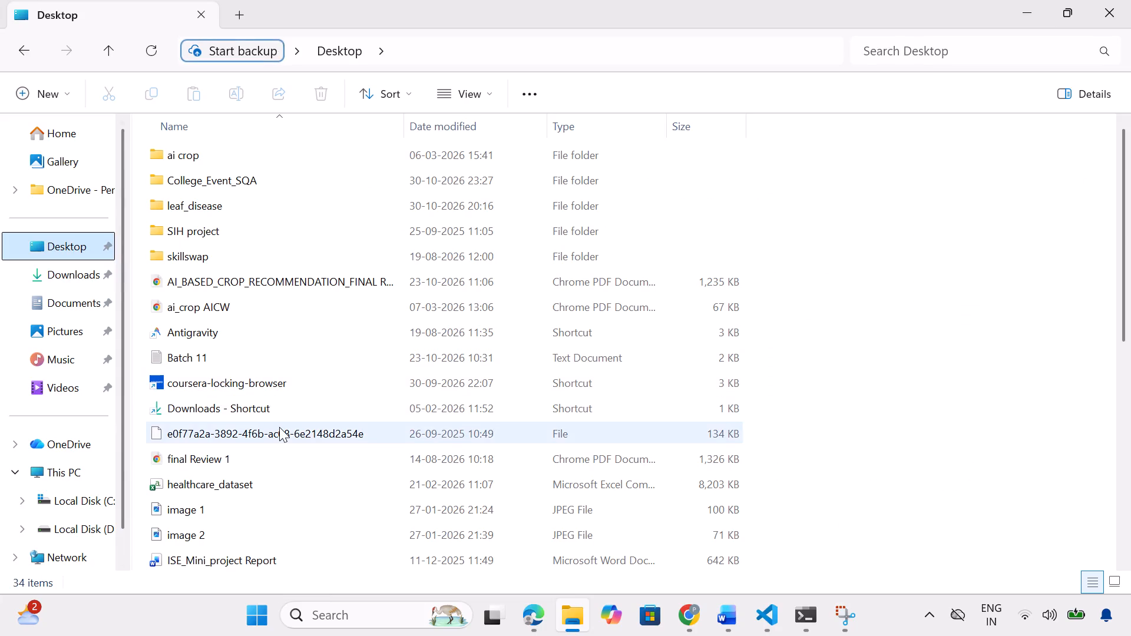
pyautogui.scroll(-4, 279, 427)
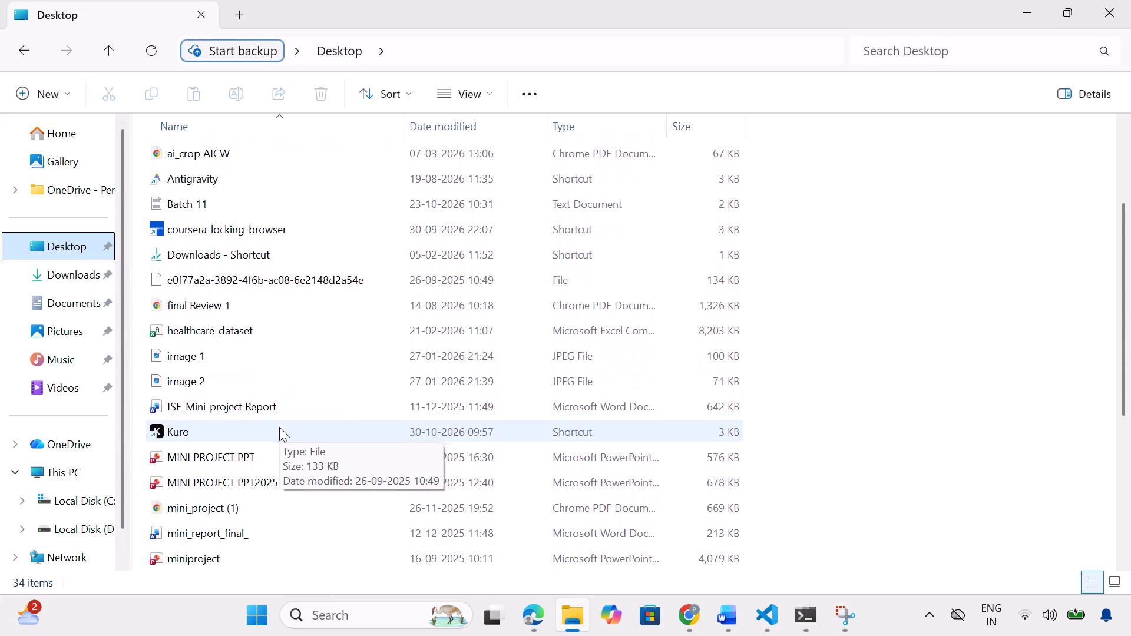
pyautogui.scroll(-3, 279, 427)
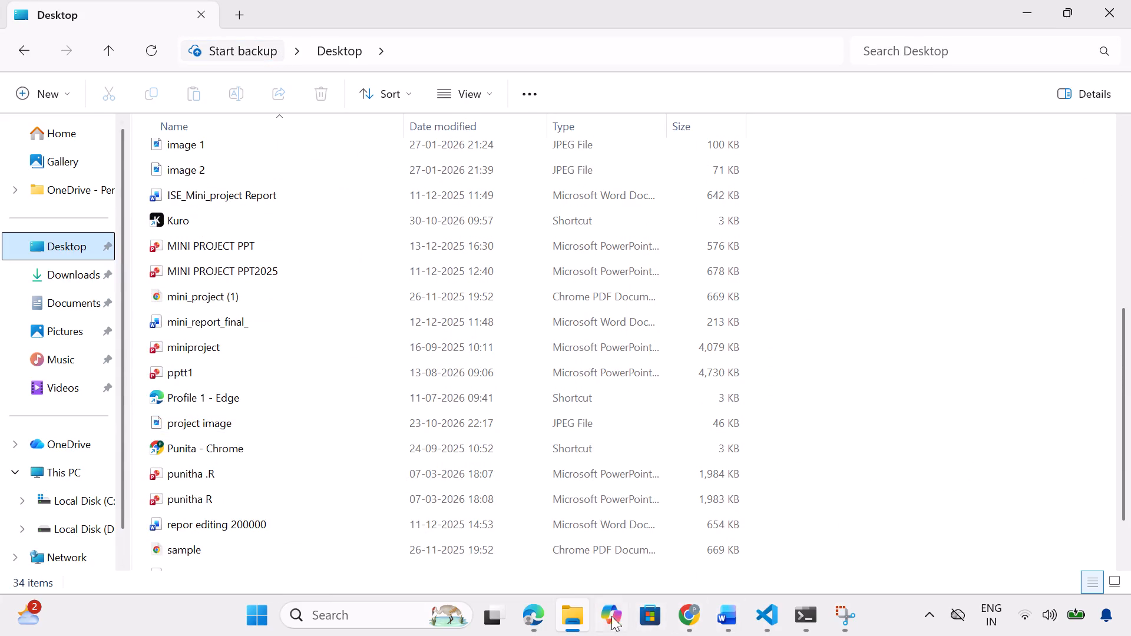
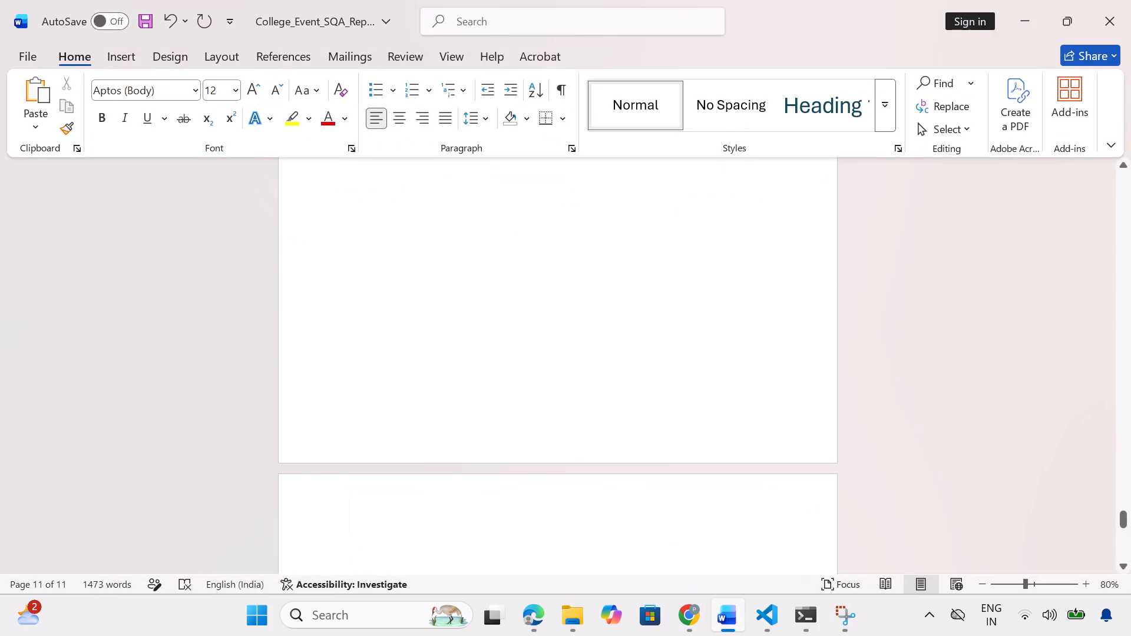
pyautogui.hotkey('ctrl', 'b')
pyautogui.hotkey('ctrl', 'v')
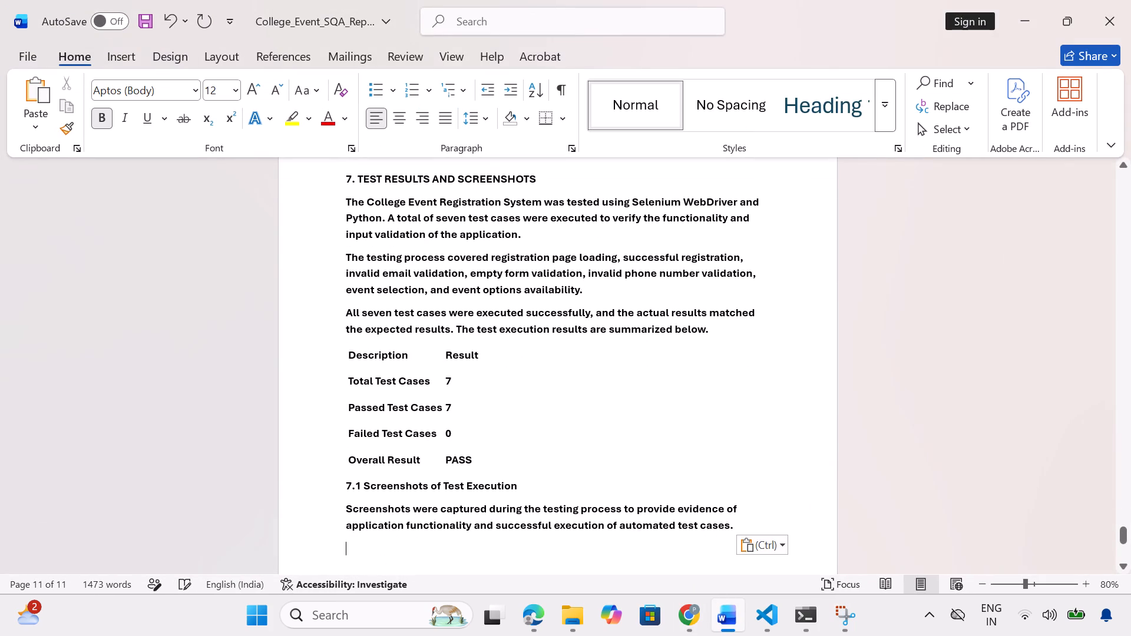
# Set the "7. TEST RESULTS AND SCREENSHOTS" heading to font size 16.
pyautogui.moveTo(543, 182); pyautogui.dragTo(344, 180)
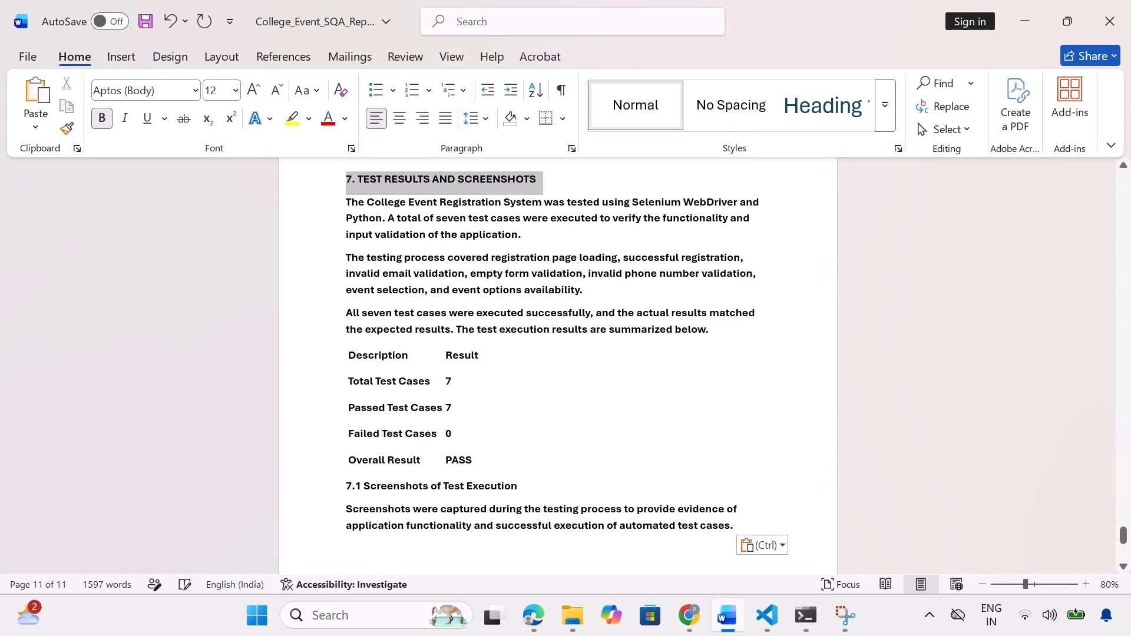
pyautogui.moveTo(344, 180); pyautogui.dragTo(343, 178)
pyautogui.click(472, 121)
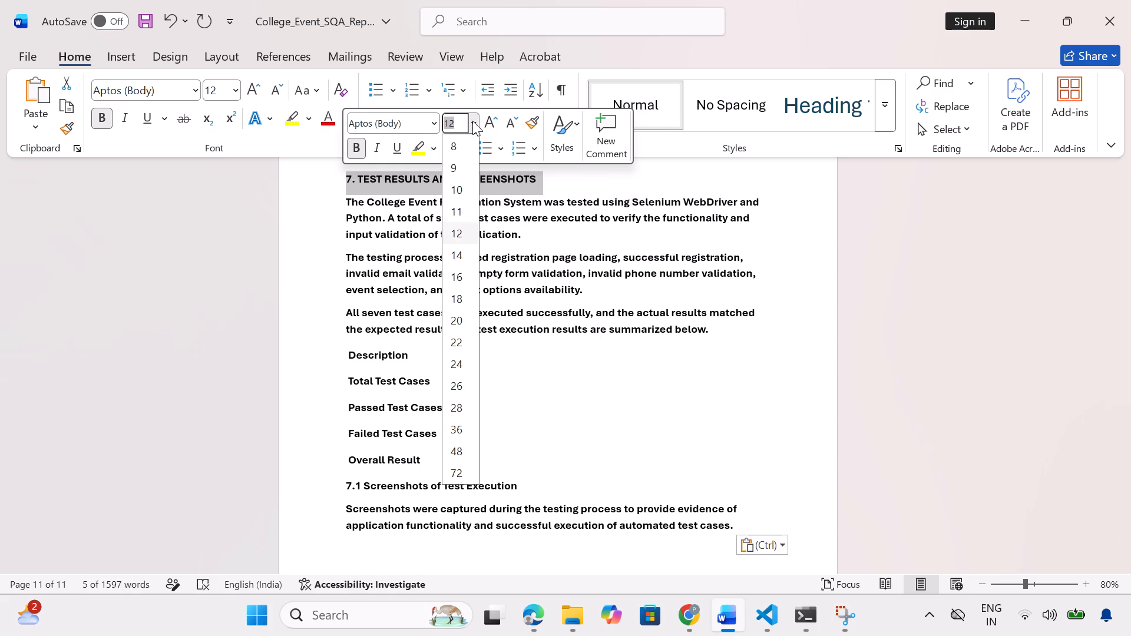
pyautogui.click(452, 282)
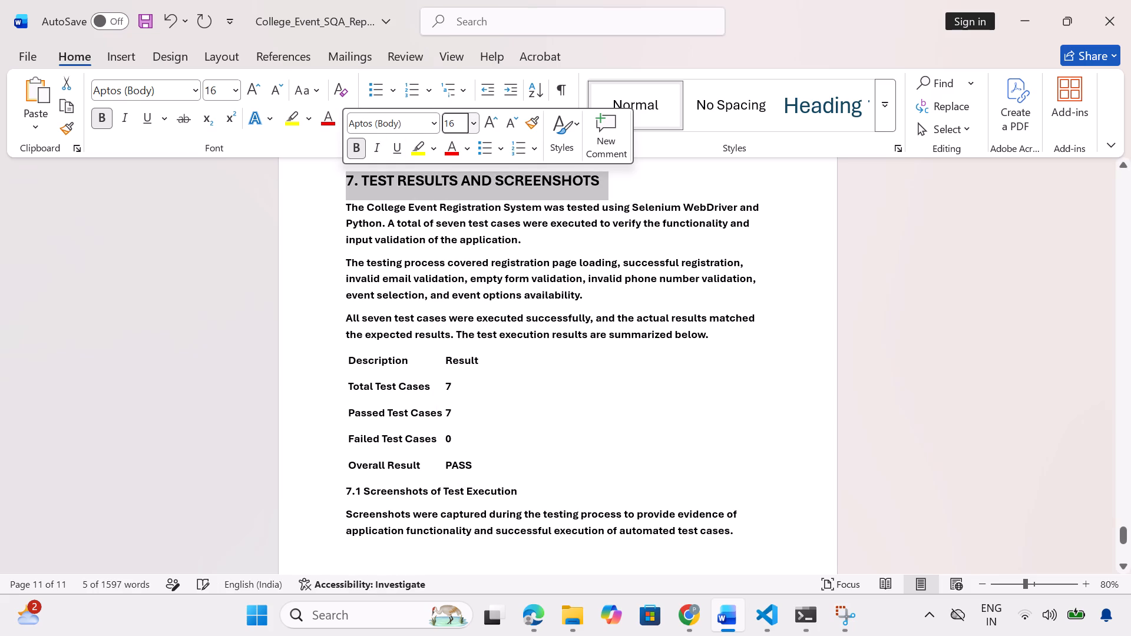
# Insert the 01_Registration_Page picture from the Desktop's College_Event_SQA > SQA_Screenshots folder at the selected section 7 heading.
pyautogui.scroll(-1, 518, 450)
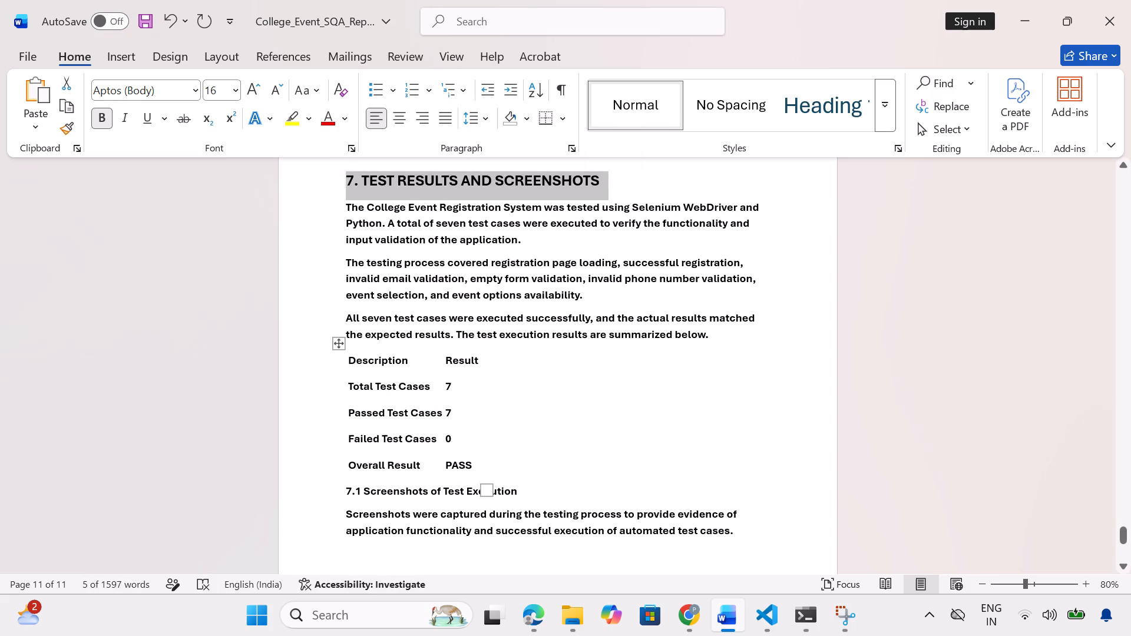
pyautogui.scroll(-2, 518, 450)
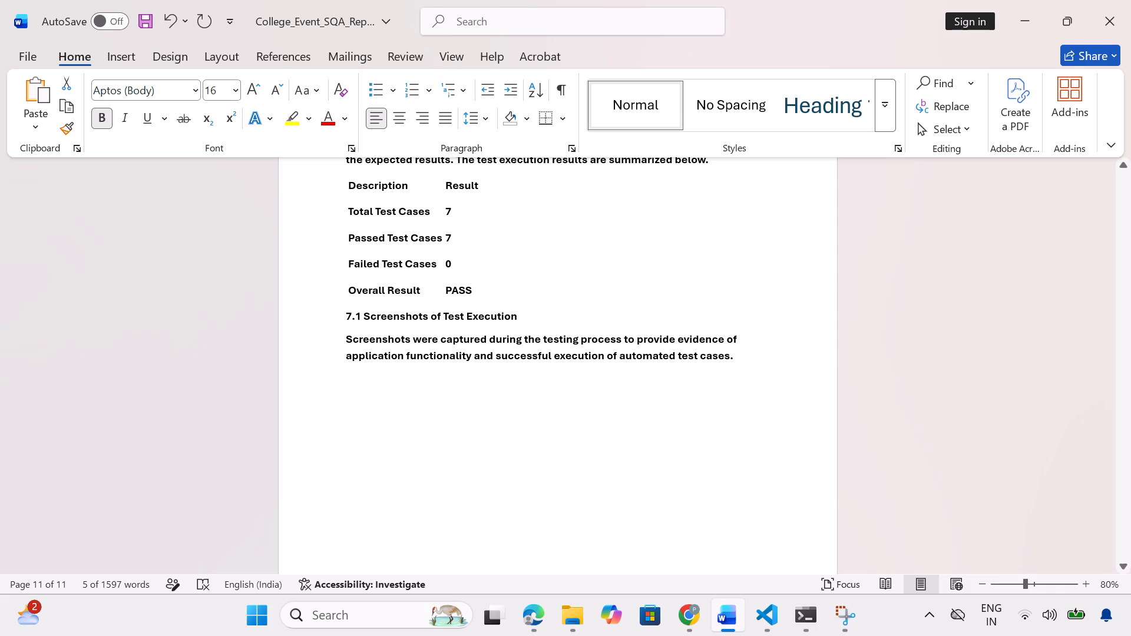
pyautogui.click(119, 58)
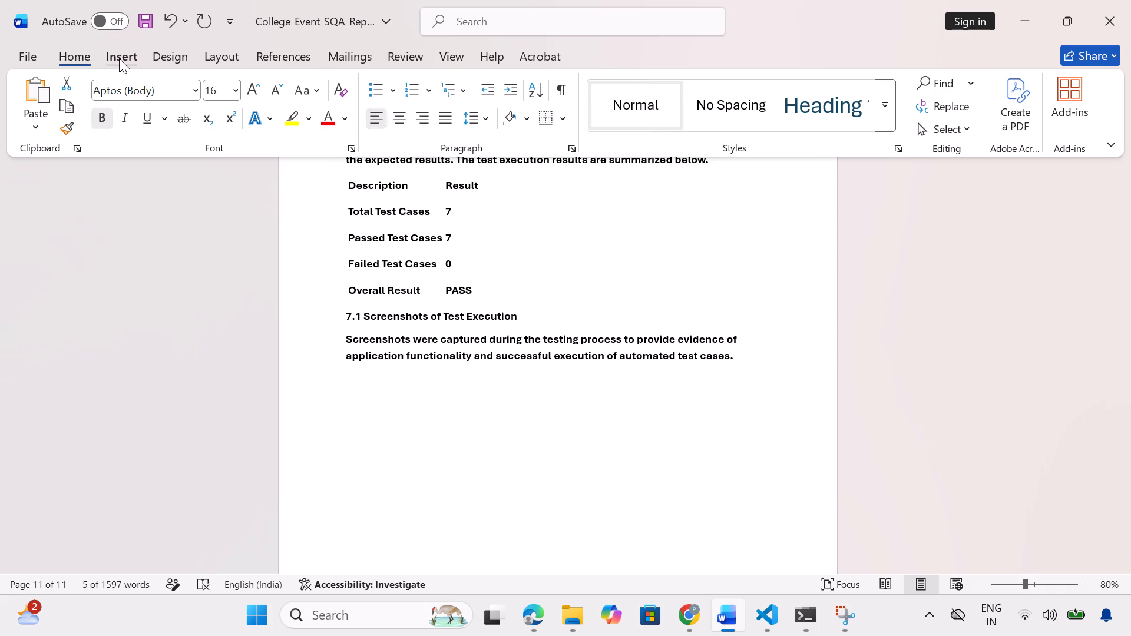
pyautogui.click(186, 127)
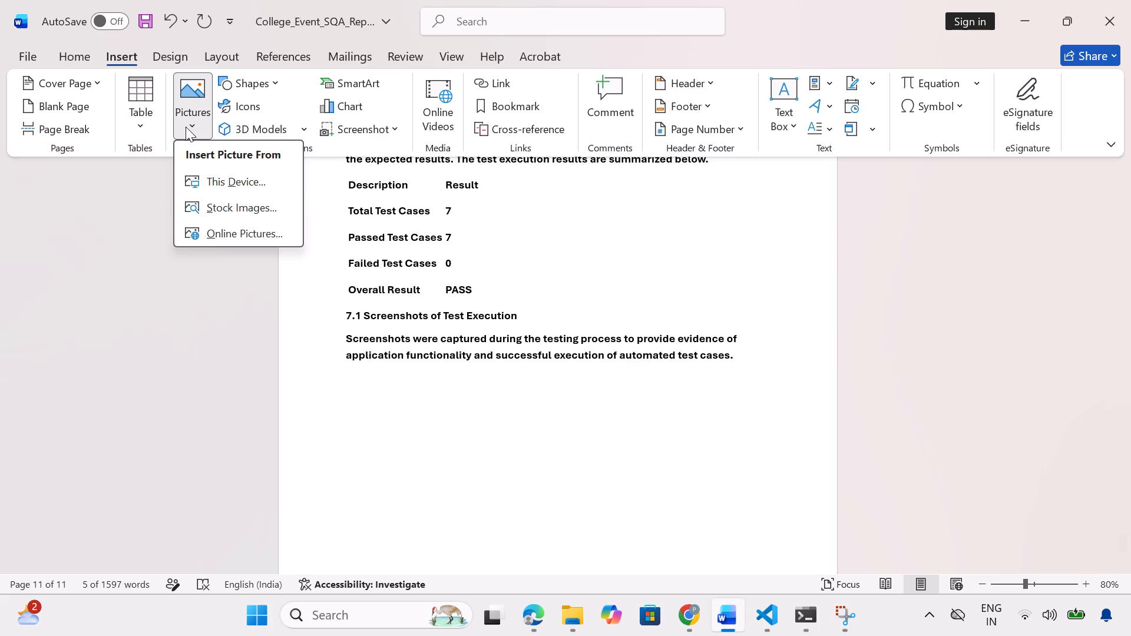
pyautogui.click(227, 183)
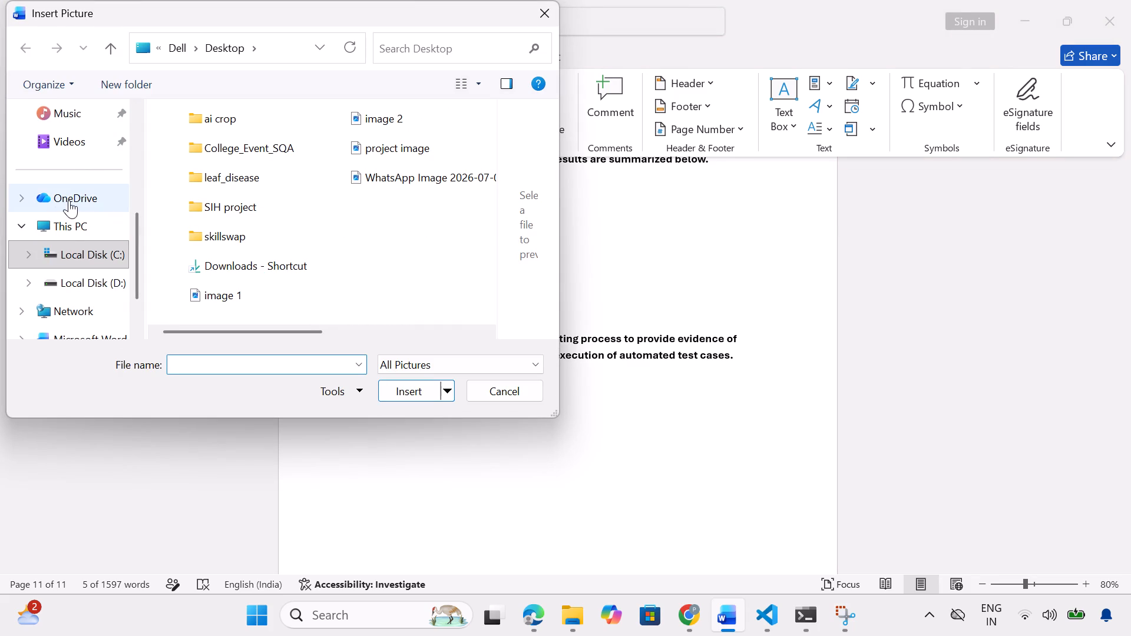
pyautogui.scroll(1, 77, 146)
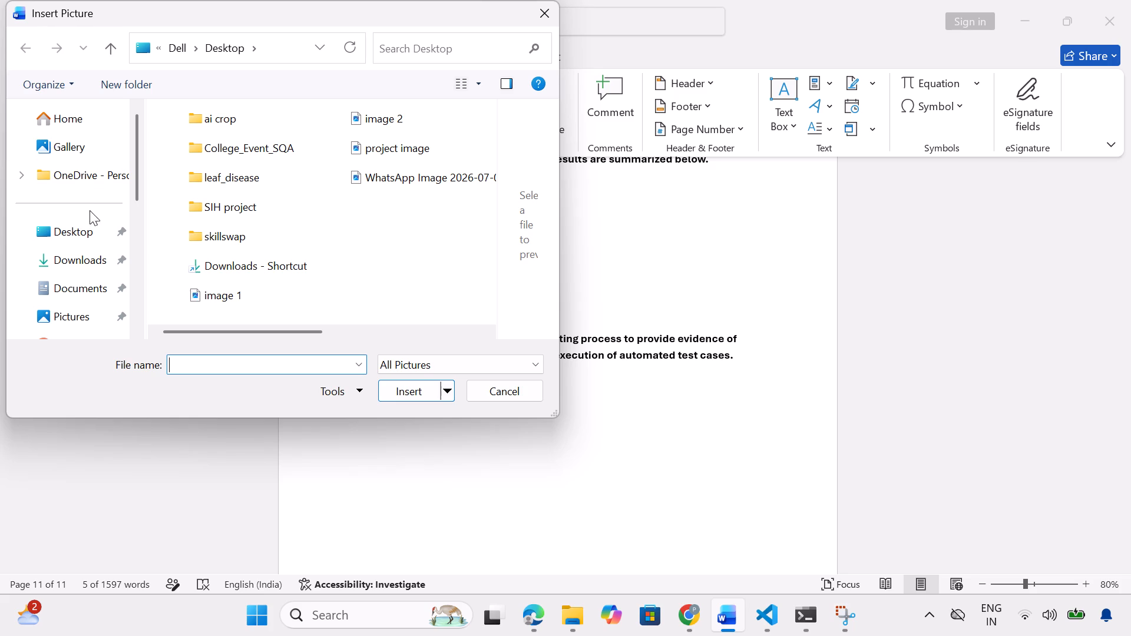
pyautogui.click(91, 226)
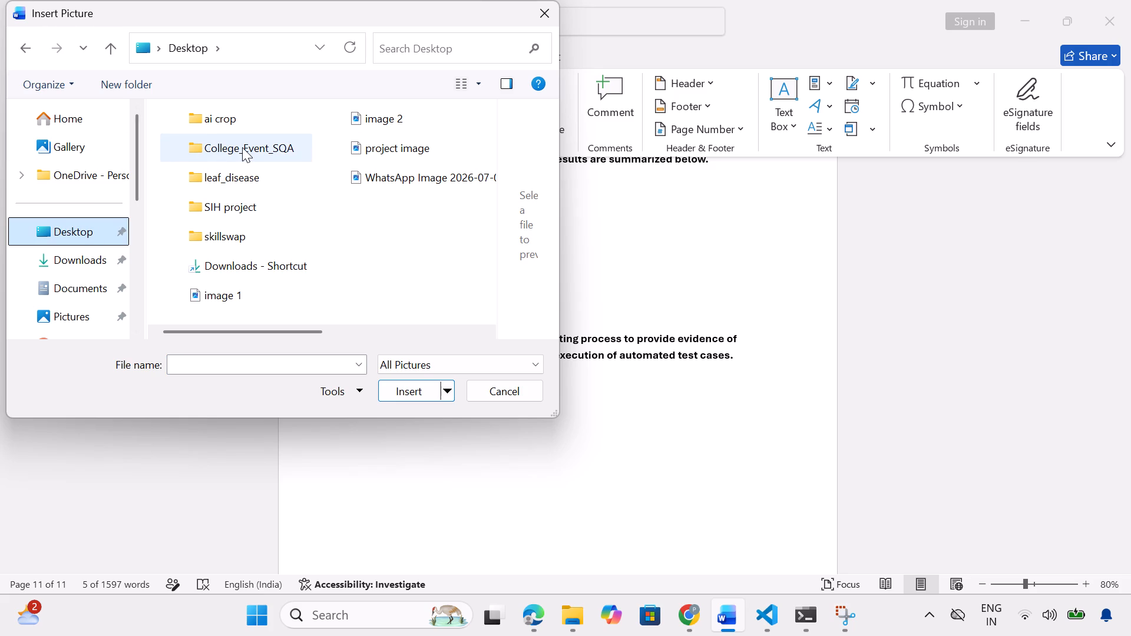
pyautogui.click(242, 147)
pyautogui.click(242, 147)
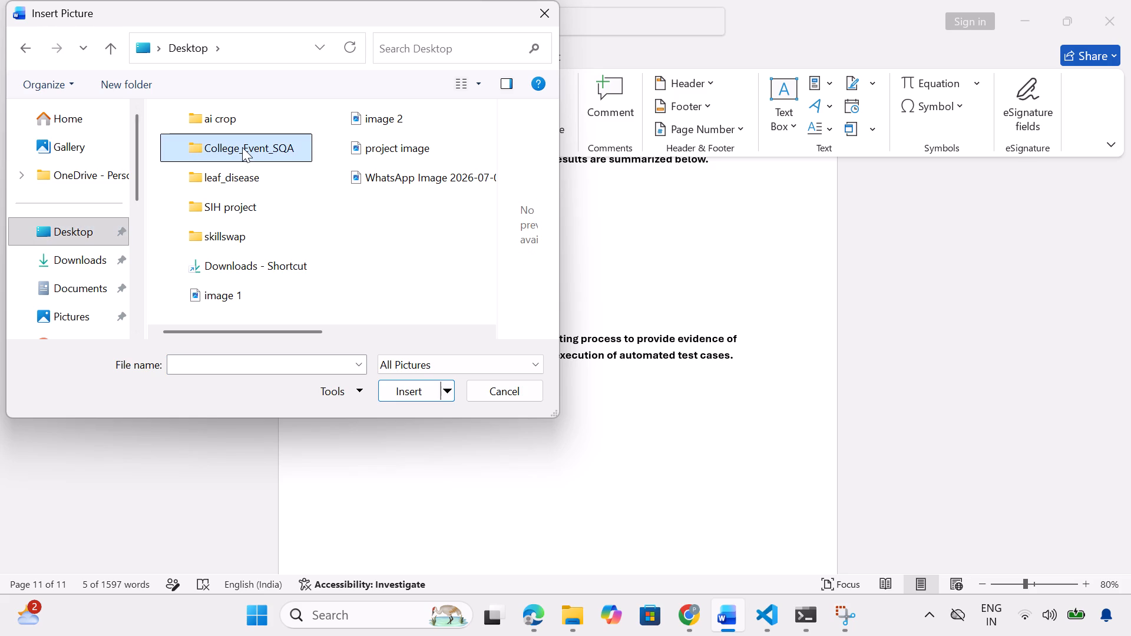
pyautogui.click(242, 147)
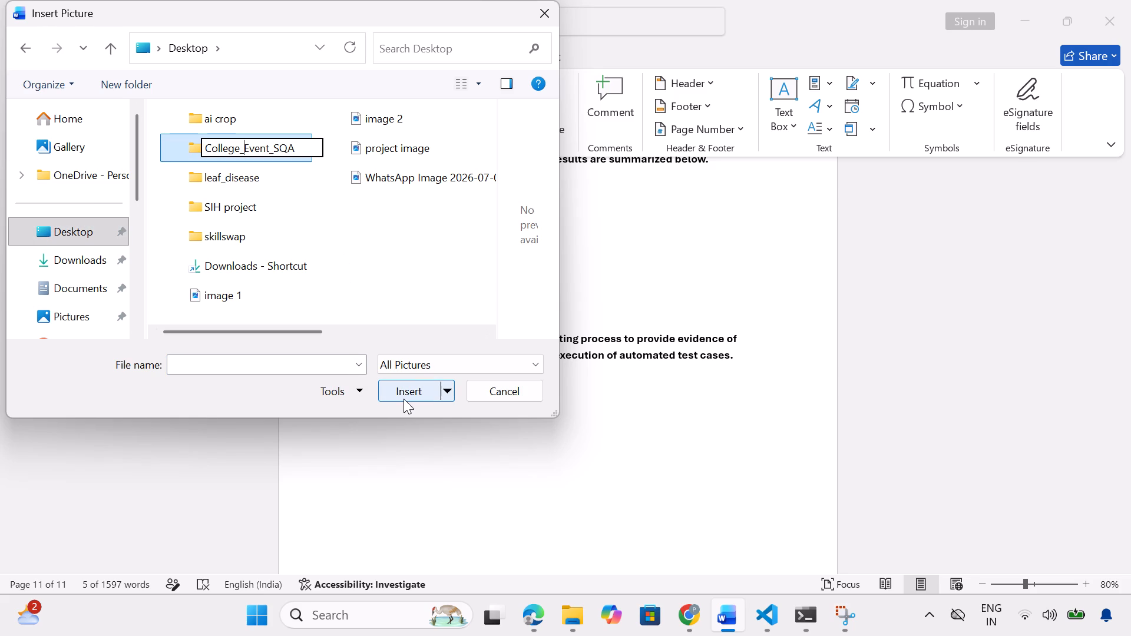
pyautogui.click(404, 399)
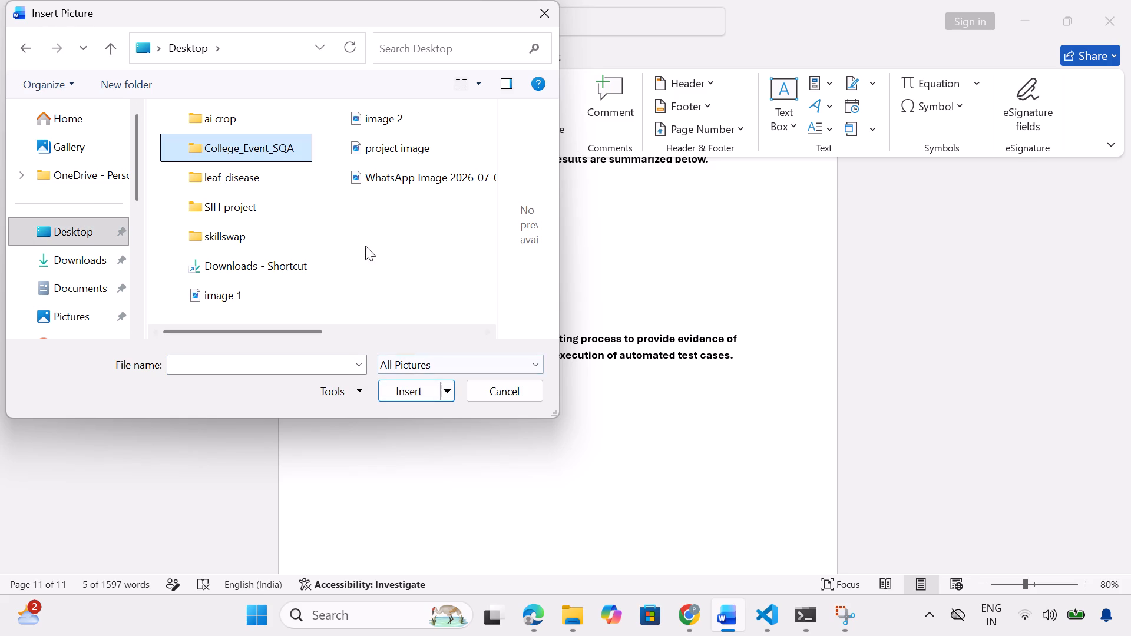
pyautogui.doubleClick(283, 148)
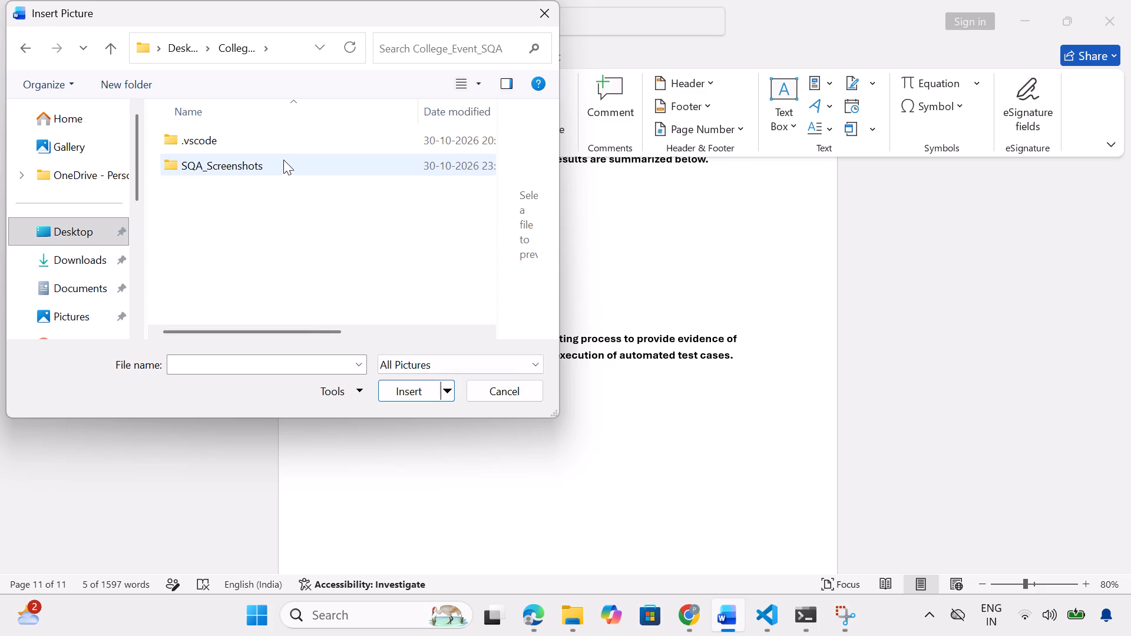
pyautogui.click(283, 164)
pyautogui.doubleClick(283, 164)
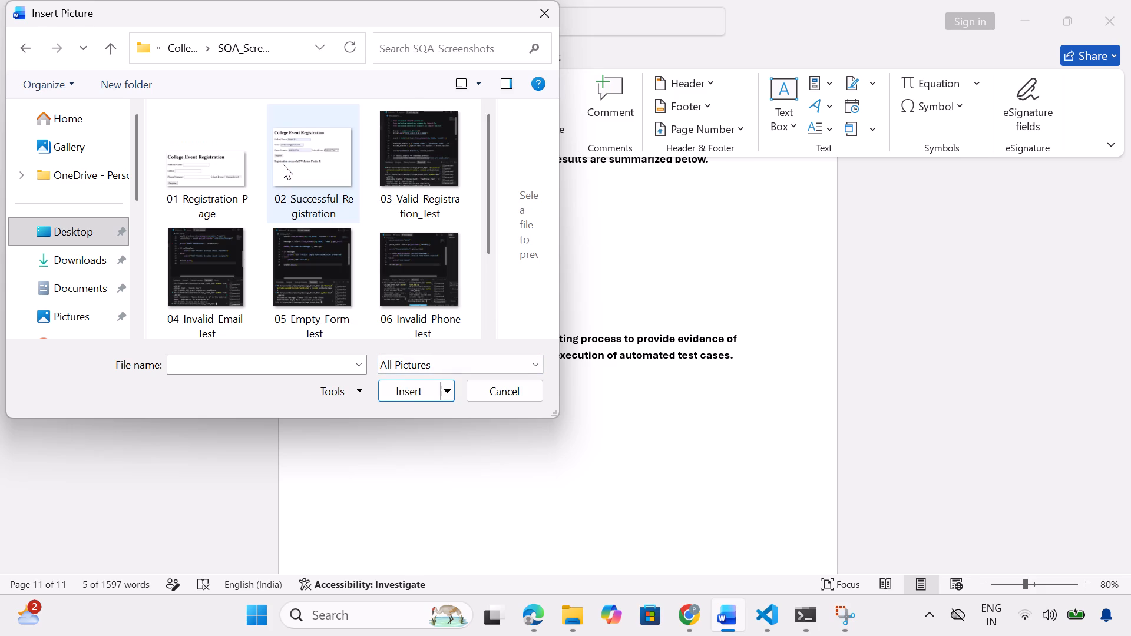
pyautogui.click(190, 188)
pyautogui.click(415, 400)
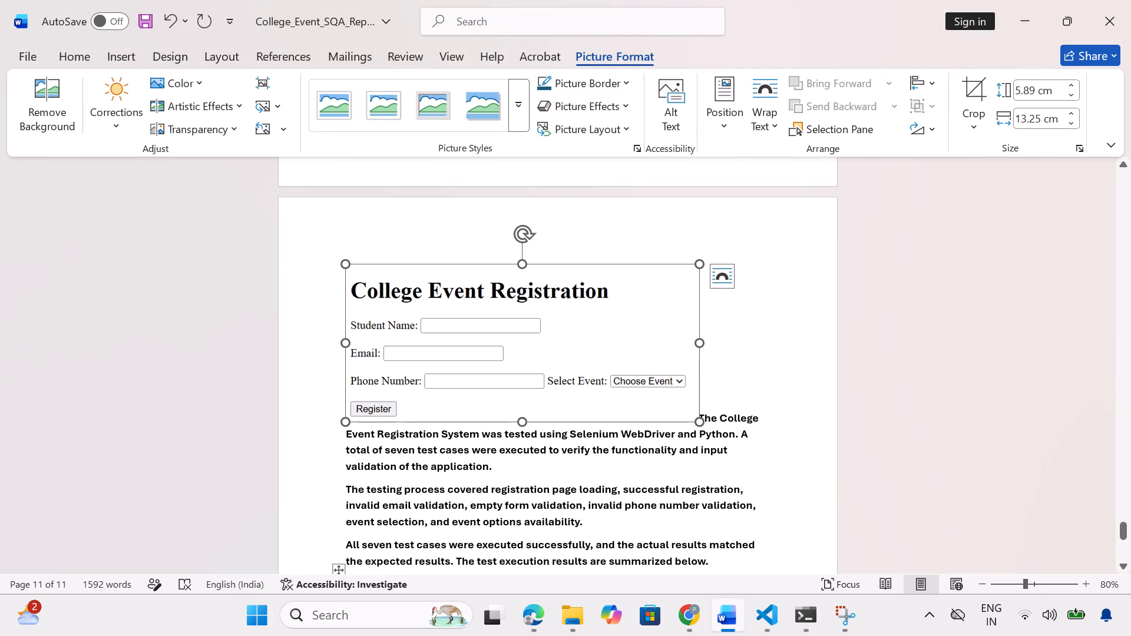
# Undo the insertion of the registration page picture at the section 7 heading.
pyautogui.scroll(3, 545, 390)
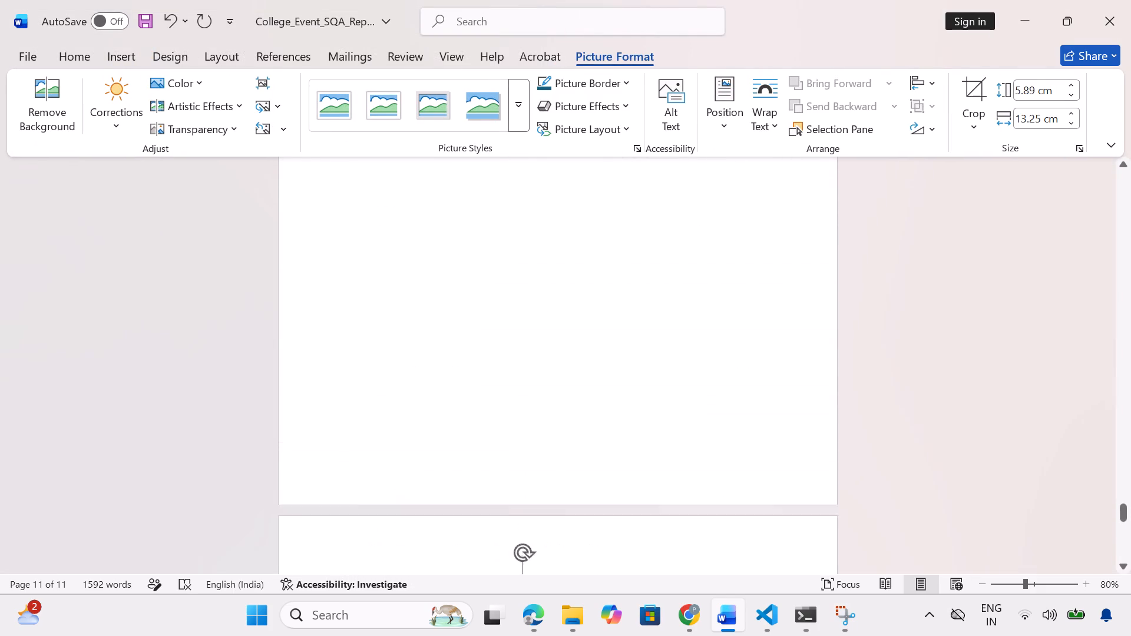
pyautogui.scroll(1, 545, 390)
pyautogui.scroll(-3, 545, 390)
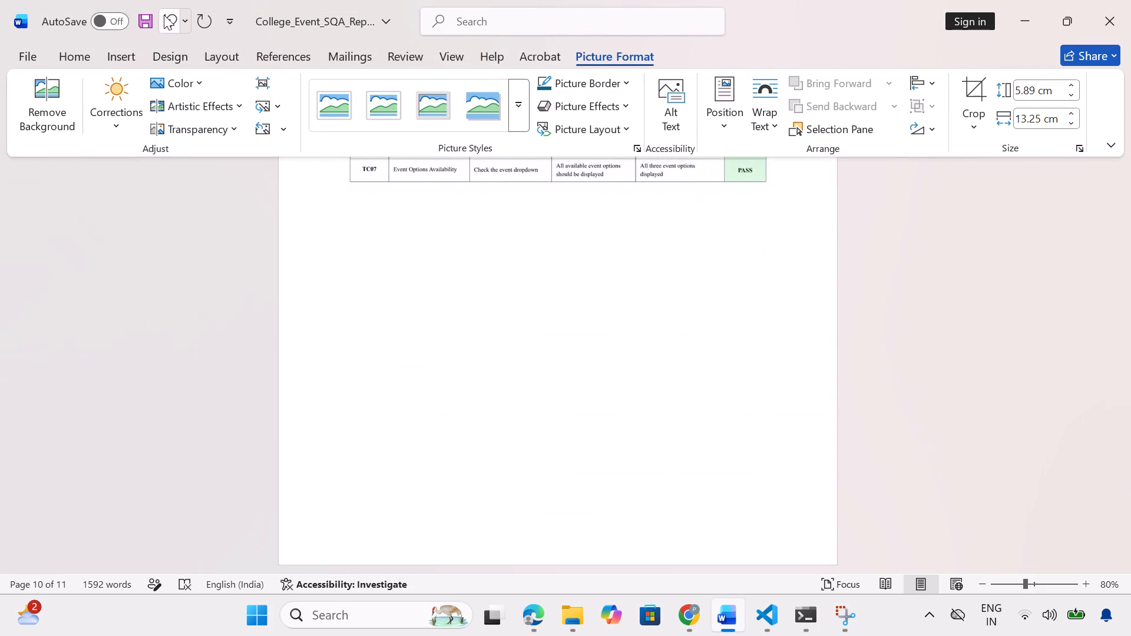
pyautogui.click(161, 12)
# Insert the 01_Registration_Page picture from the College_Event_SQA > SQA_Screenshots folder at the end of section 7.1's paragraph.
pyautogui.scroll(-2, 554, 499)
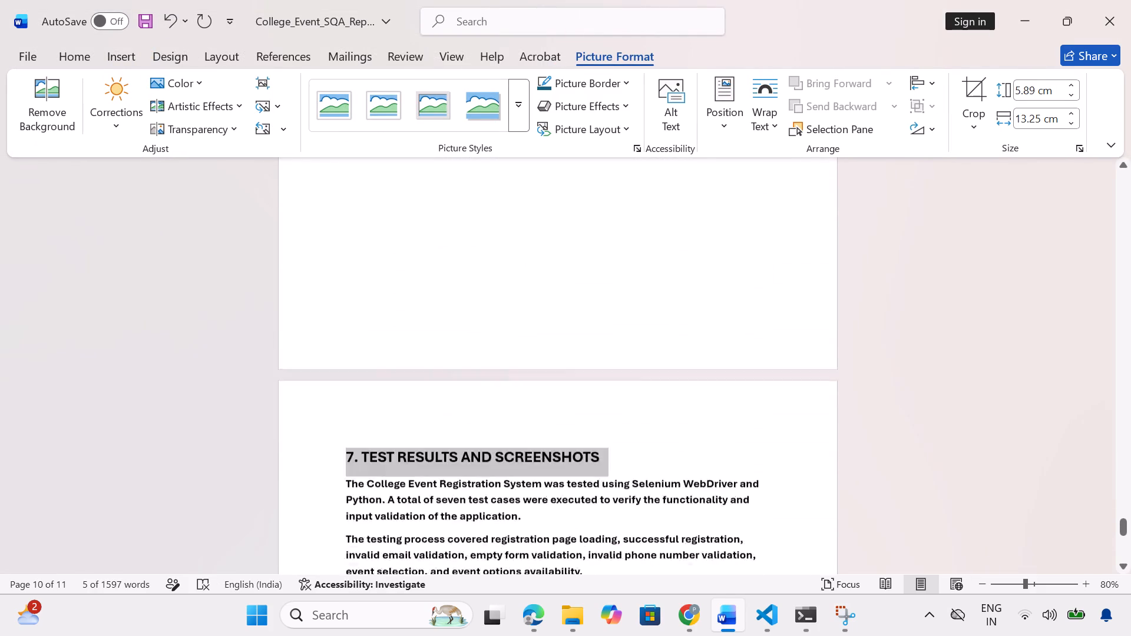
pyautogui.scroll(-4, 554, 499)
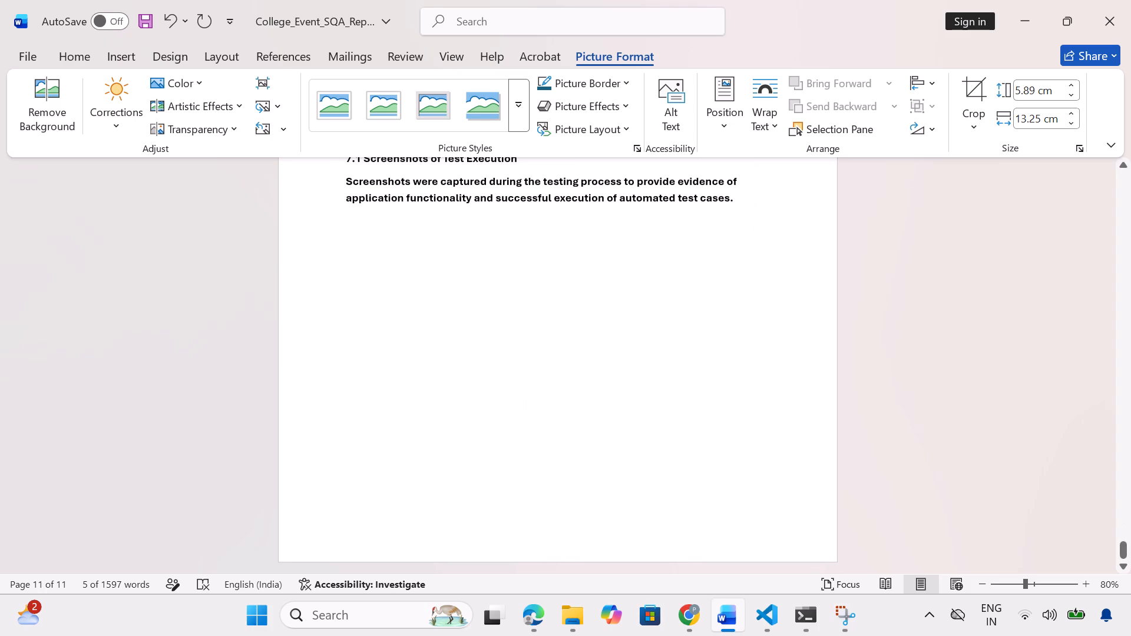
pyautogui.click(747, 203)
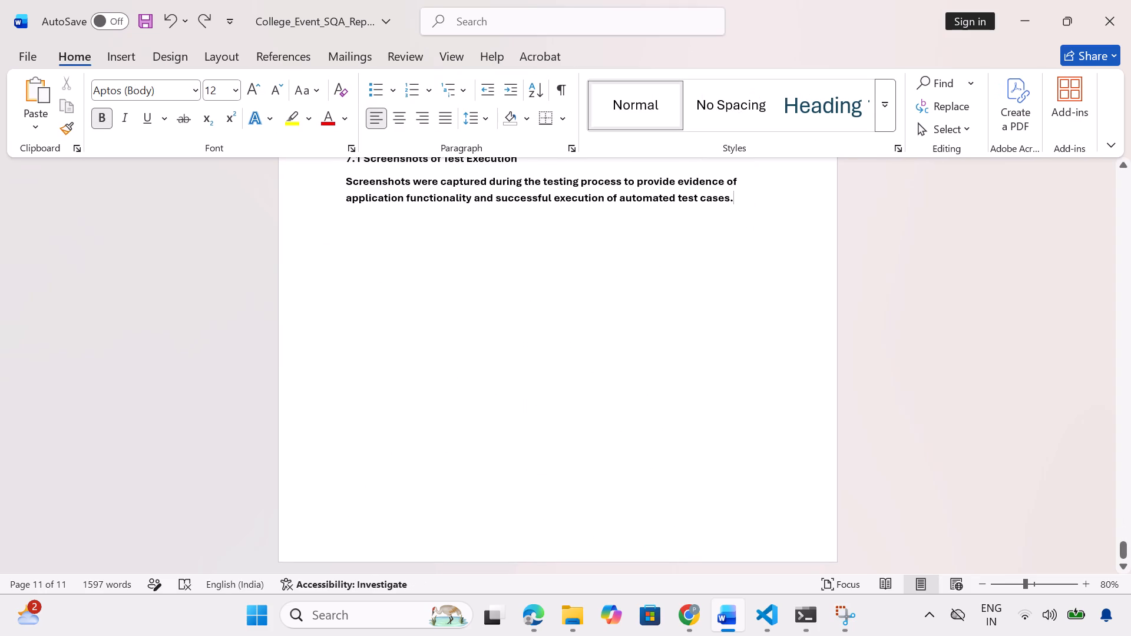
pyautogui.click(110, 58)
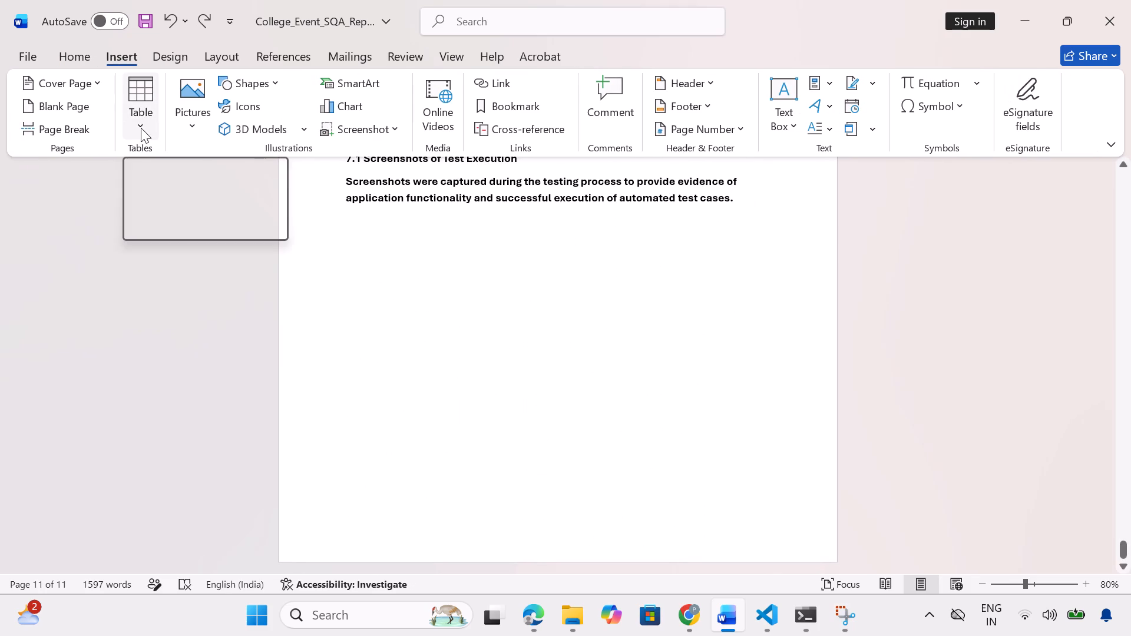
pyautogui.click(189, 118)
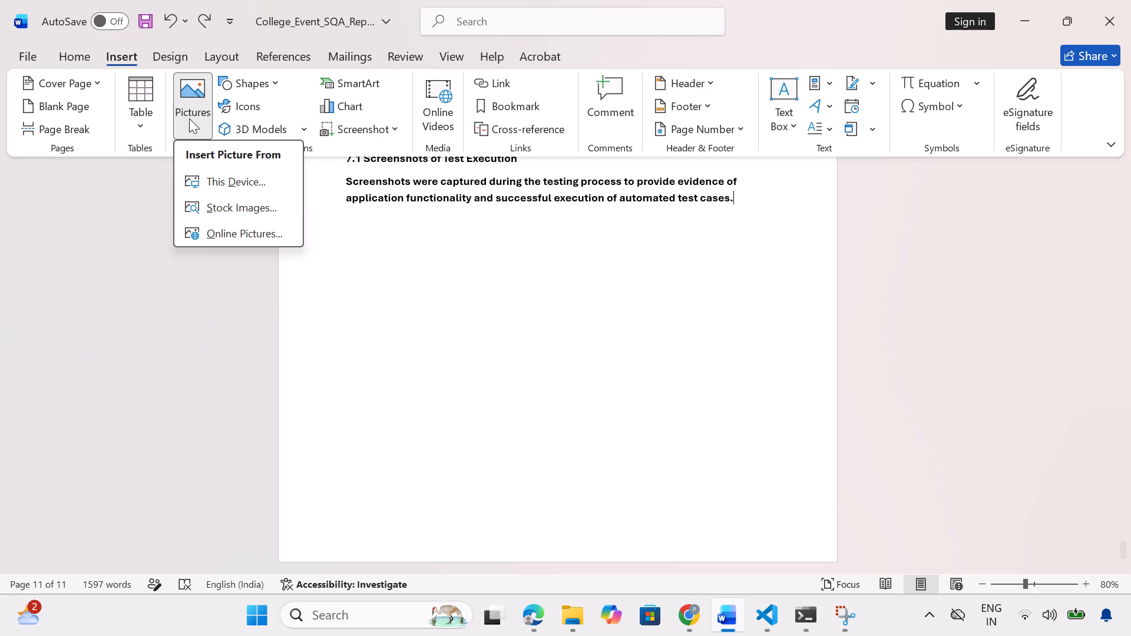
pyautogui.click(212, 178)
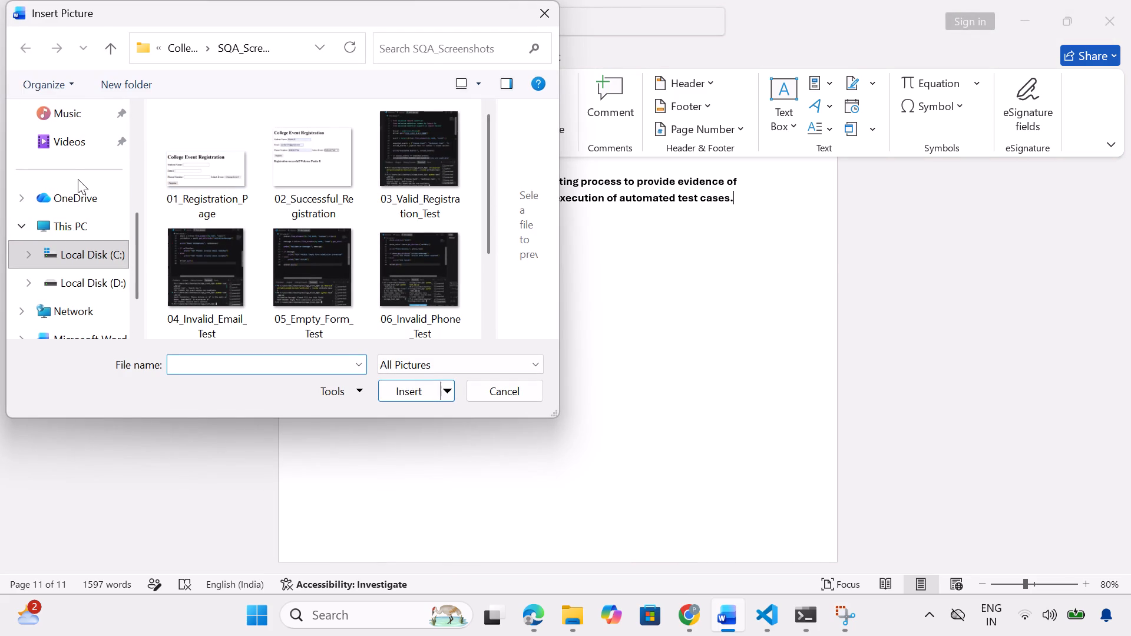
pyautogui.scroll(1, 78, 179)
pyautogui.click(78, 179)
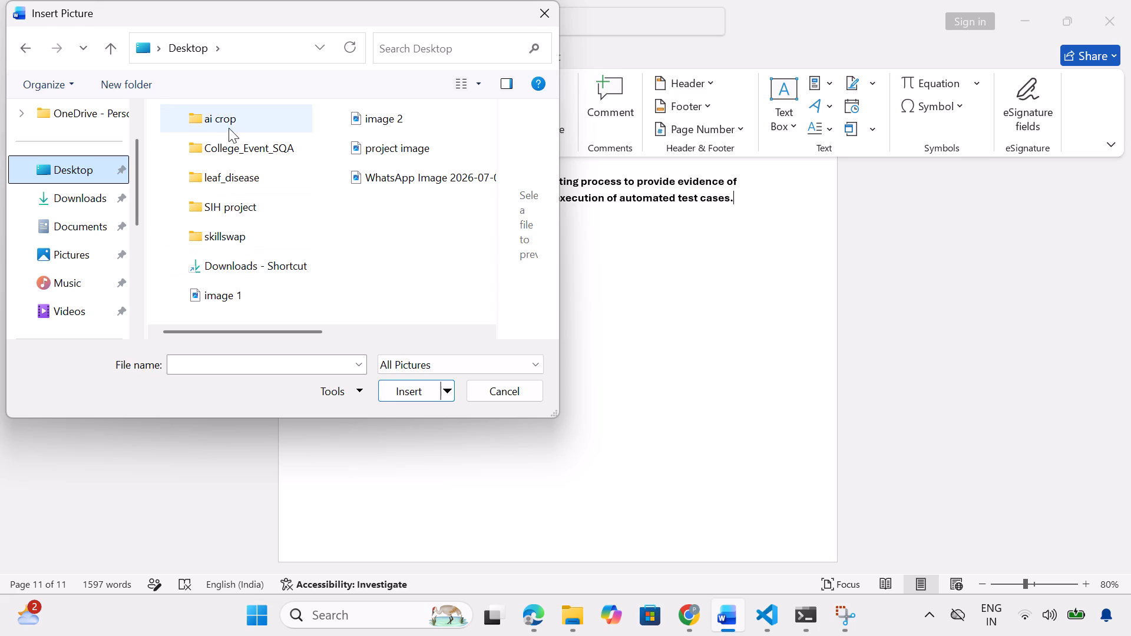
pyautogui.click(237, 147)
pyautogui.doubleClick(237, 147)
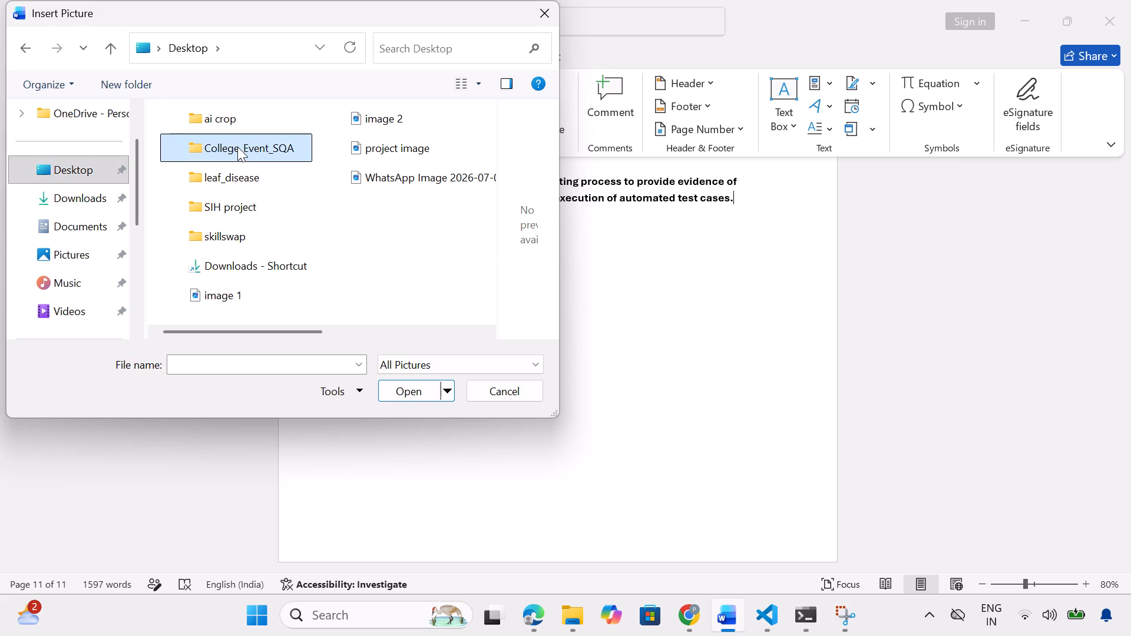
pyautogui.doubleClick(239, 159)
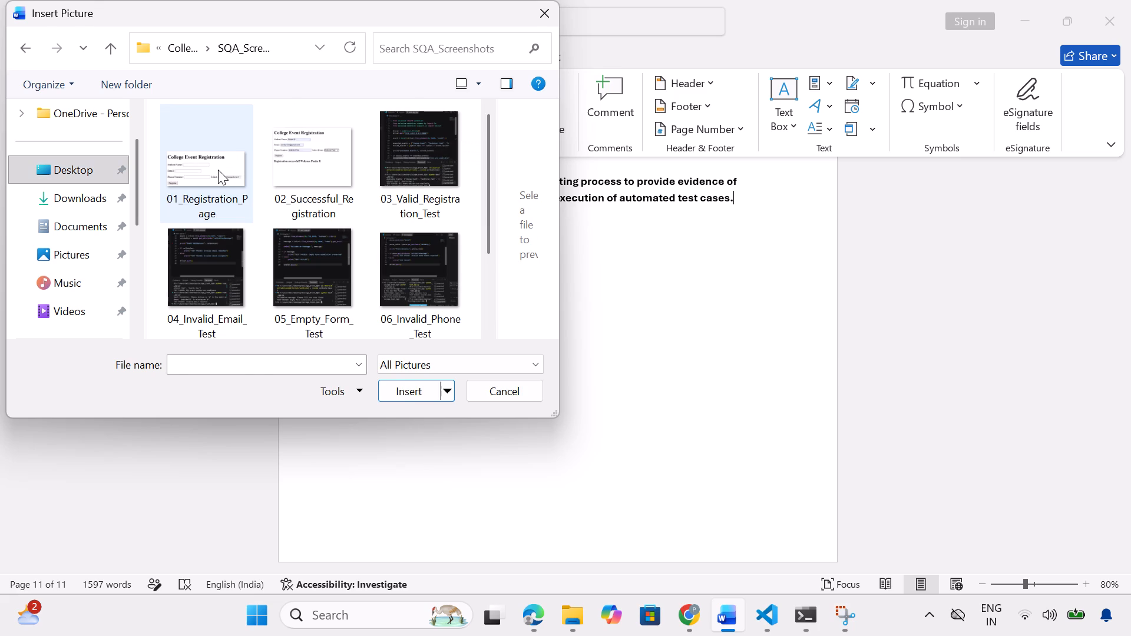
pyautogui.doubleClick(218, 170)
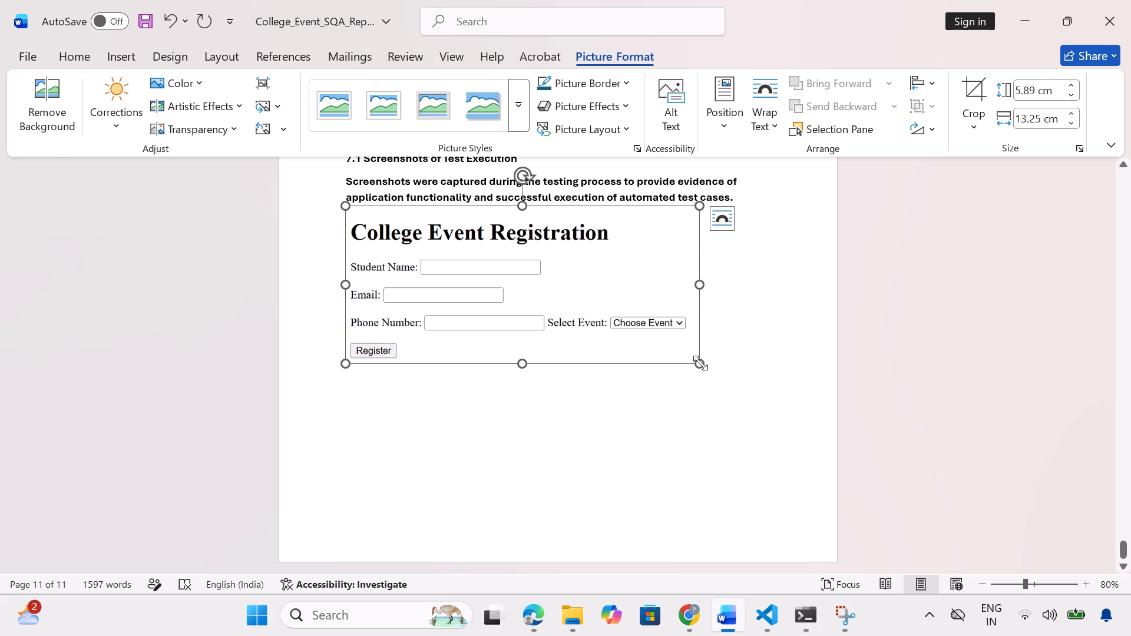
pyautogui.moveTo(528, 296); pyautogui.dragTo(535, 319)
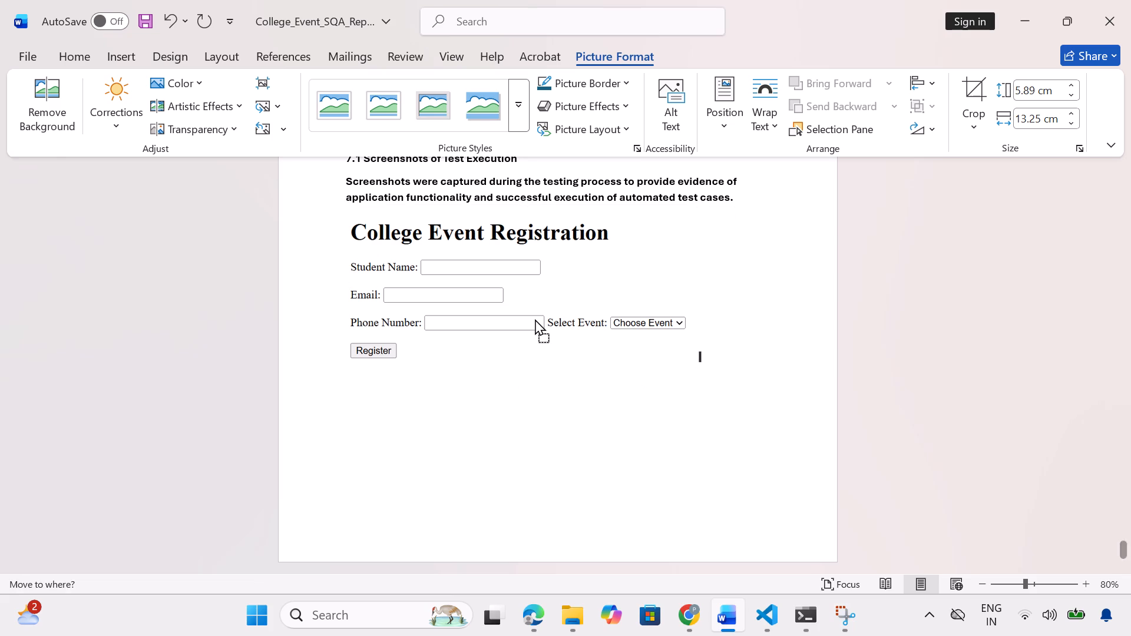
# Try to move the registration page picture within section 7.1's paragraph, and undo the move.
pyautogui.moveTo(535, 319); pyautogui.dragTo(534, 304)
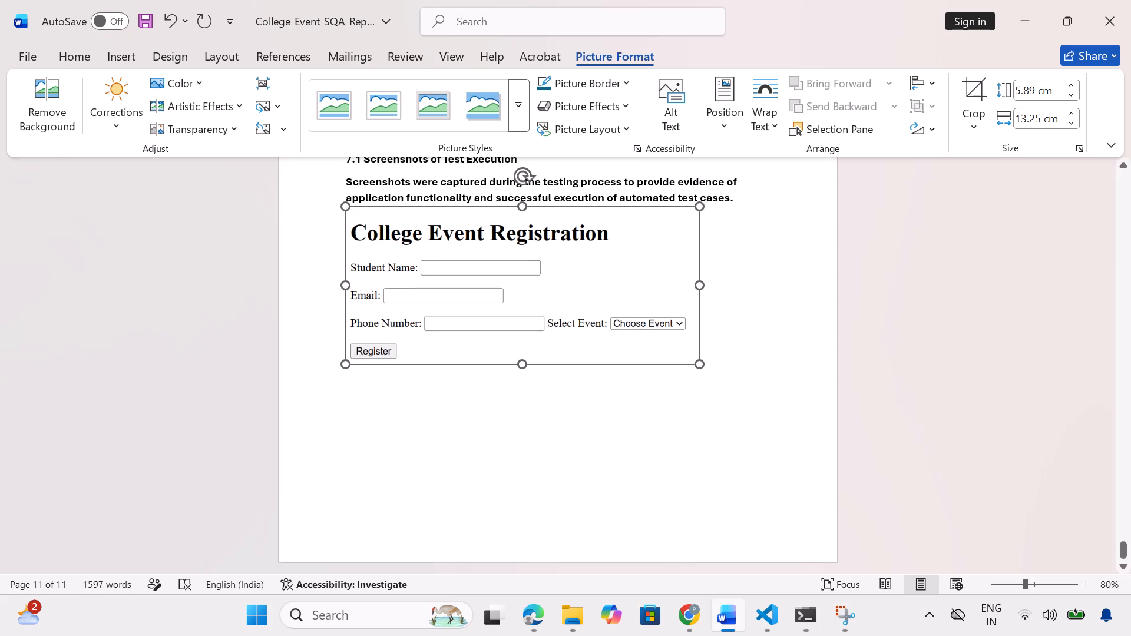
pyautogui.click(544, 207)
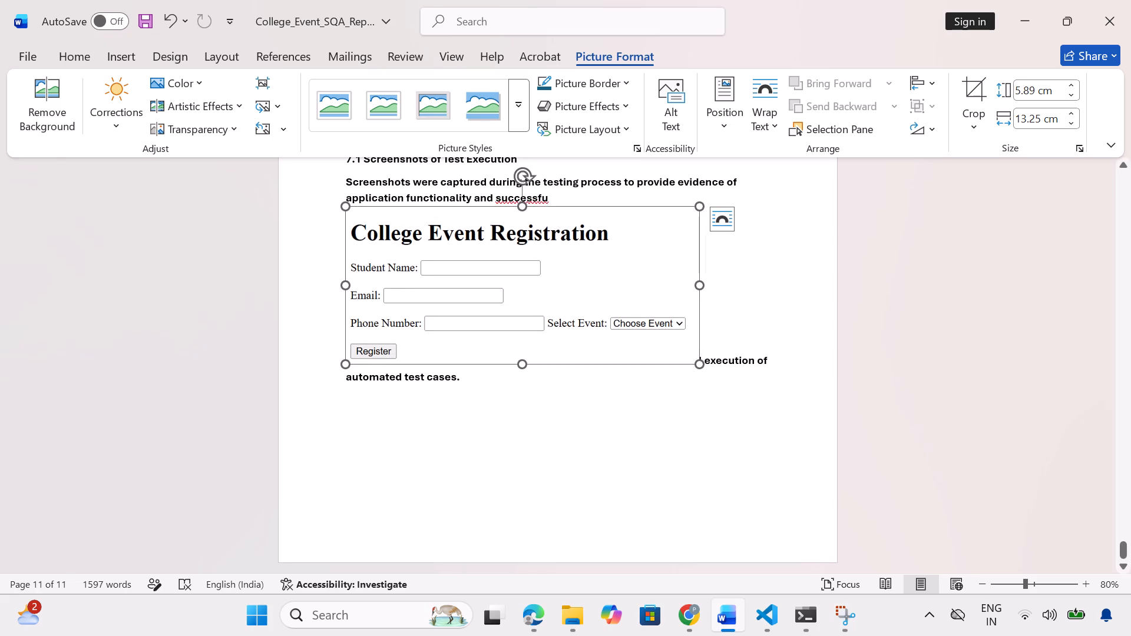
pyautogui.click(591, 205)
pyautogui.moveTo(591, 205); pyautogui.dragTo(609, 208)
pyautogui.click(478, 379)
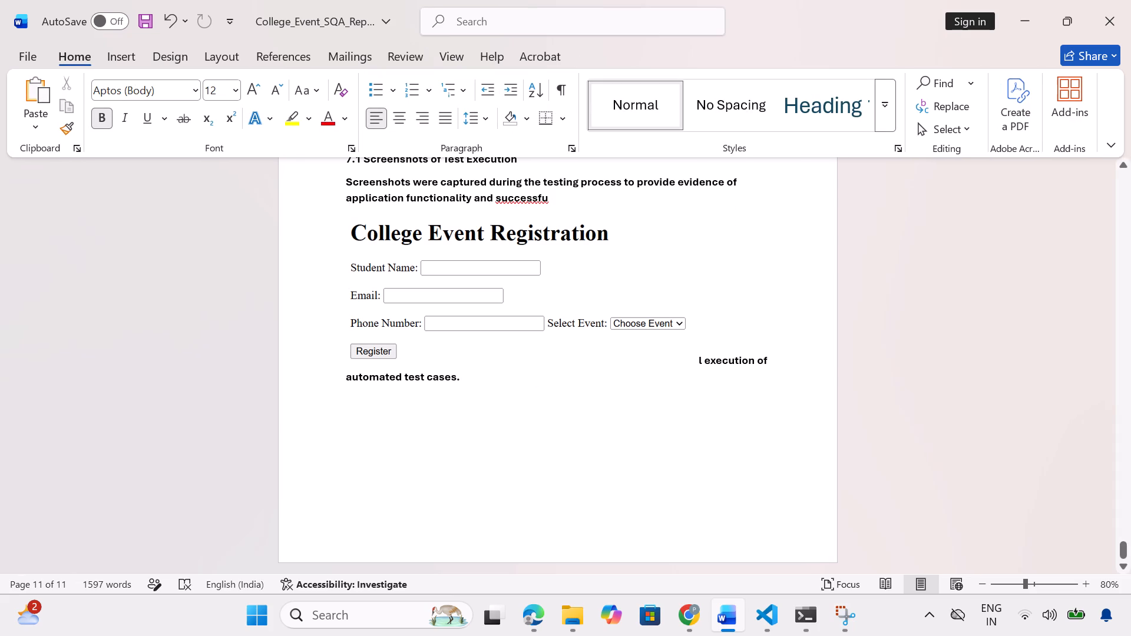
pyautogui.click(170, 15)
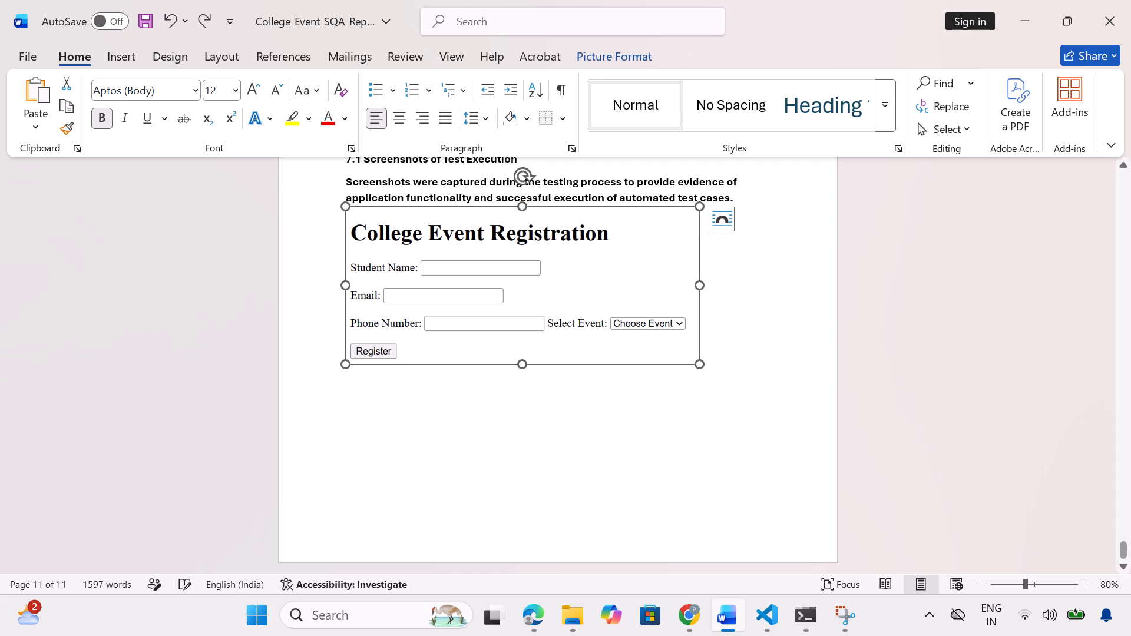
# Give the registration page picture in section 7.1 a thin grey border.
pyautogui.click(344, 382)
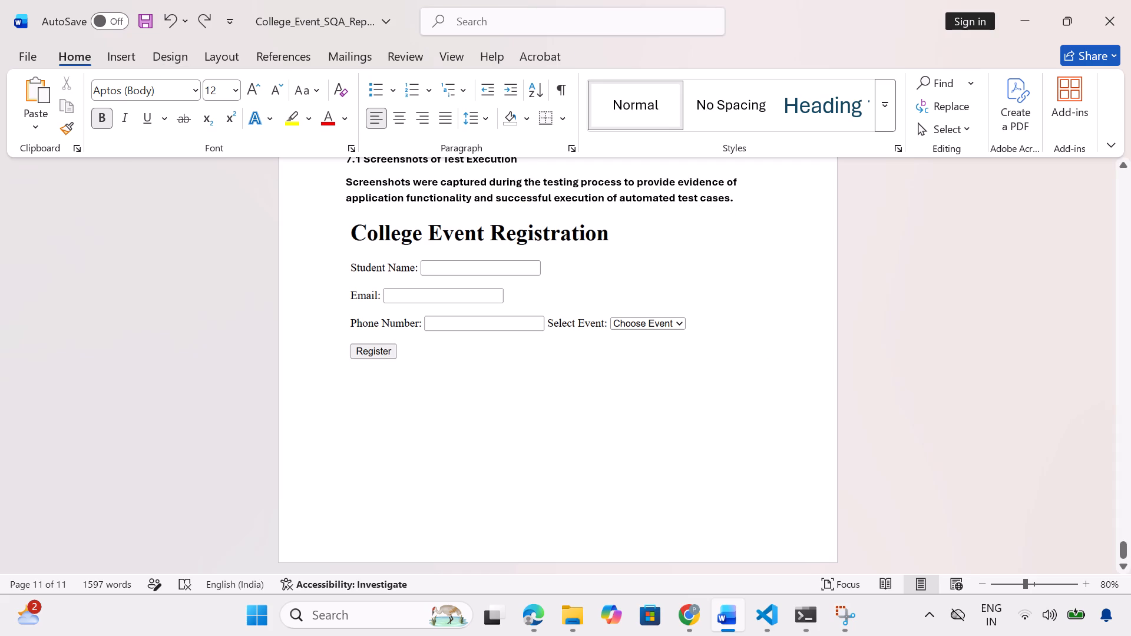
pyautogui.click(519, 319)
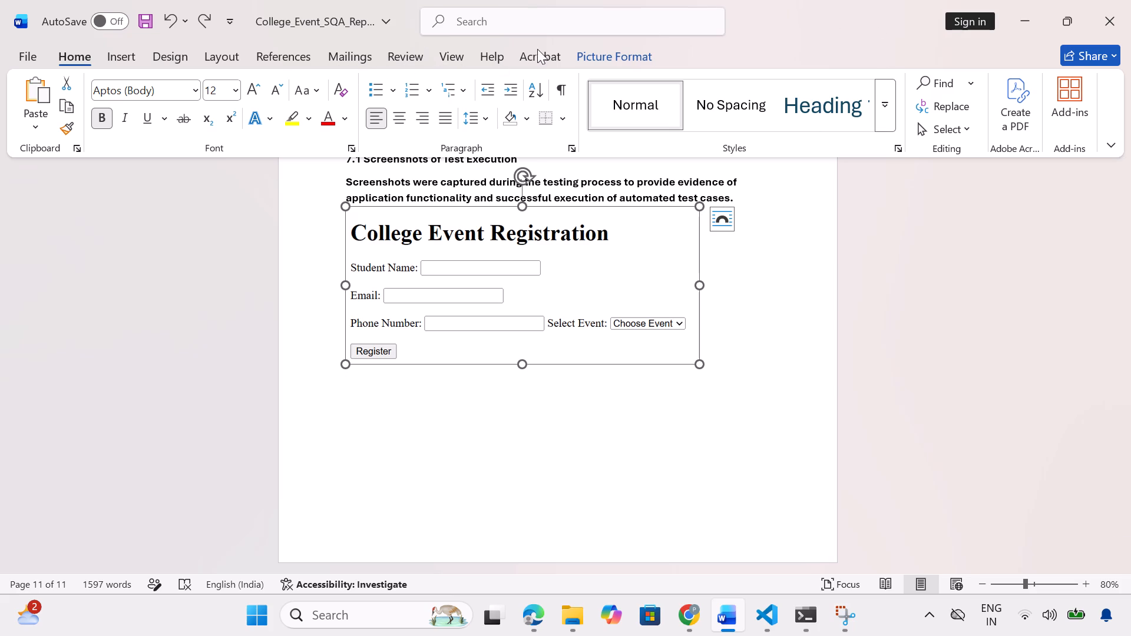
pyautogui.click(125, 60)
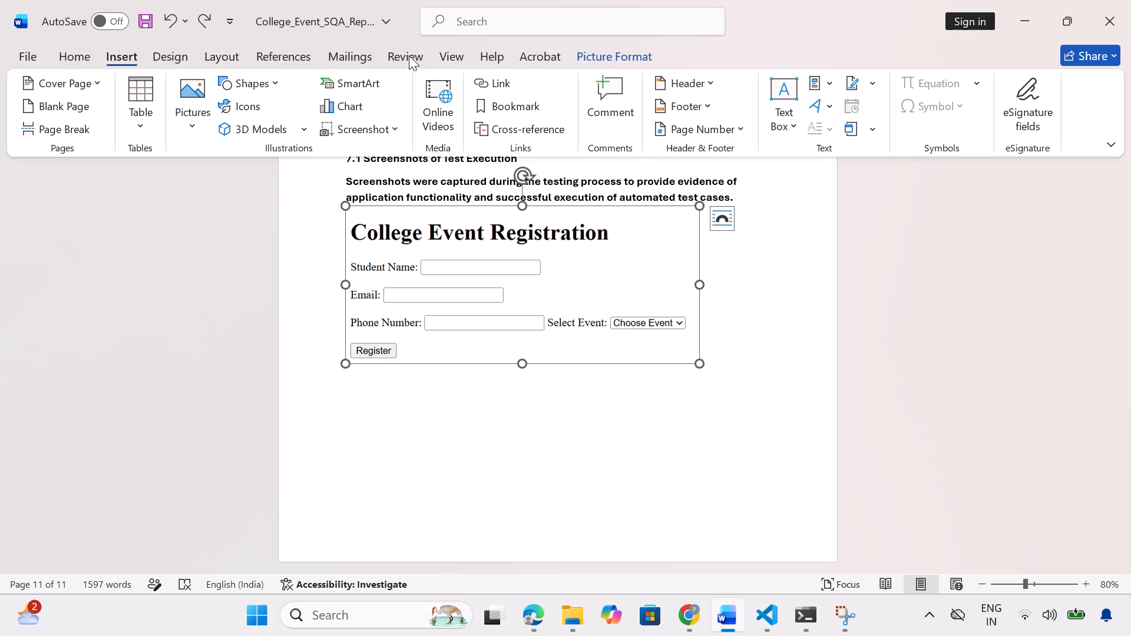
pyautogui.click(618, 49)
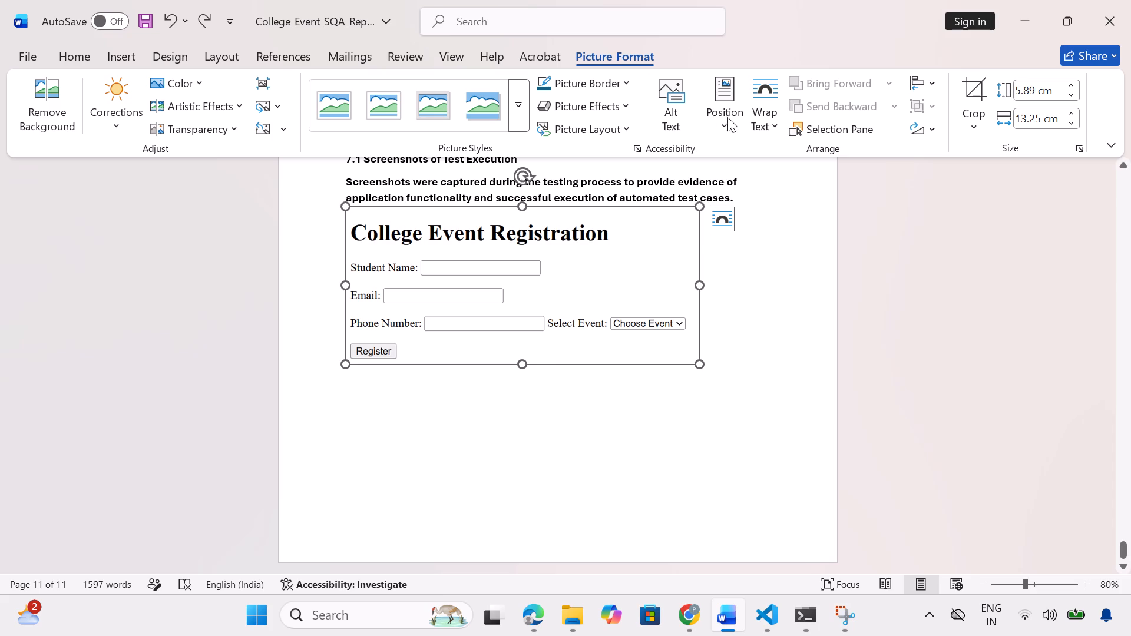
pyautogui.click(973, 101)
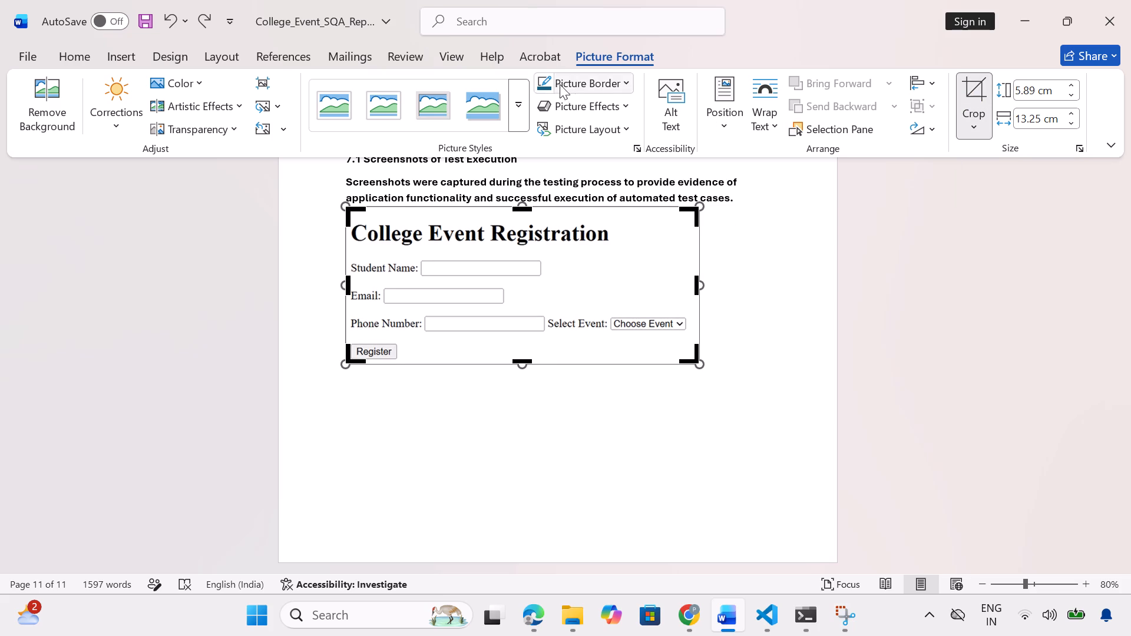
pyautogui.click(603, 81)
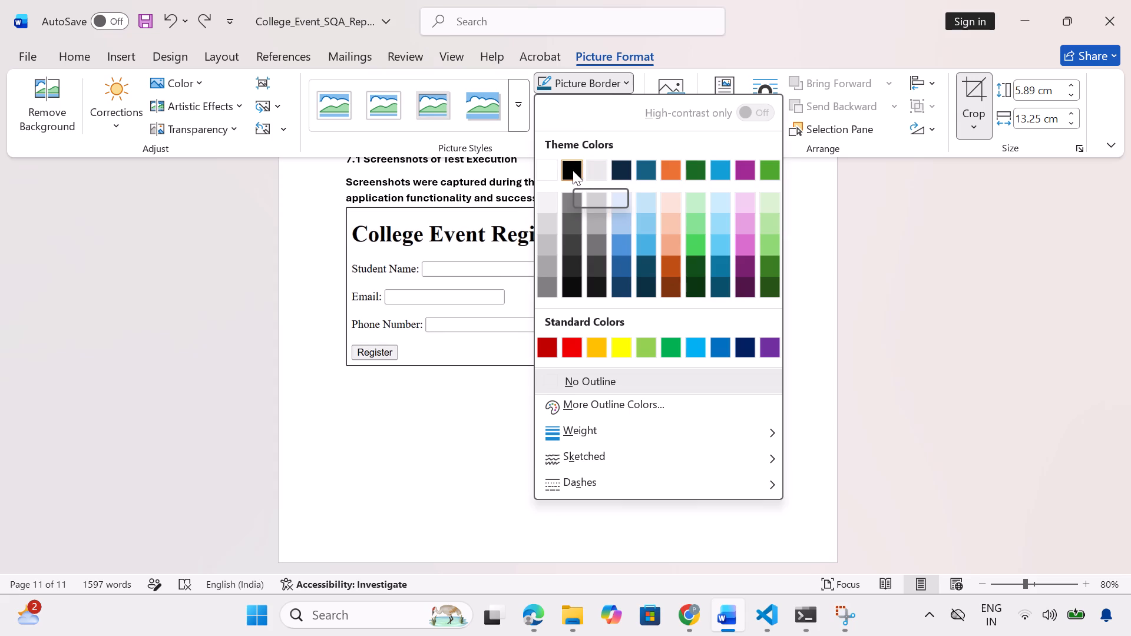
pyautogui.click(566, 203)
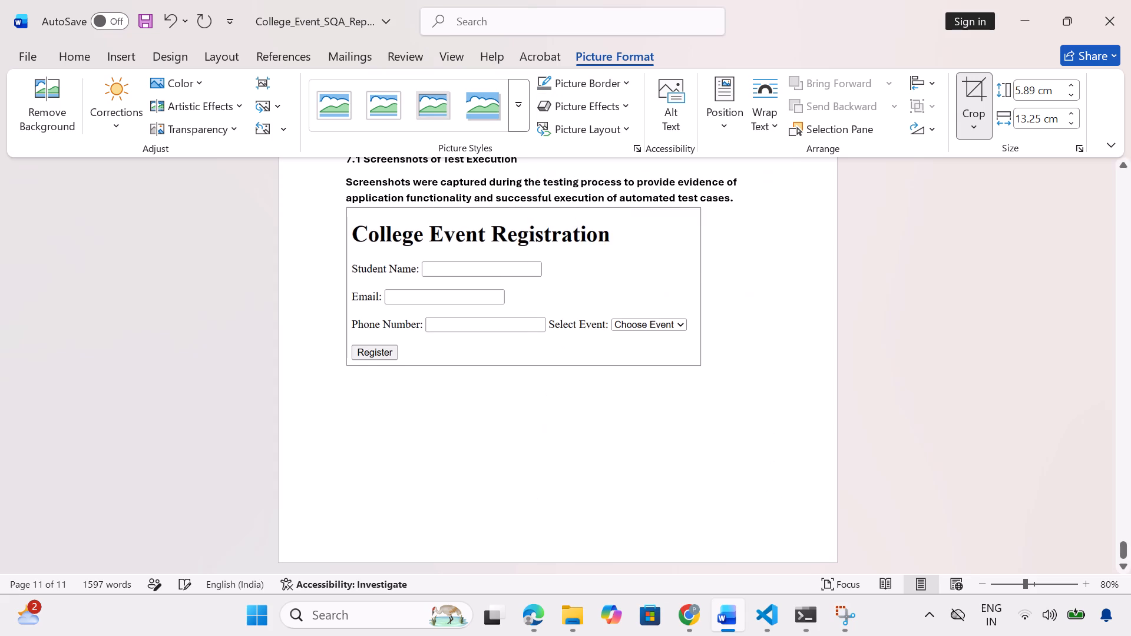
pyautogui.click(575, 443)
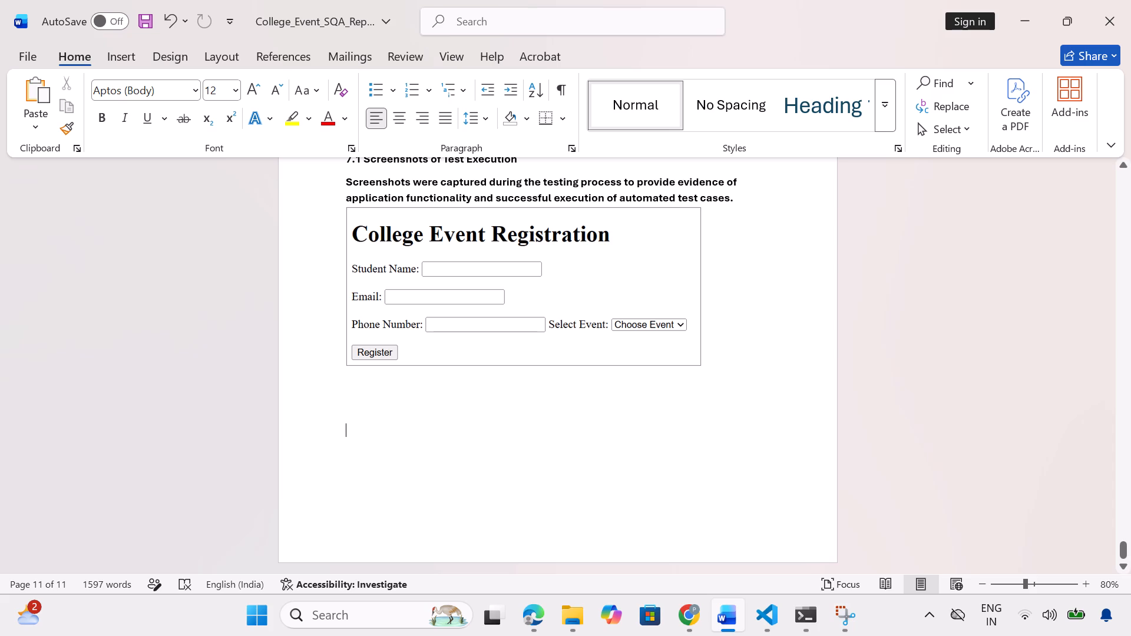
# Stretch the registration page picture to about the paragraph's width, make it noticeably taller, and save the document.
pyautogui.moveTo(700, 353); pyautogui.dragTo(722, 353)
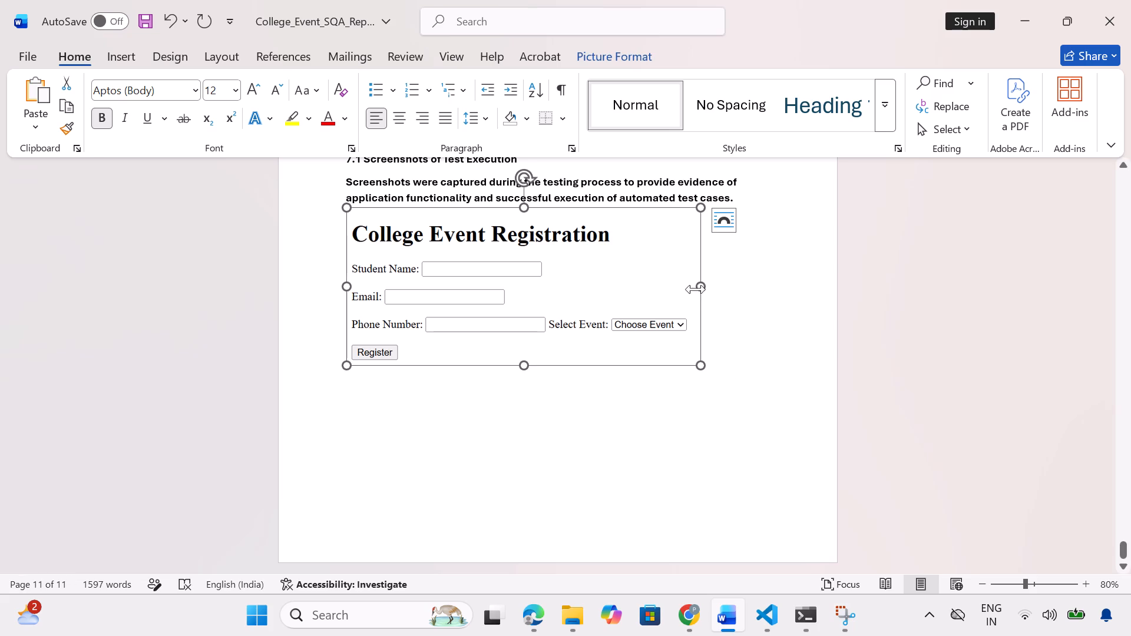
pyautogui.moveTo(702, 286); pyautogui.dragTo(736, 286)
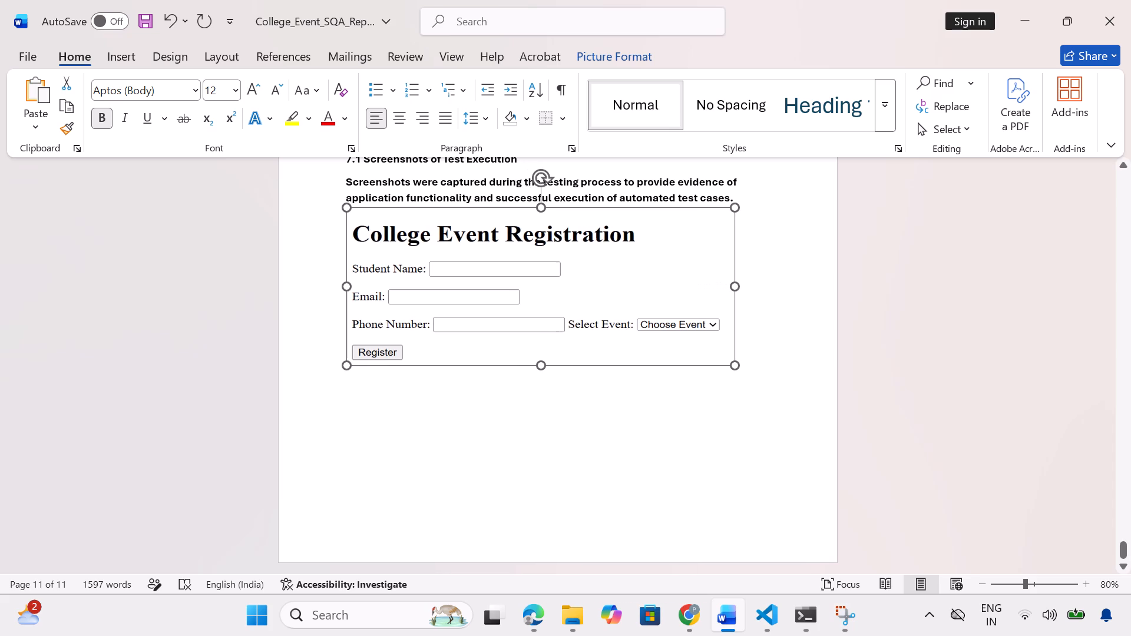
pyautogui.moveTo(736, 286); pyautogui.dragTo(737, 286)
pyautogui.moveTo(541, 364); pyautogui.dragTo(556, 424)
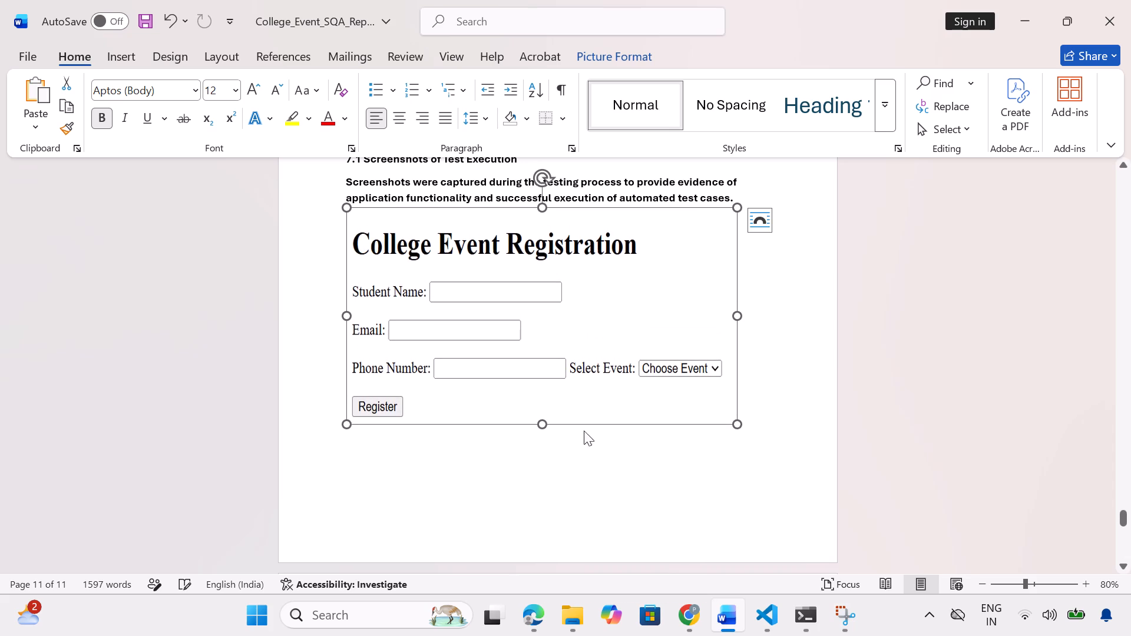
pyautogui.scroll(-1, 627, 455)
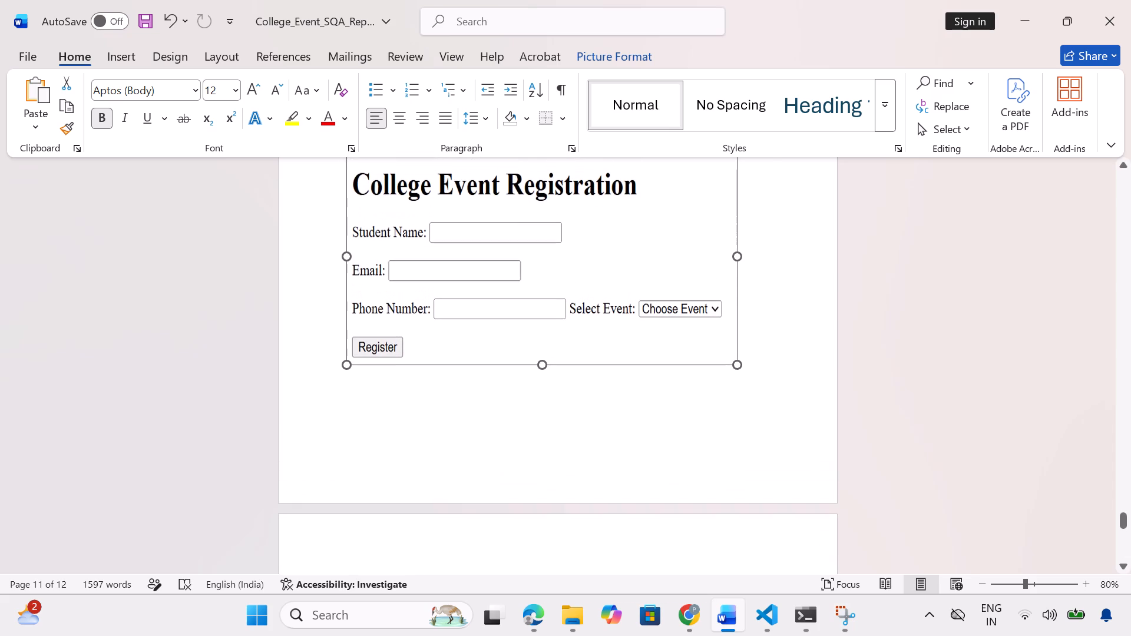
pyautogui.click(616, 430)
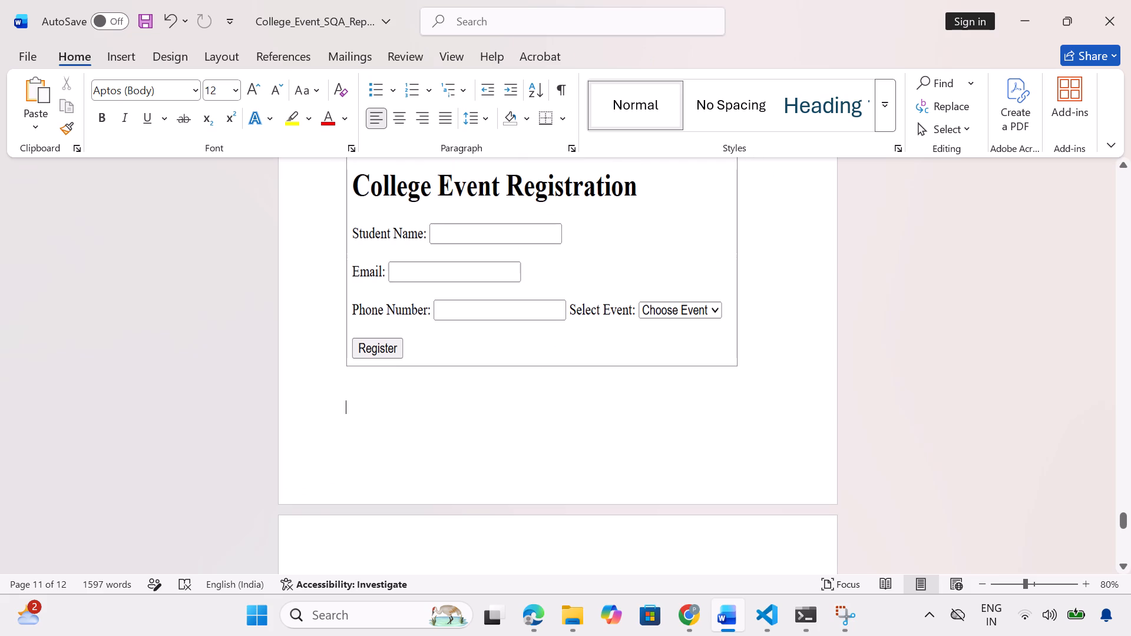
pyautogui.hotkey('ctrl', 's')
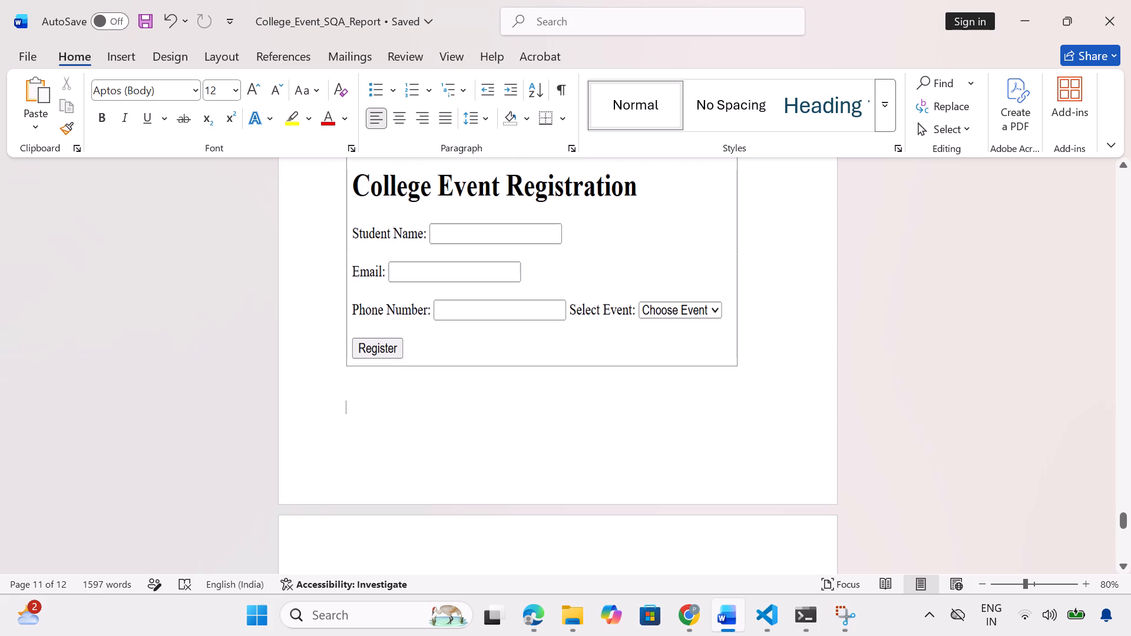
# Add a line break and a page break below the registration page picture.
pyautogui.hotkey('shift', 'Return')
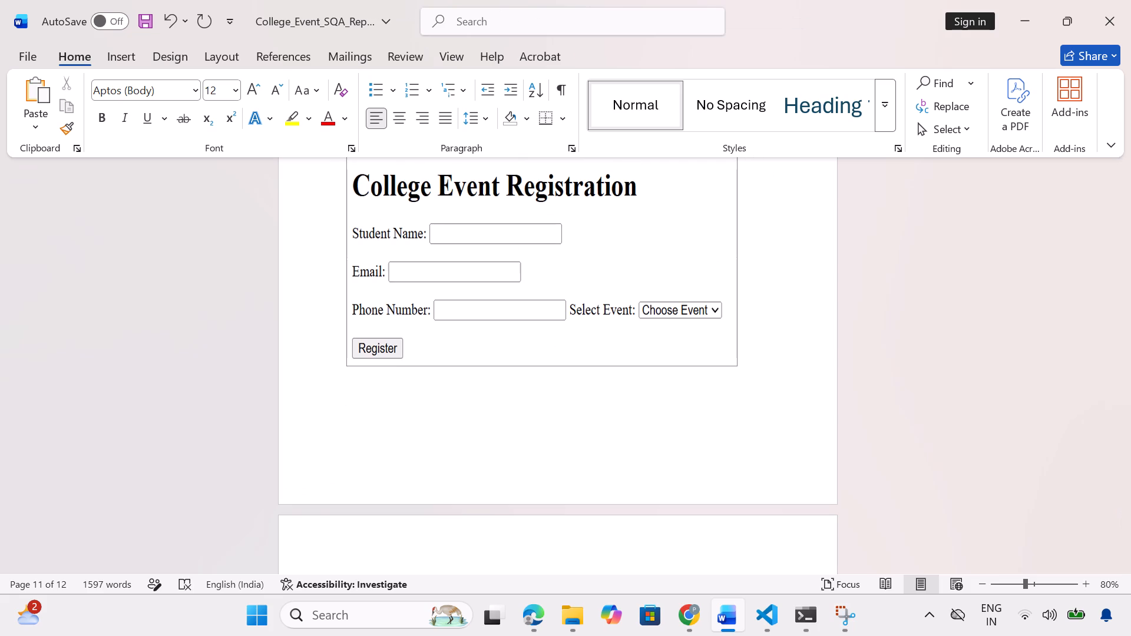
pyautogui.hotkey('ctrl', 'Return')
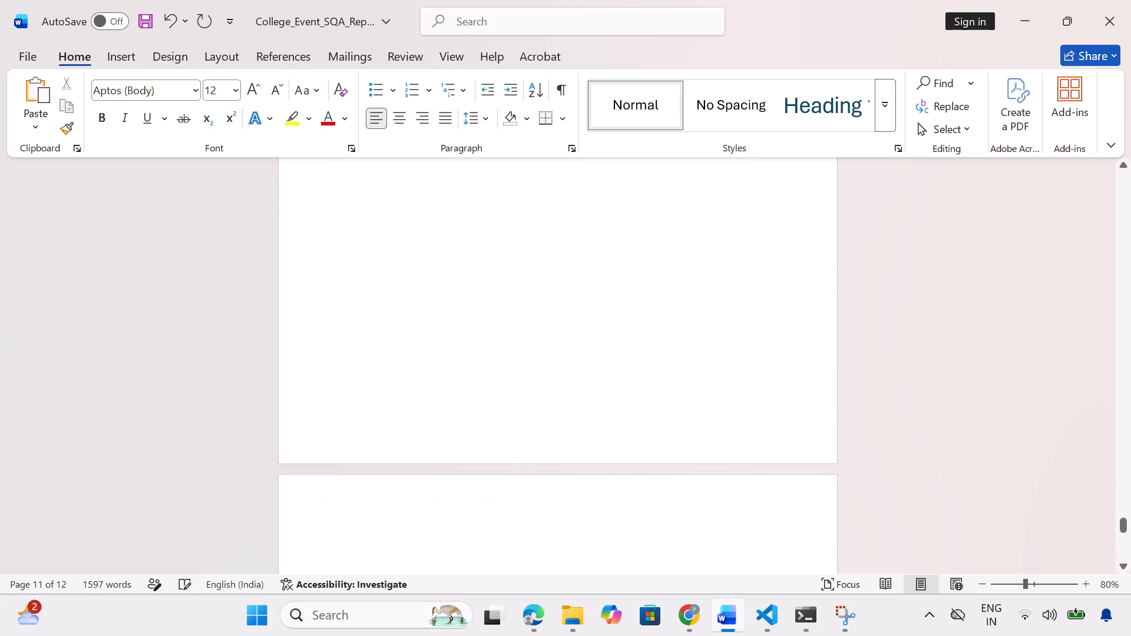
# Insert the 02 successful registration screenshot from the SQA_Screenshots folder after the page with the registration page picture.
pyautogui.scroll(6, 616, 430)
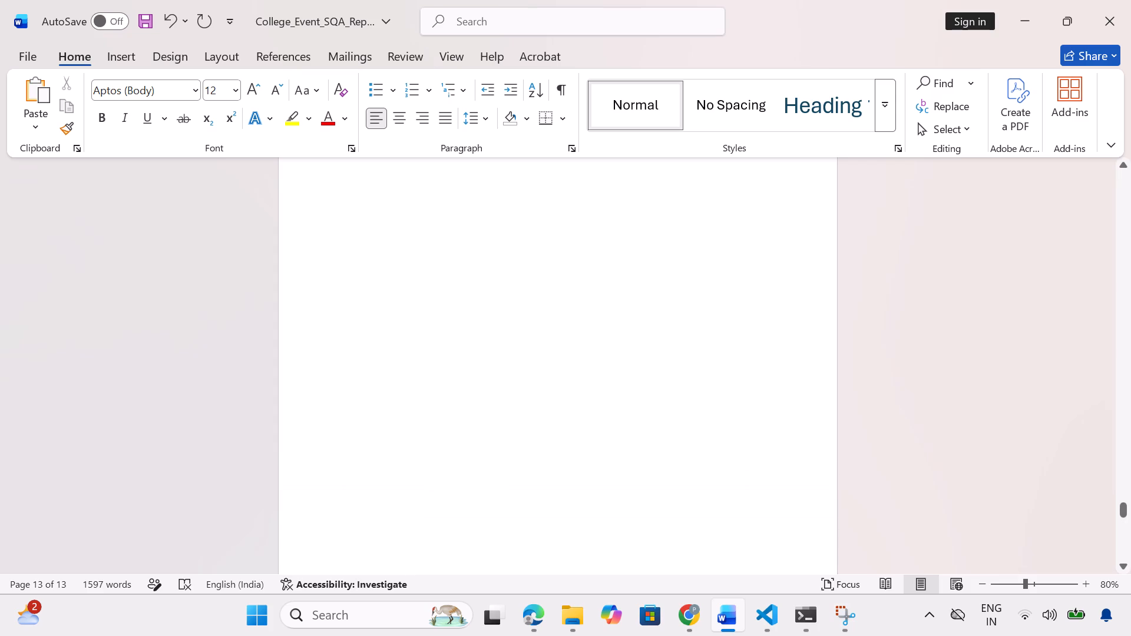
pyautogui.scroll(4, 616, 430)
pyautogui.scroll(-2, 616, 430)
pyautogui.click(452, 262)
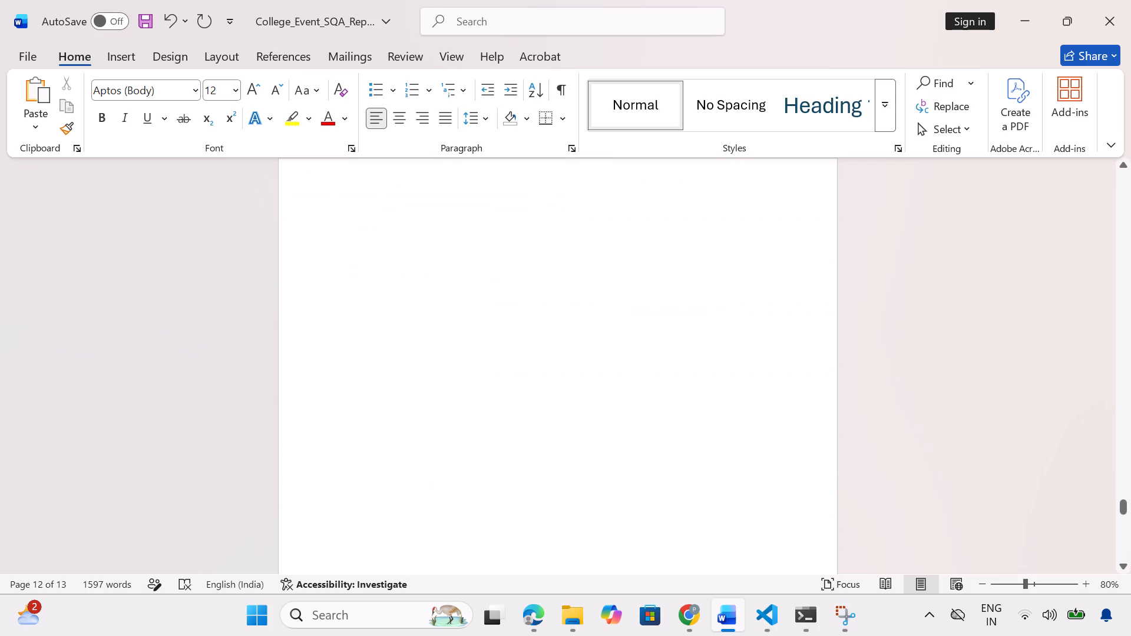
pyautogui.scroll(2, 452, 262)
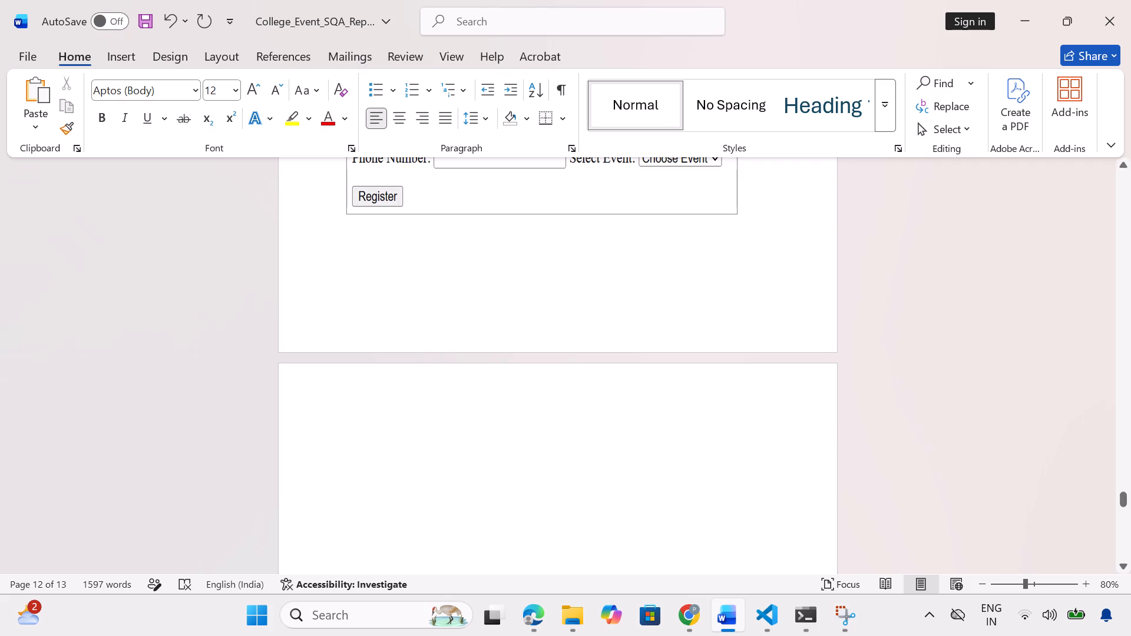
pyautogui.click(118, 46)
pyautogui.click(186, 94)
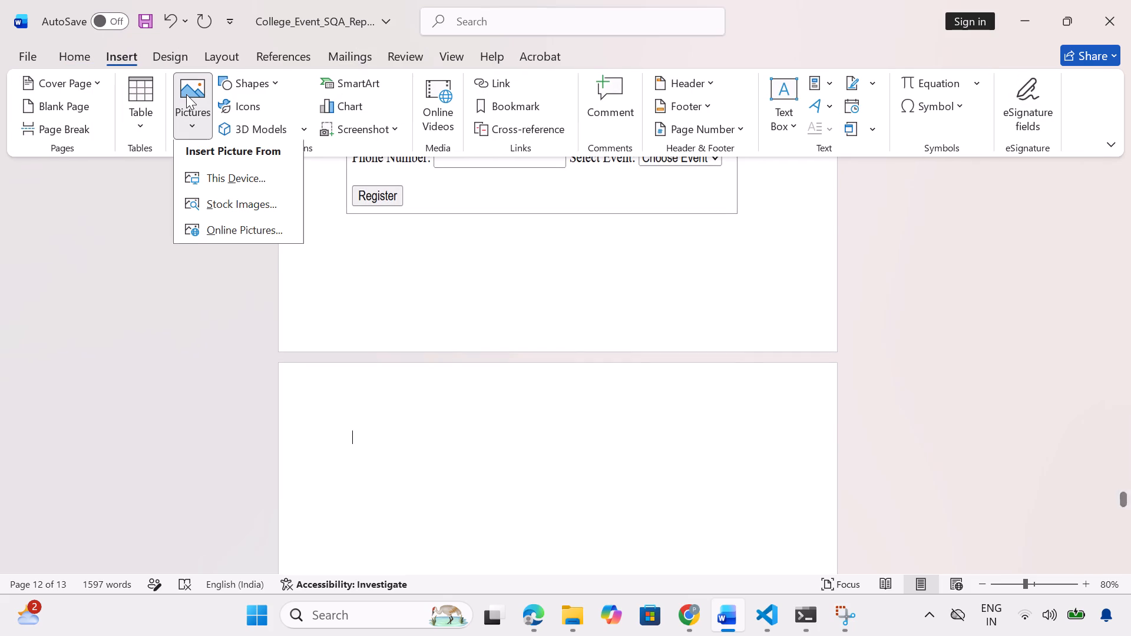
pyautogui.click(229, 179)
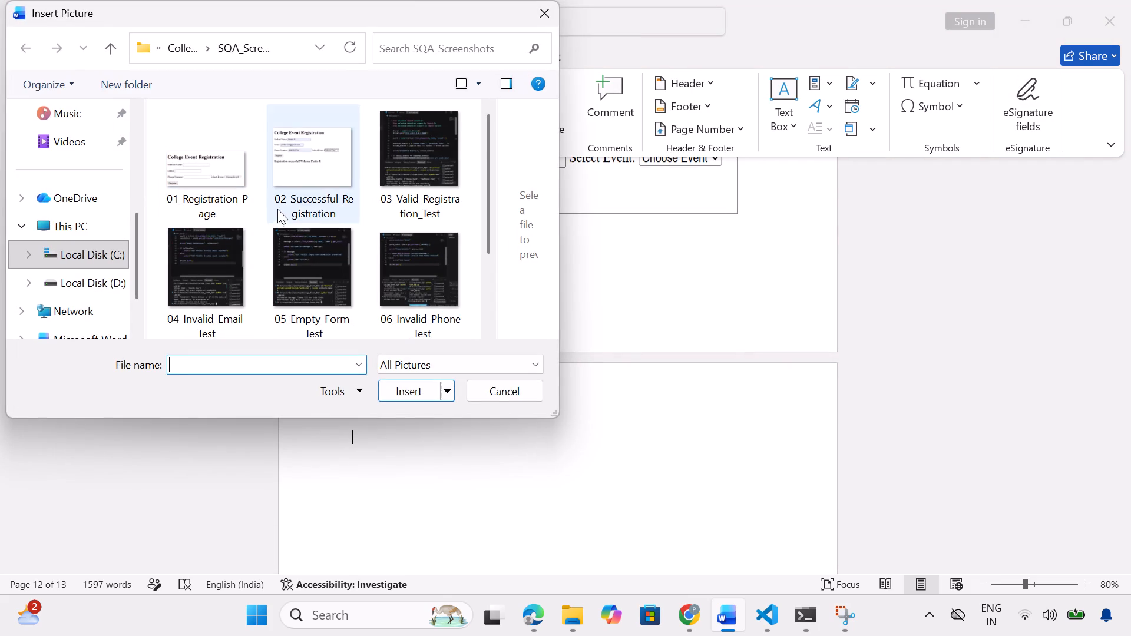
pyautogui.click(306, 186)
pyautogui.doubleClick(306, 186)
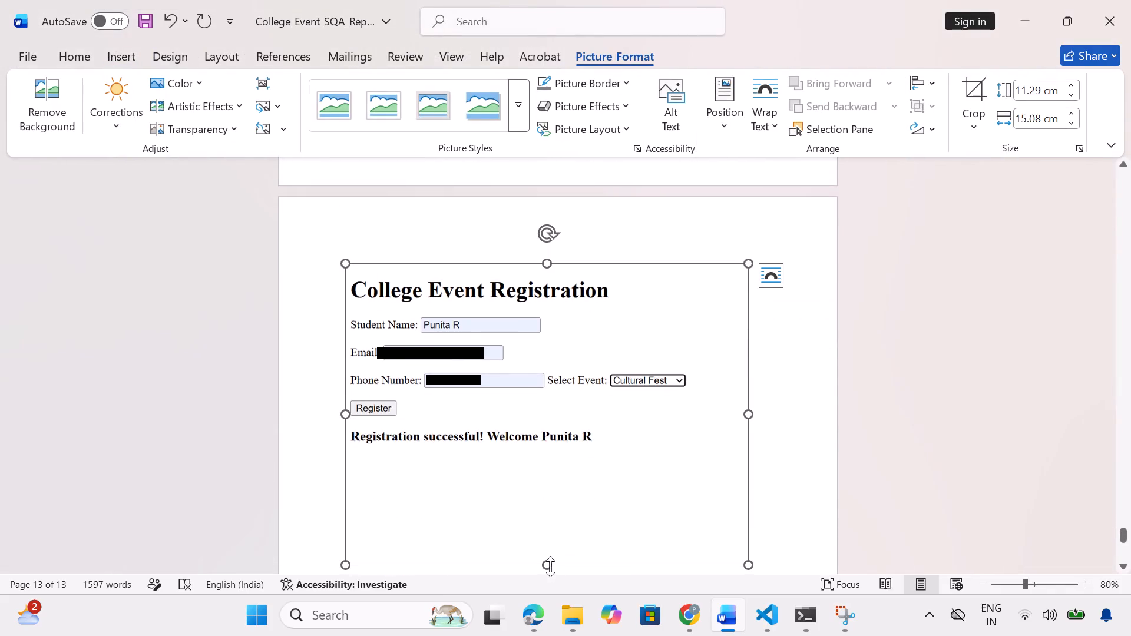
# Reduce only the height of the successful registration picture to about 9.9 cm.
pyautogui.moveTo(550, 567); pyautogui.dragTo(550, 528)
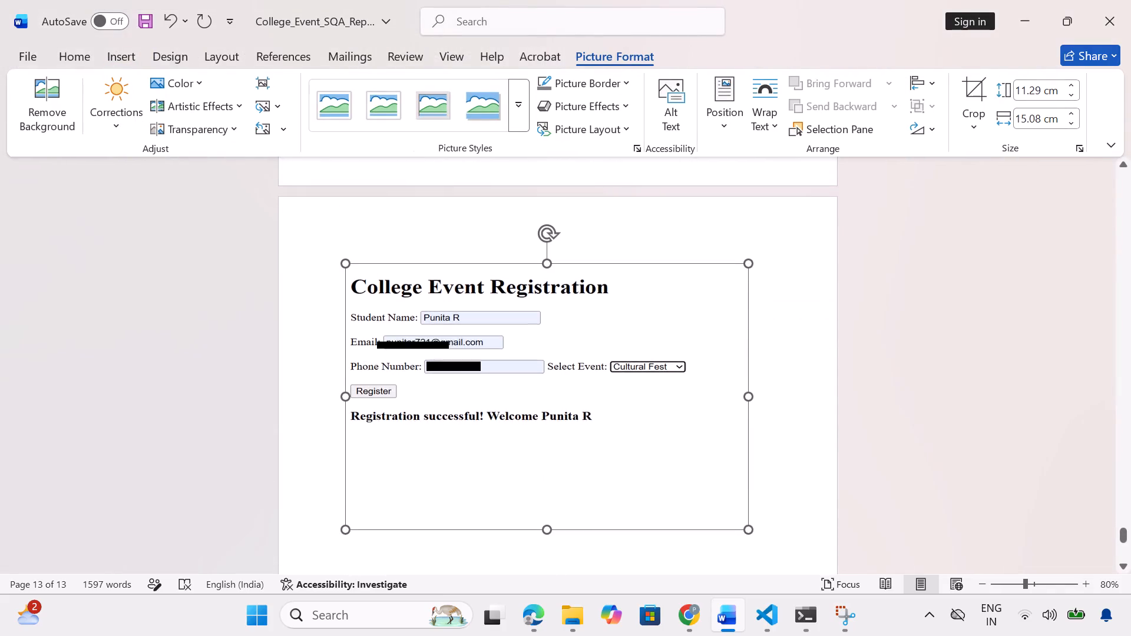
pyautogui.moveTo(550, 528); pyautogui.dragTo(550, 528)
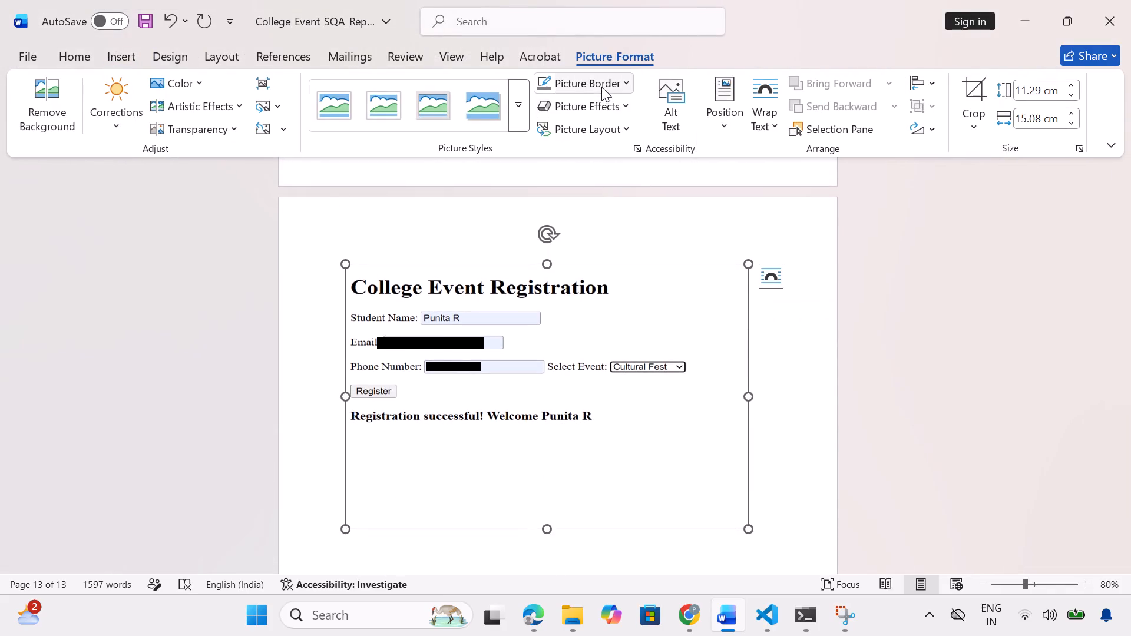
# Give the successful registration picture a thin grey border matching the registration page picture.
pyautogui.click(601, 87)
pyautogui.click(562, 201)
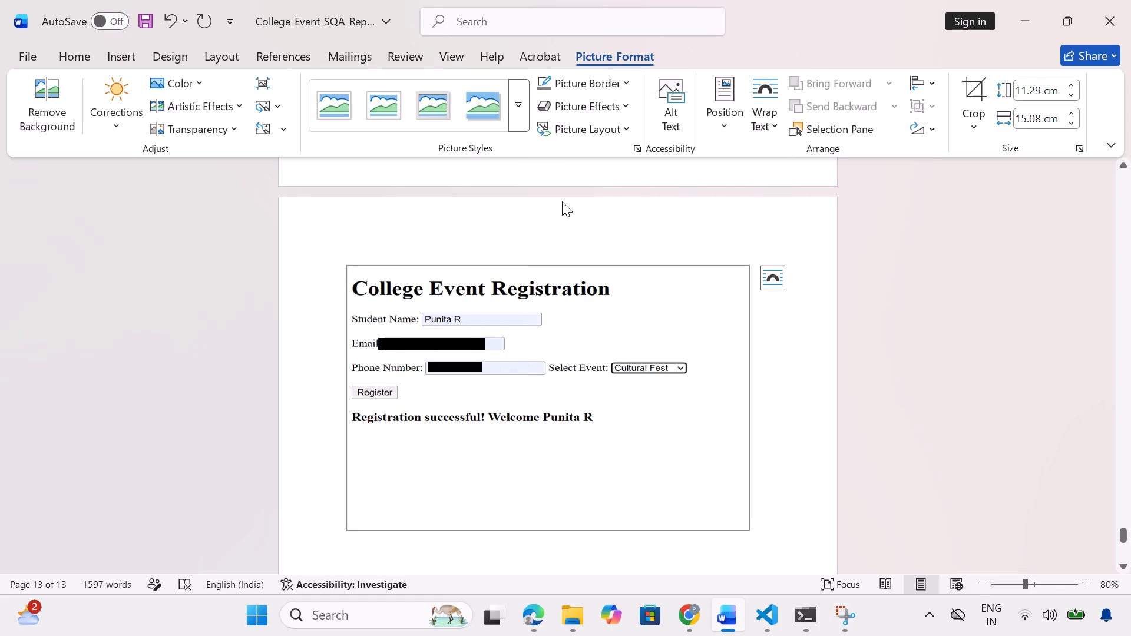
# Insert the 03_Valid_Registration_Test screenshot from the SQA_Screenshots folder below the successful registration picture.
pyautogui.scroll(-2, 574, 460)
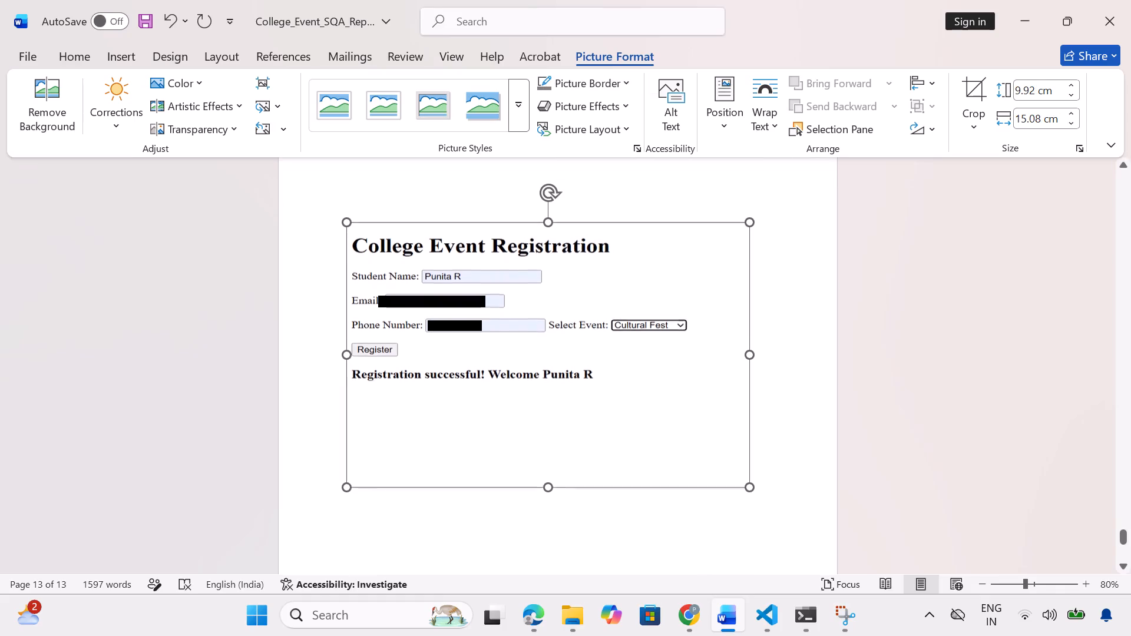
pyautogui.scroll(-3, 574, 460)
pyautogui.scroll(1, 574, 460)
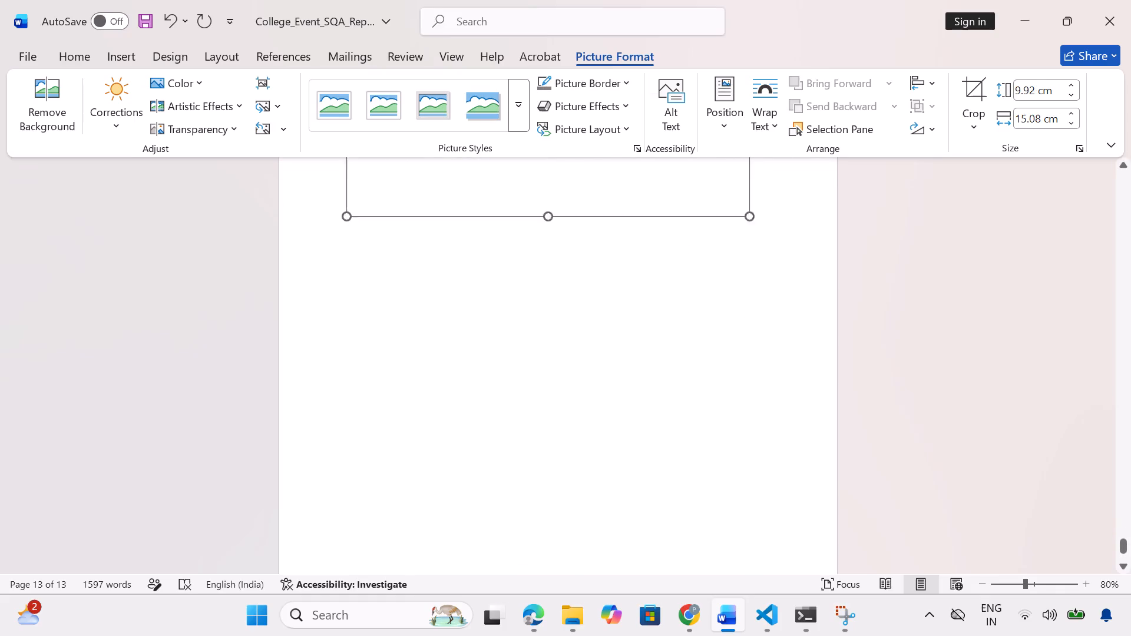
pyautogui.scroll(2, 574, 460)
pyautogui.click(574, 460)
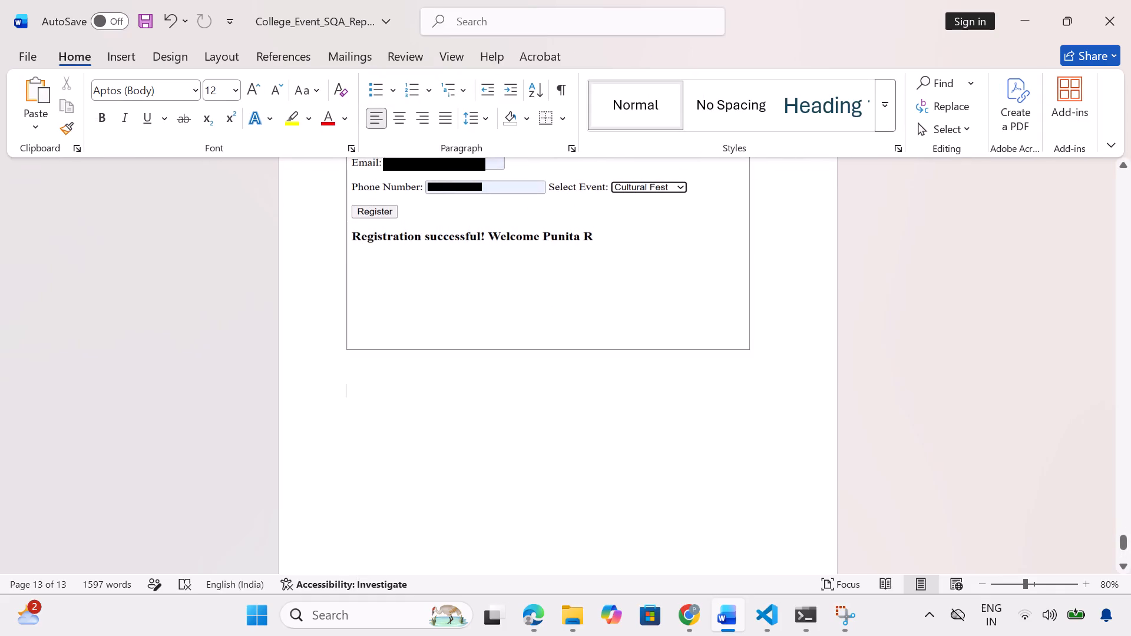
pyautogui.click(126, 62)
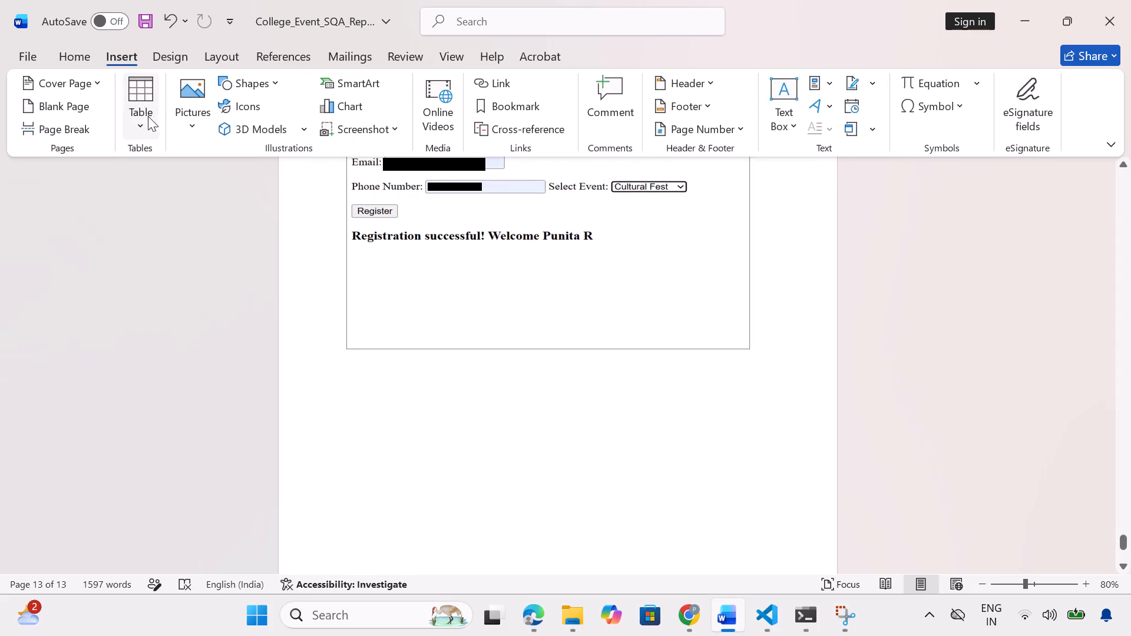
pyautogui.click(184, 114)
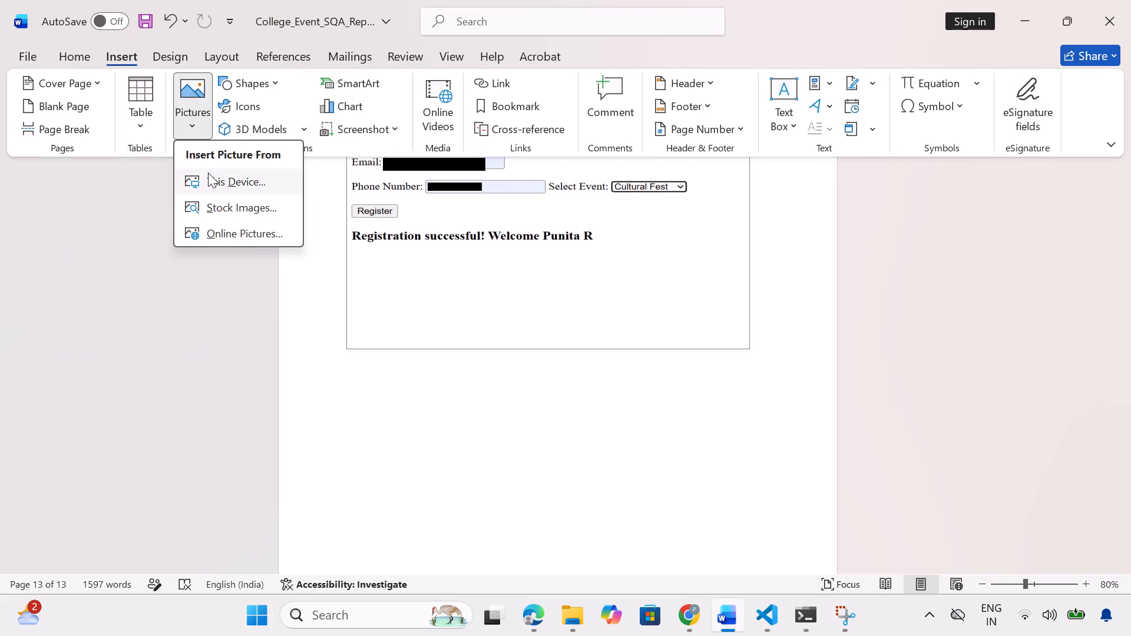
pyautogui.click(209, 175)
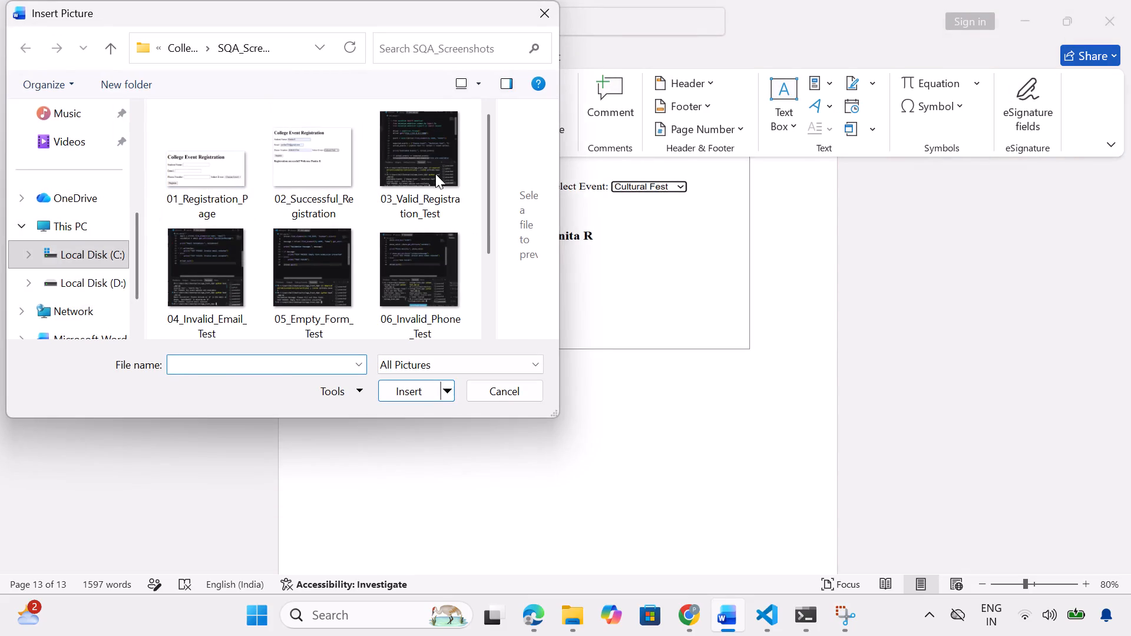
pyautogui.click(435, 174)
pyautogui.doubleClick(435, 174)
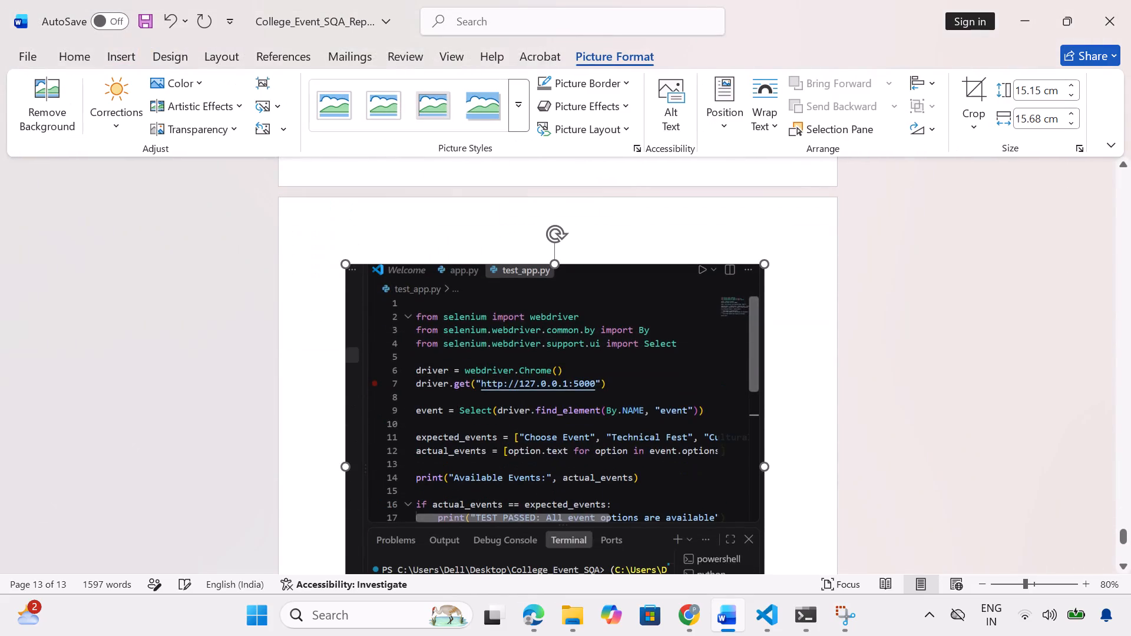
# Shrink the successful registration picture's height to about 7.2 cm and widen it slightly so the valid registration test picture fits beneath it.
pyautogui.scroll(4, 565, 386)
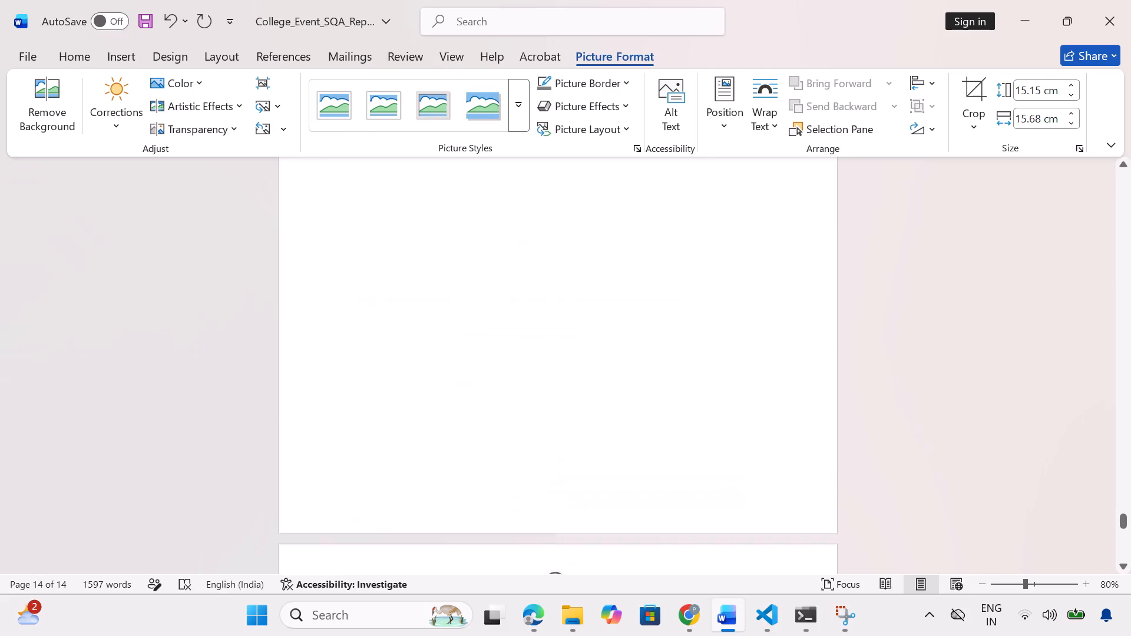
pyautogui.scroll(1, 565, 386)
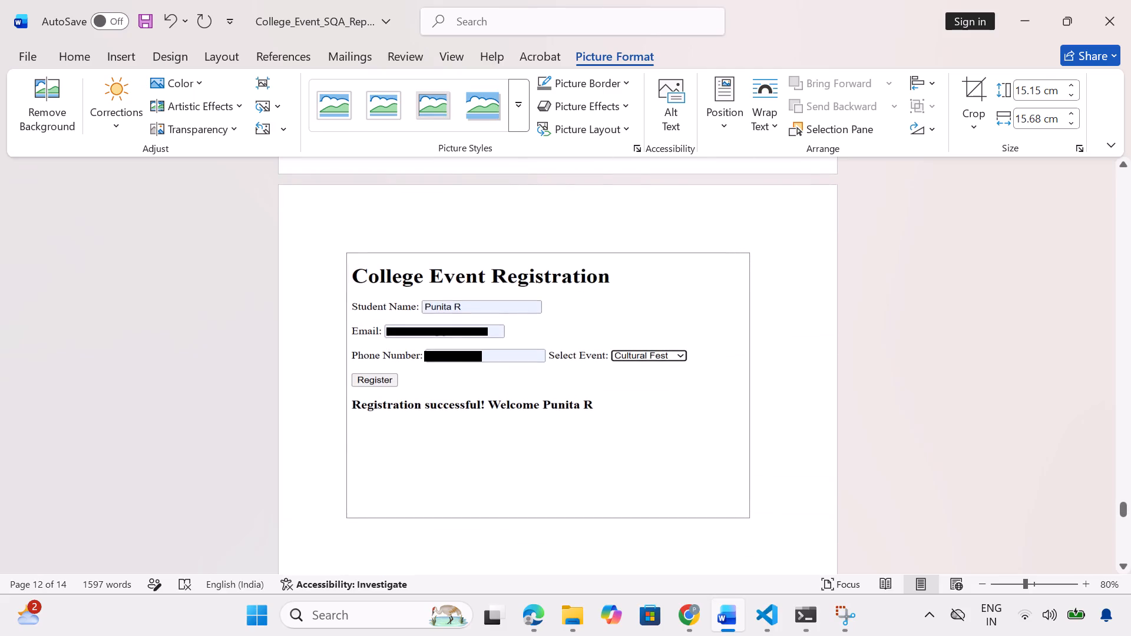
pyautogui.click(558, 511)
pyautogui.moveTo(550, 516); pyautogui.dragTo(553, 468)
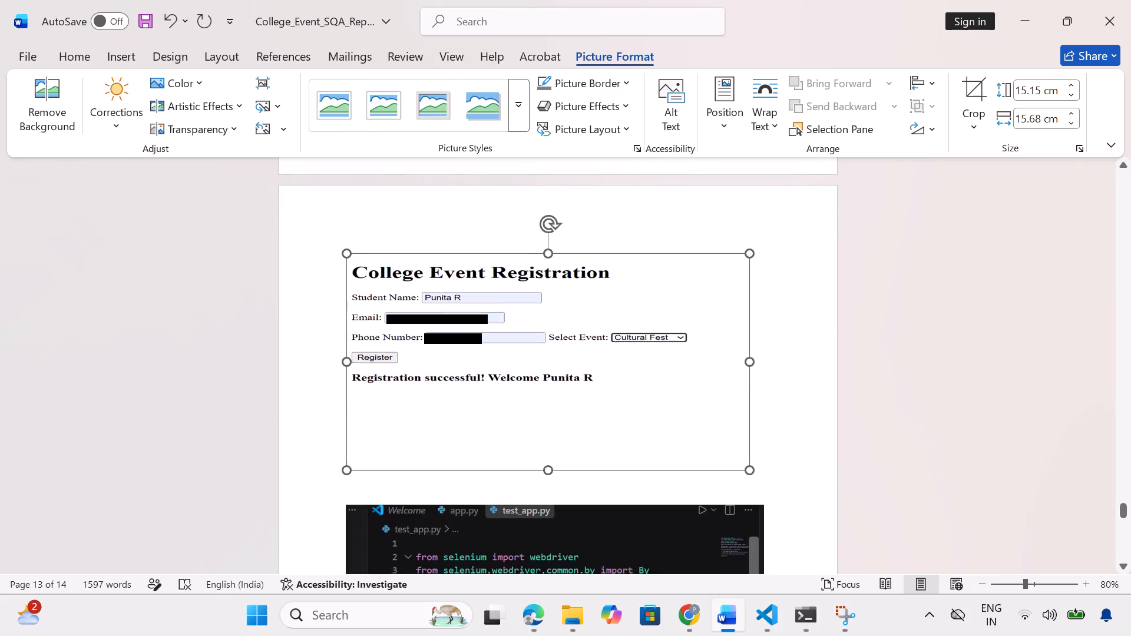
pyautogui.moveTo(553, 468); pyautogui.dragTo(557, 436)
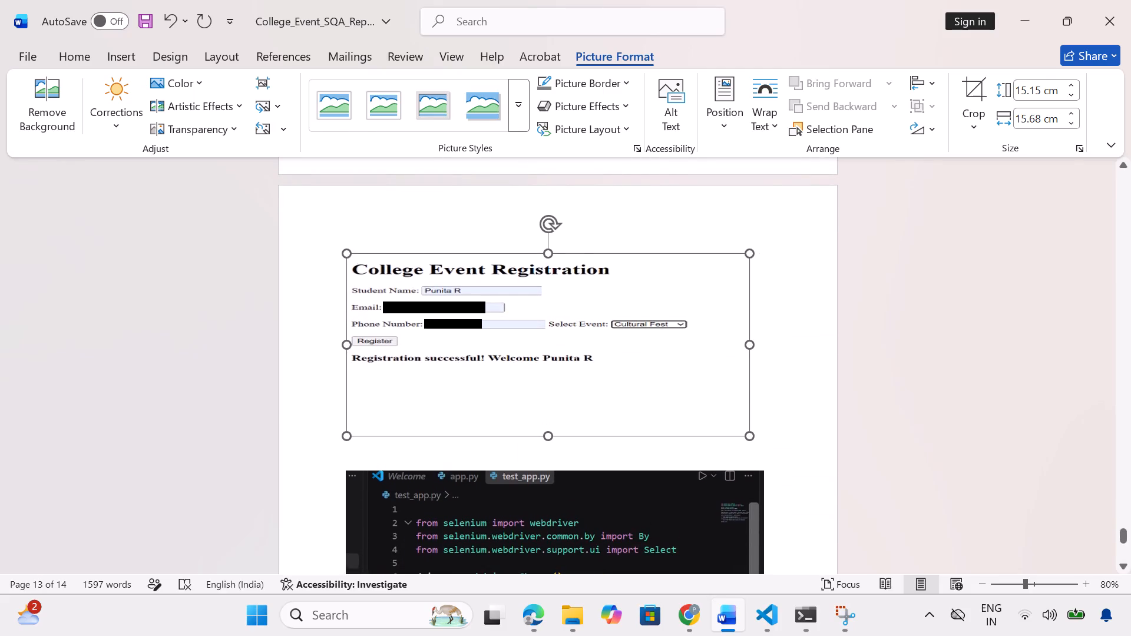
pyautogui.moveTo(557, 436); pyautogui.dragTo(558, 442)
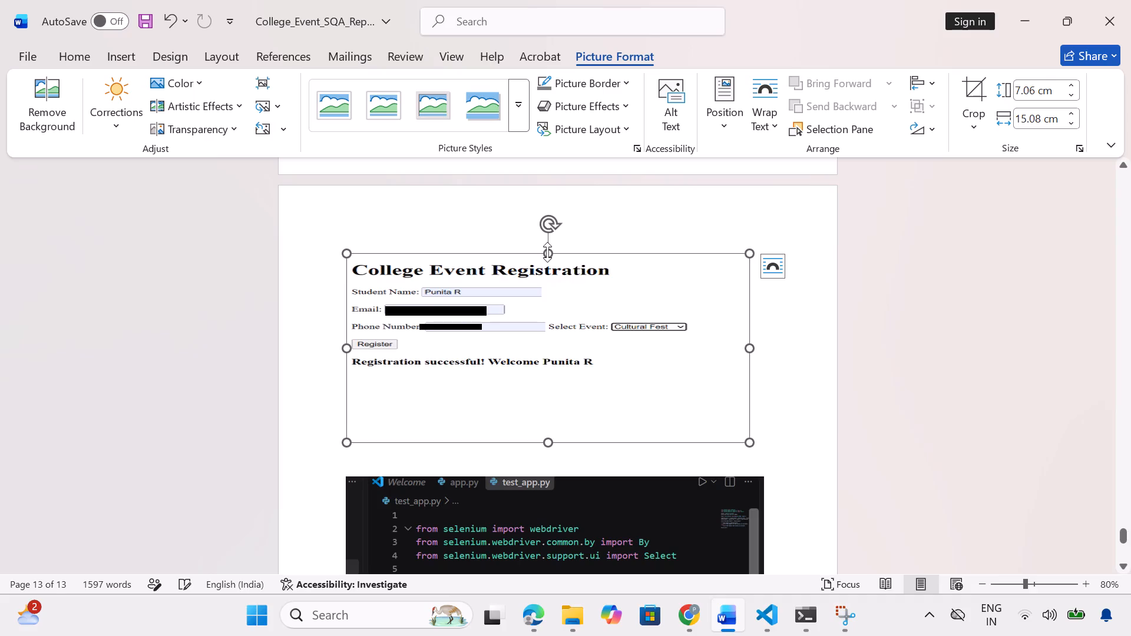
pyautogui.click(547, 252)
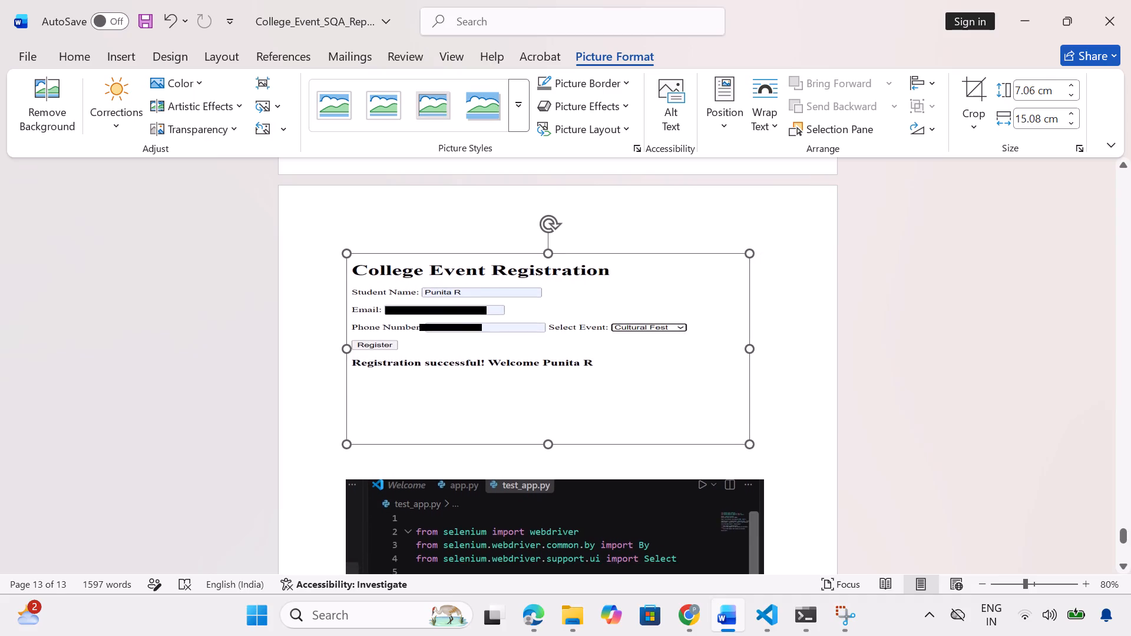
pyautogui.click(750, 349)
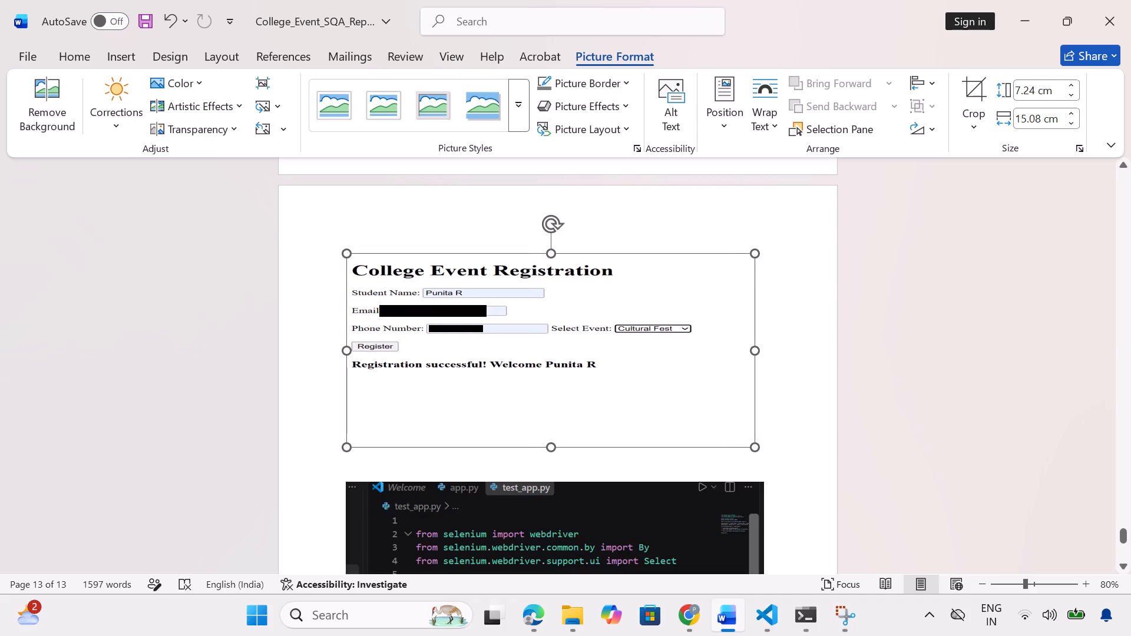
pyautogui.click(792, 355)
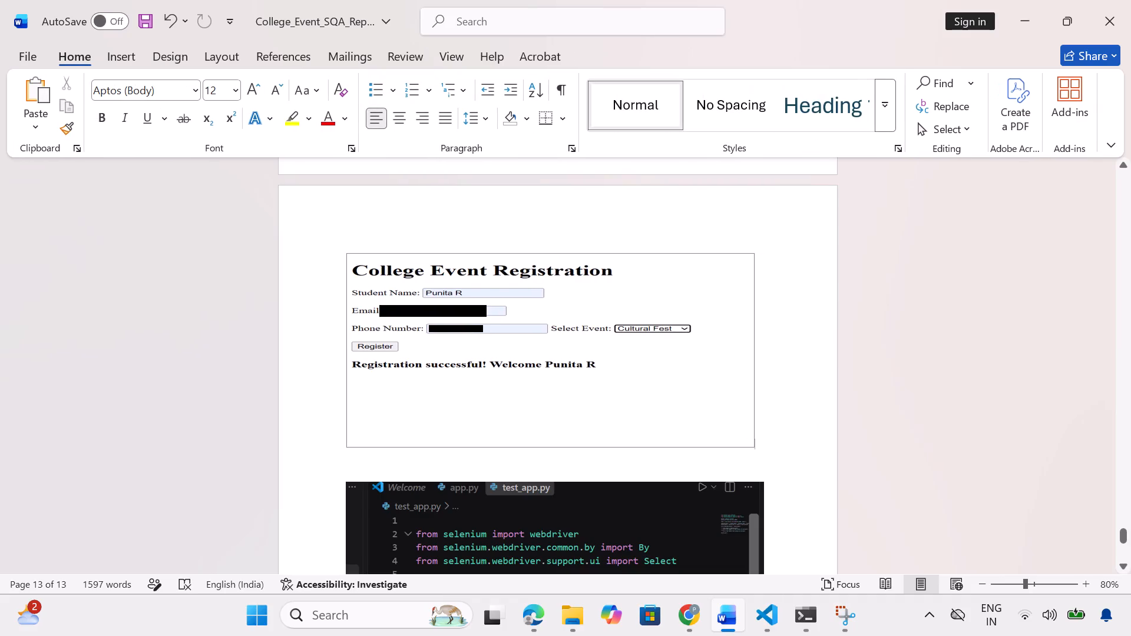
# Save the report and add a page break after the valid registration test picture.
pyautogui.scroll(-4, 796, 316)
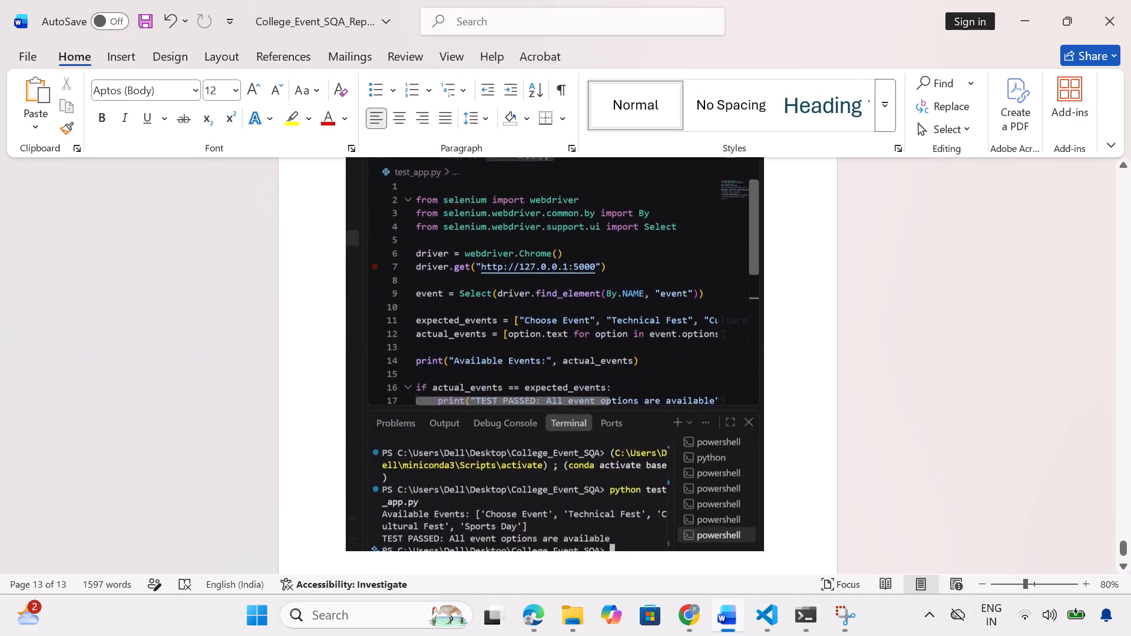
pyautogui.scroll(-2, 796, 316)
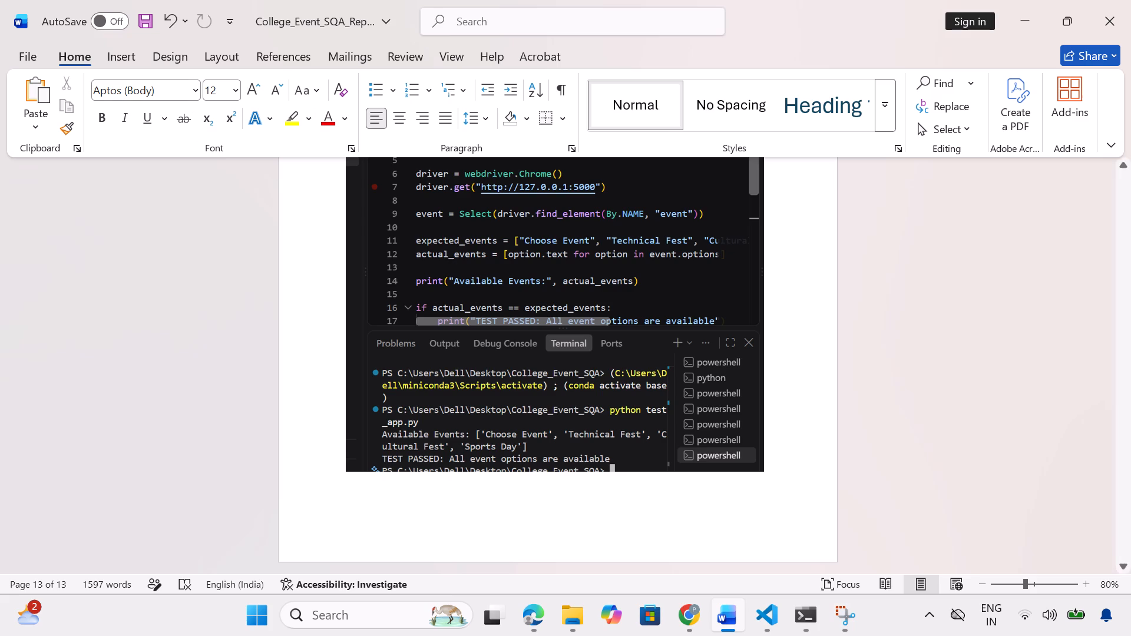
pyautogui.click(531, 495)
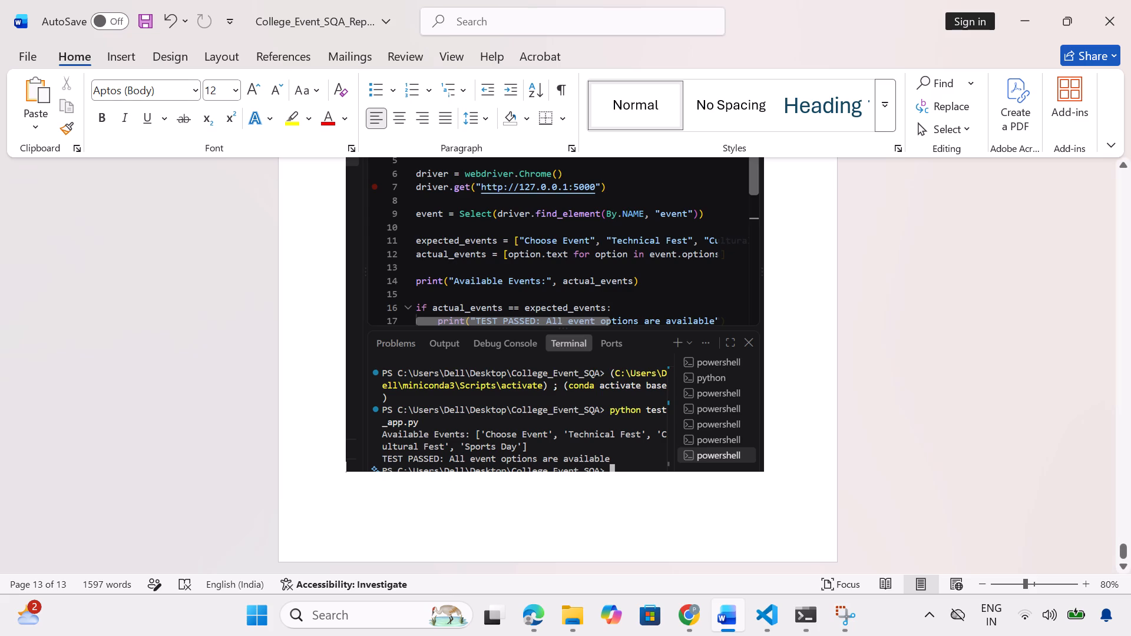
pyautogui.click(531, 495)
pyautogui.click(599, 506)
pyautogui.click(774, 478)
pyautogui.hotkey('ctrl', 's')
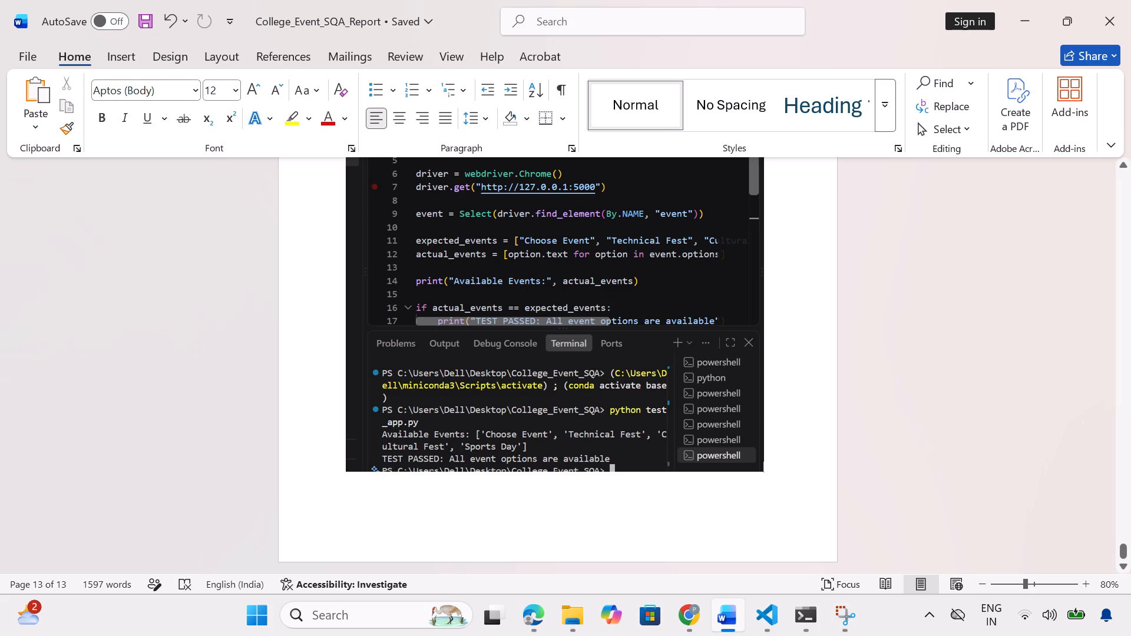
pyautogui.hotkey('ctrl', 'Return')
# Insert the 04_Invalid_Email_Test screenshot from the SQA_Screenshots folder on the new page after the valid registration test picture.
pyautogui.scroll(5, 774, 478)
pyautogui.scroll(-2, 774, 478)
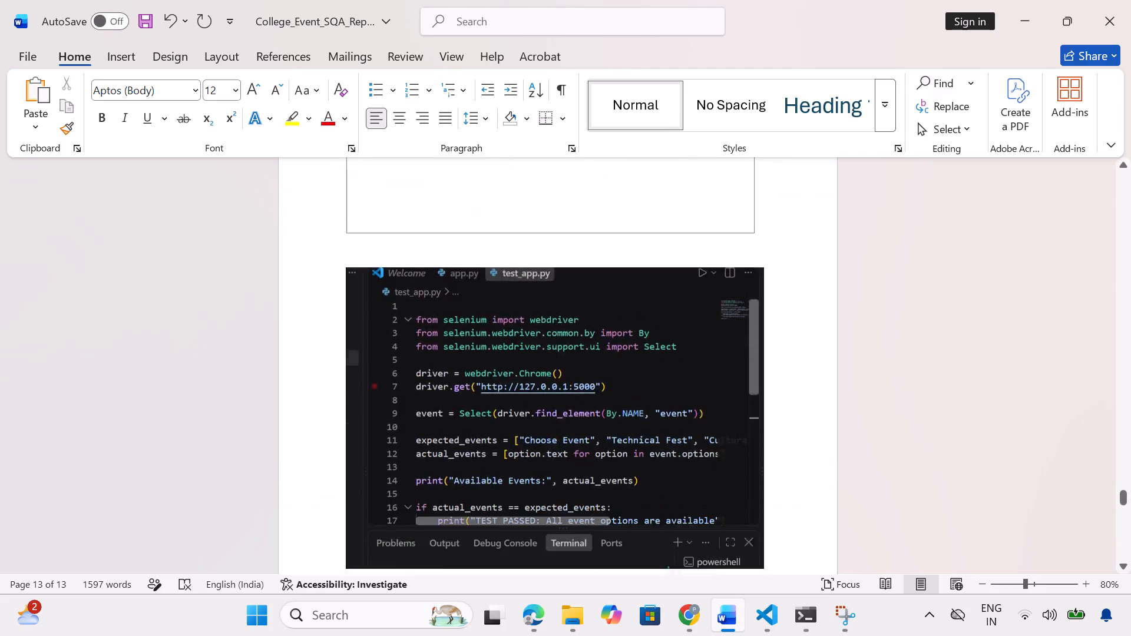
pyautogui.scroll(-2, 774, 478)
pyautogui.click(472, 329)
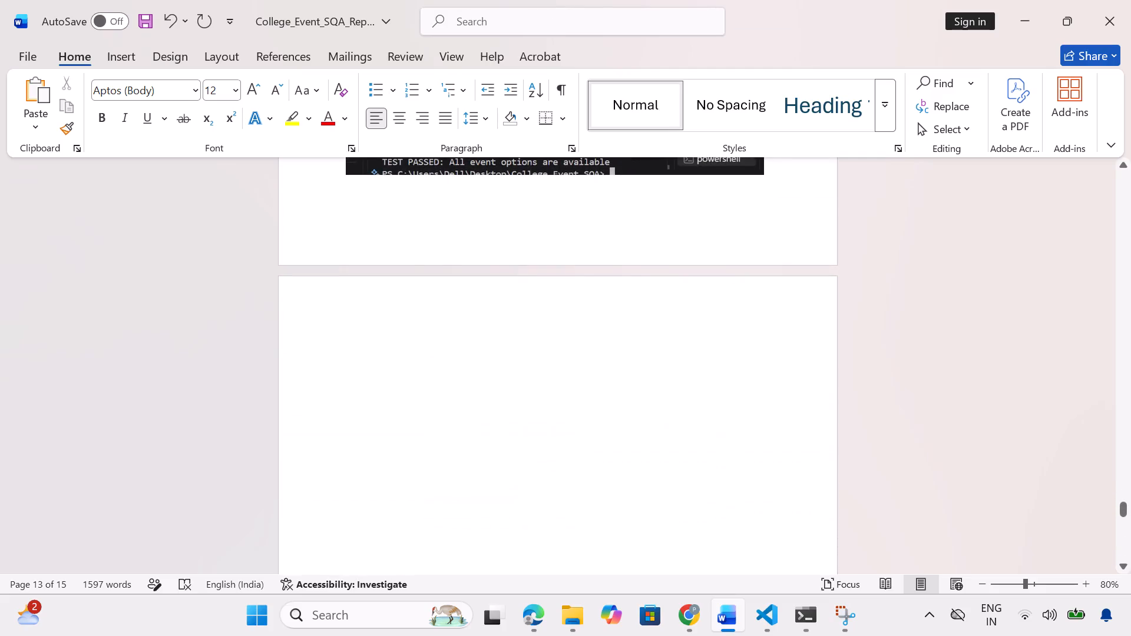
pyautogui.click(131, 54)
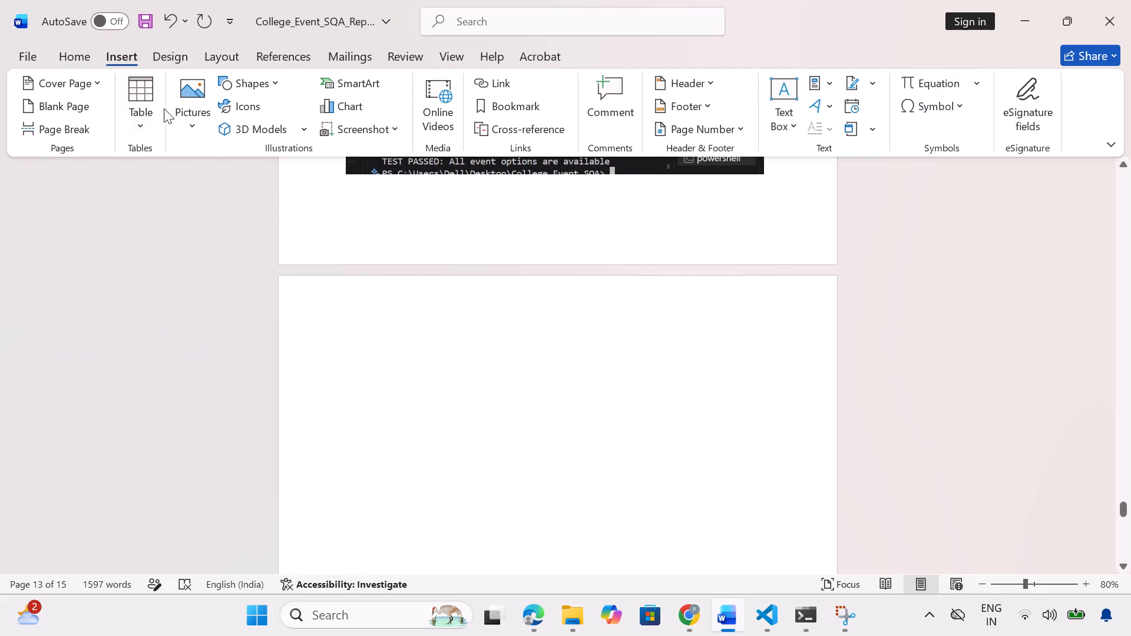
pyautogui.click(204, 105)
pyautogui.click(239, 179)
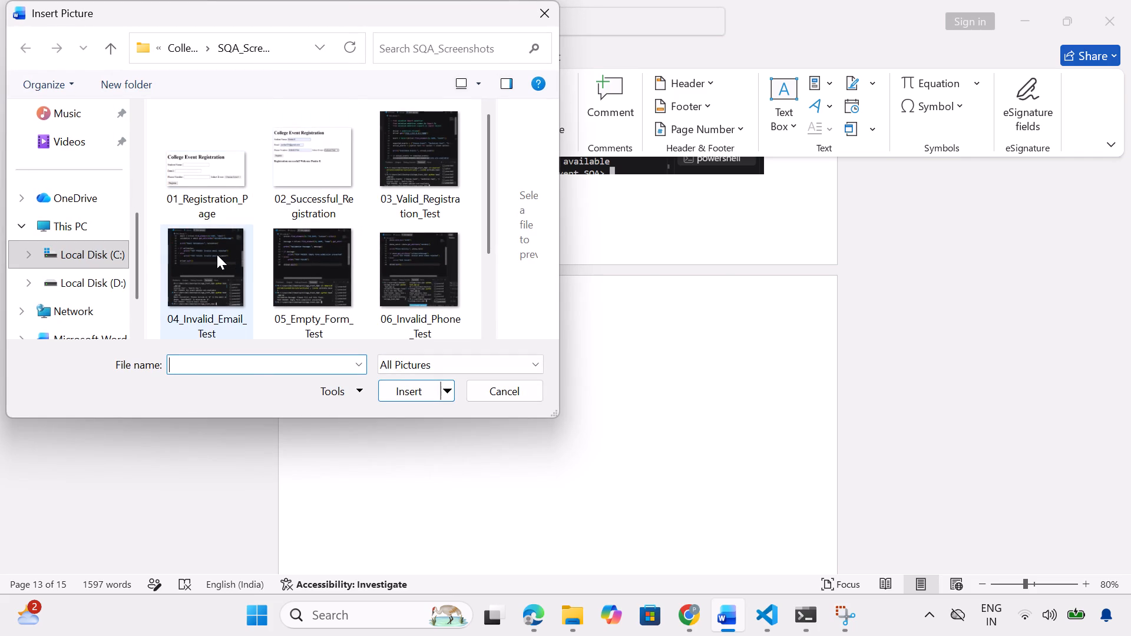
pyautogui.click(217, 254)
pyautogui.doubleClick(217, 254)
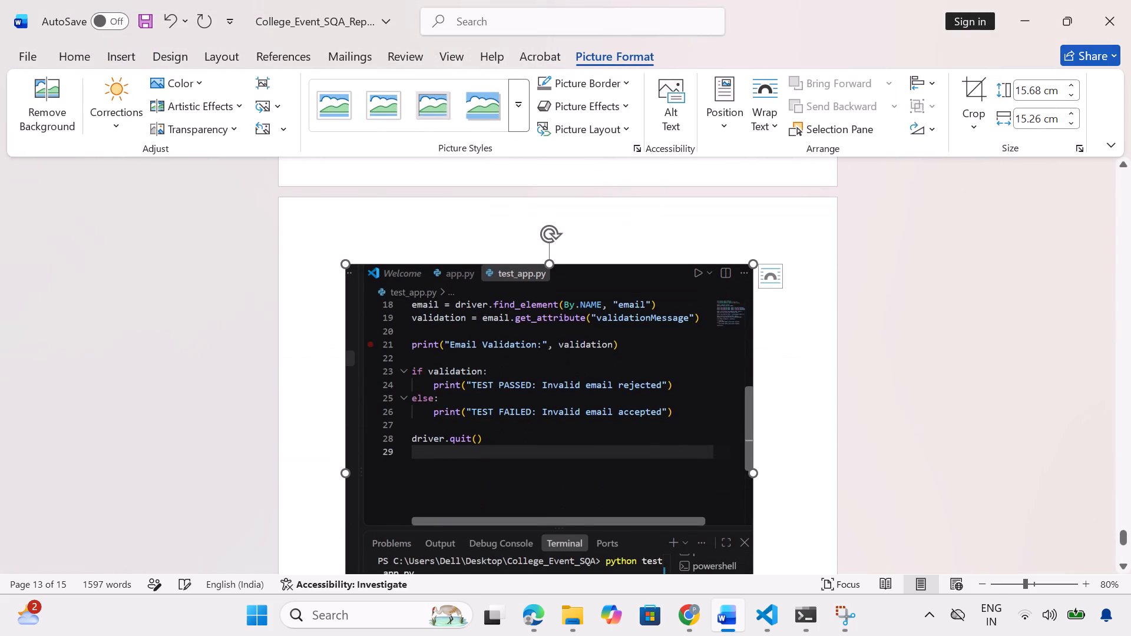
# Resize the invalid email test picture to about 11.7 cm high and 16.3 cm wide.
pyautogui.scroll(-2, 524, 428)
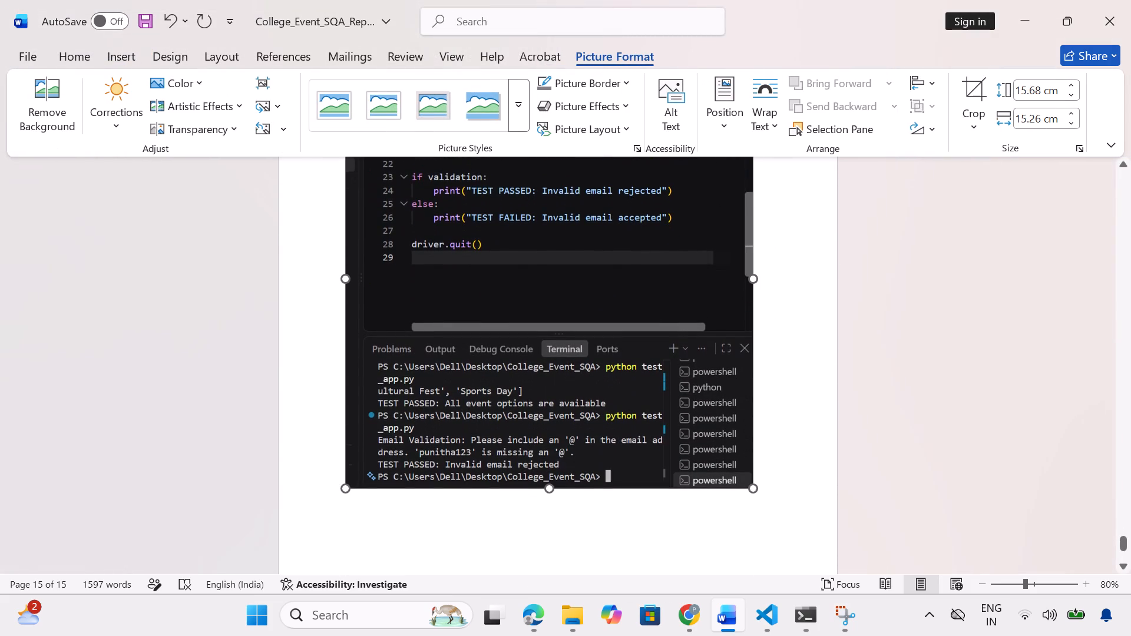
pyautogui.moveTo(552, 488); pyautogui.dragTo(549, 409)
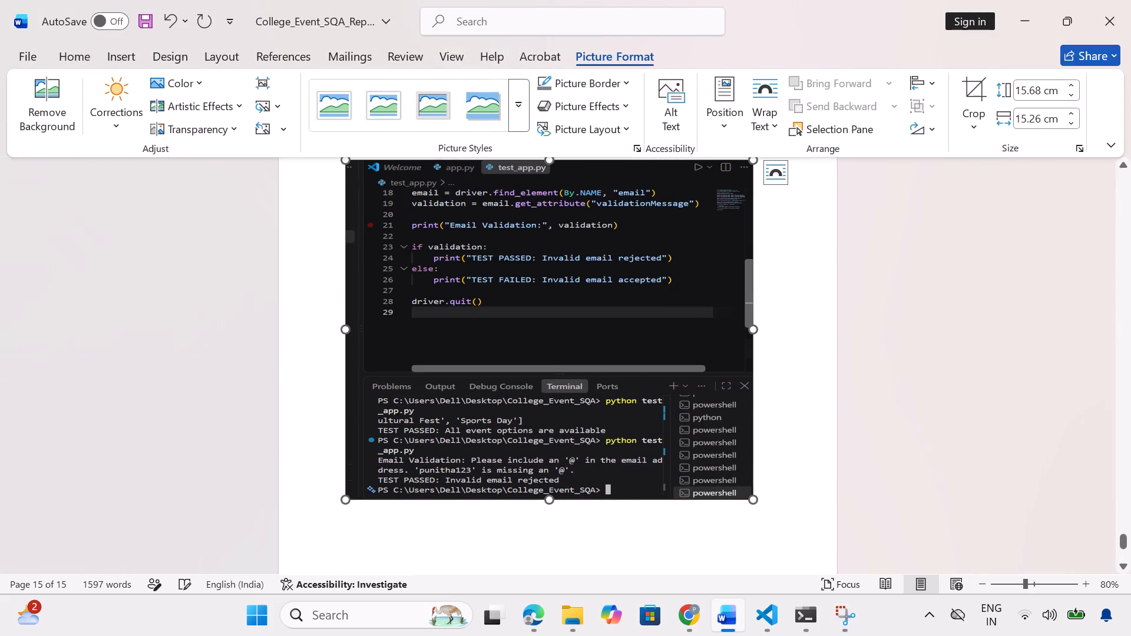
pyautogui.scroll(1, 549, 409)
pyautogui.scroll(2, 541, 229)
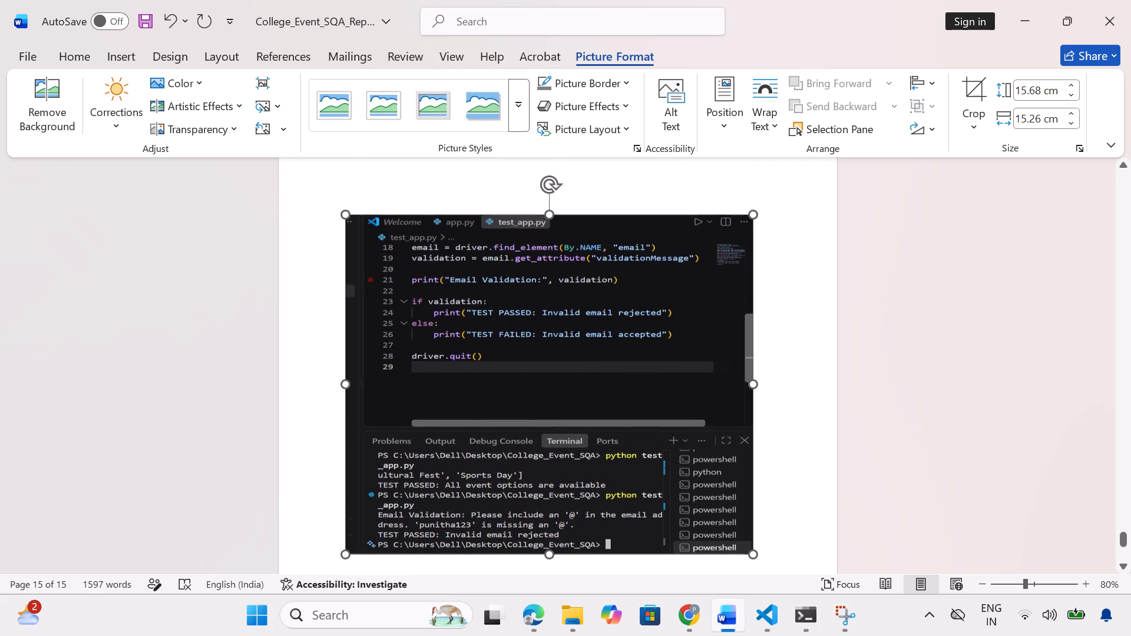
pyautogui.moveTo(753, 386); pyautogui.dragTo(759, 386)
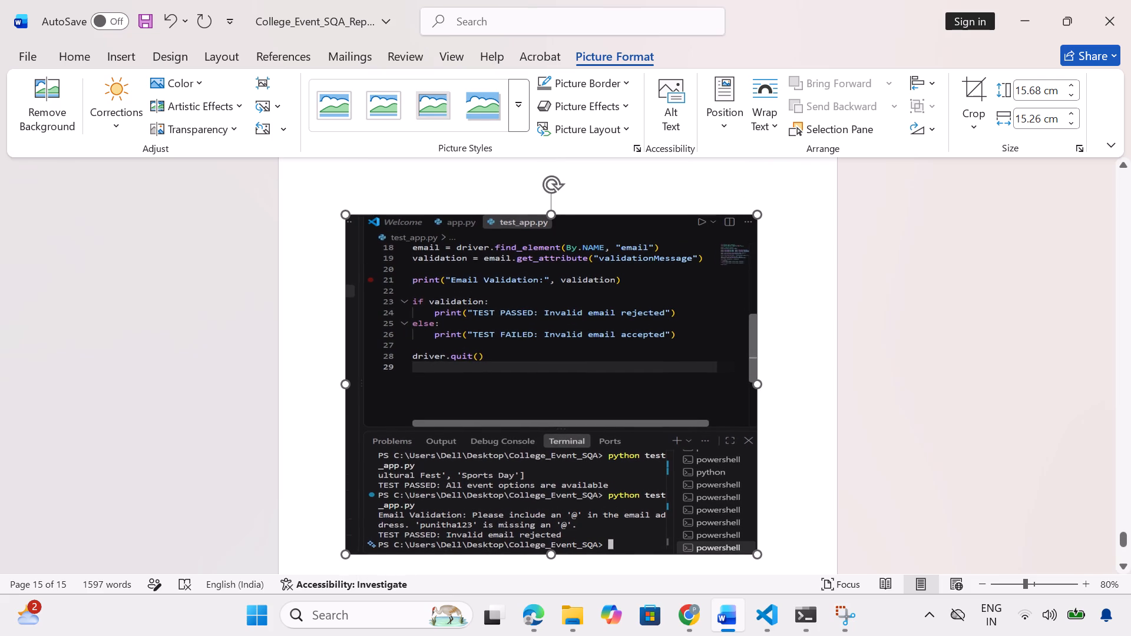
pyautogui.moveTo(759, 386); pyautogui.dragTo(781, 382)
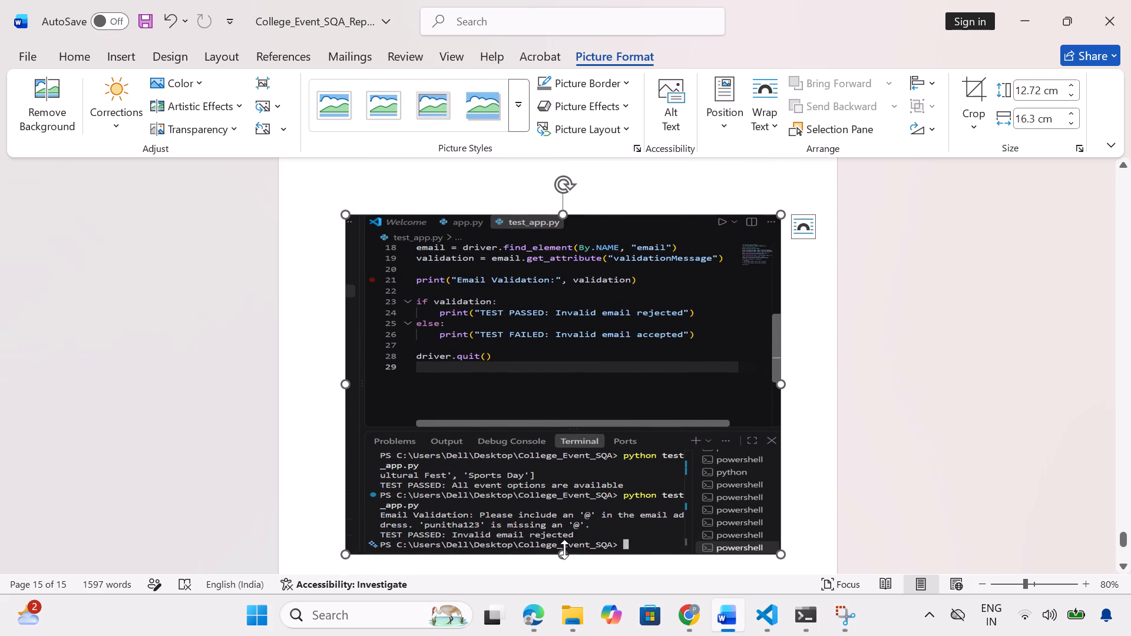
pyautogui.moveTo(564, 550); pyautogui.dragTo(563, 526)
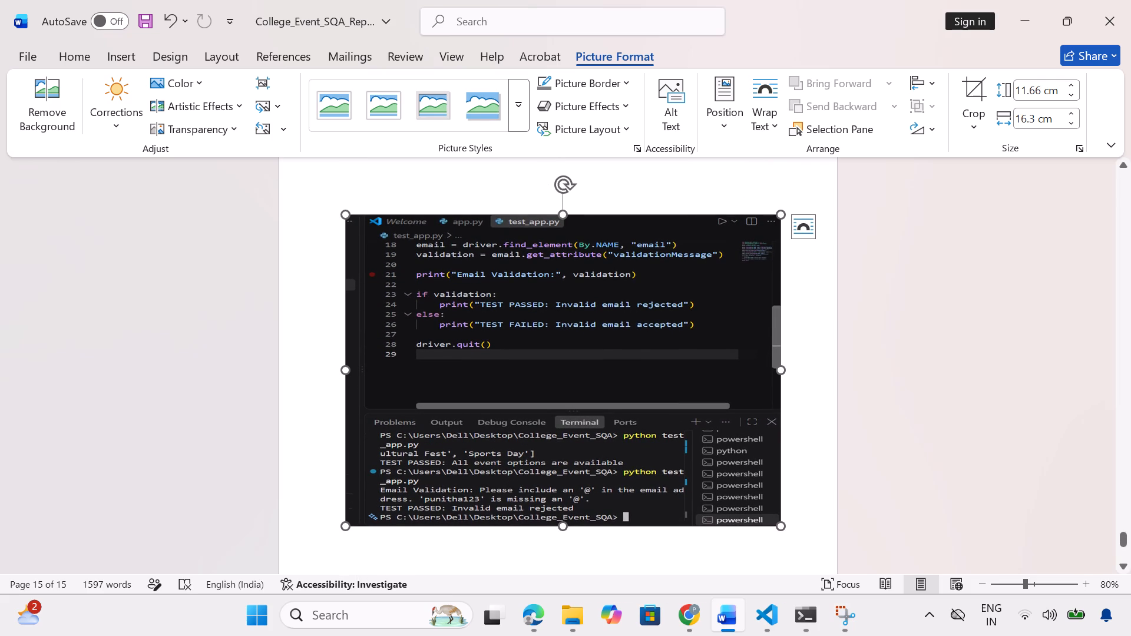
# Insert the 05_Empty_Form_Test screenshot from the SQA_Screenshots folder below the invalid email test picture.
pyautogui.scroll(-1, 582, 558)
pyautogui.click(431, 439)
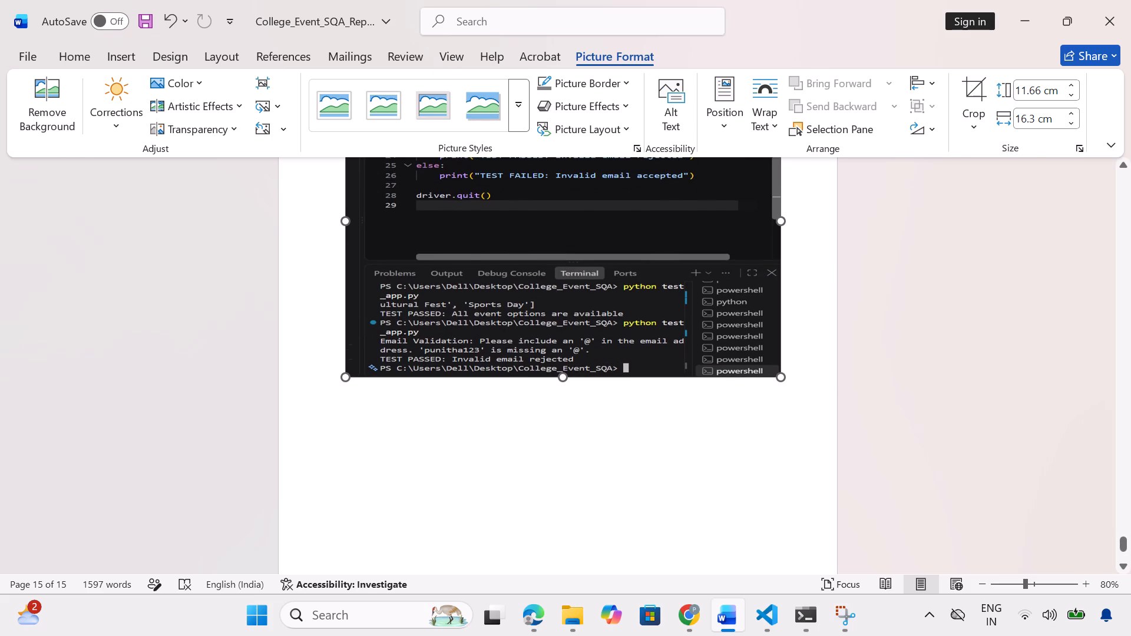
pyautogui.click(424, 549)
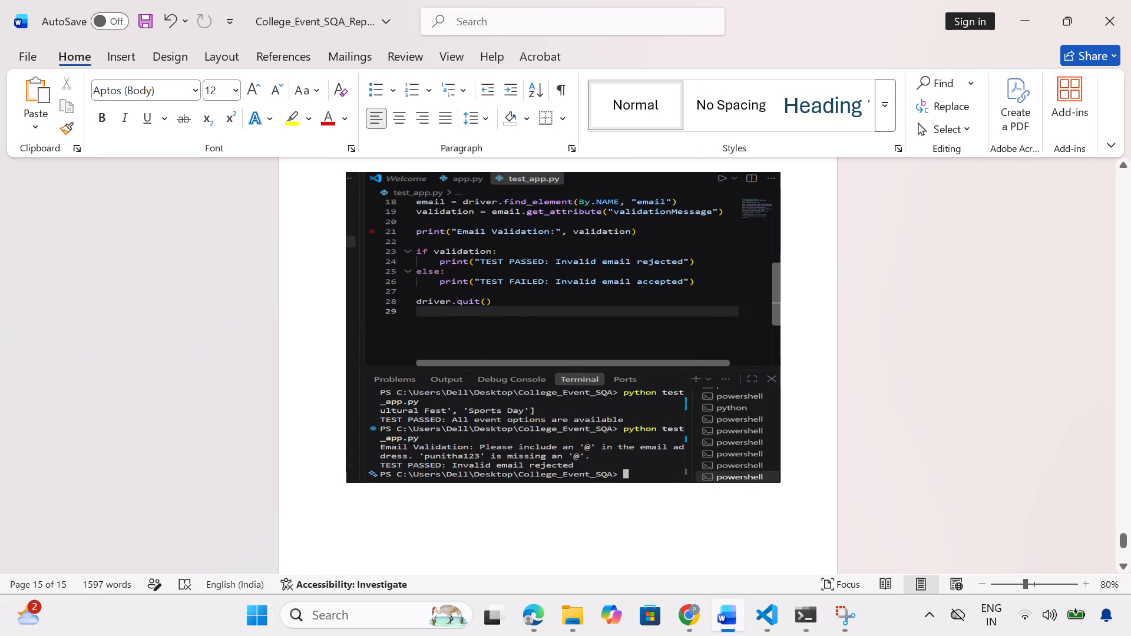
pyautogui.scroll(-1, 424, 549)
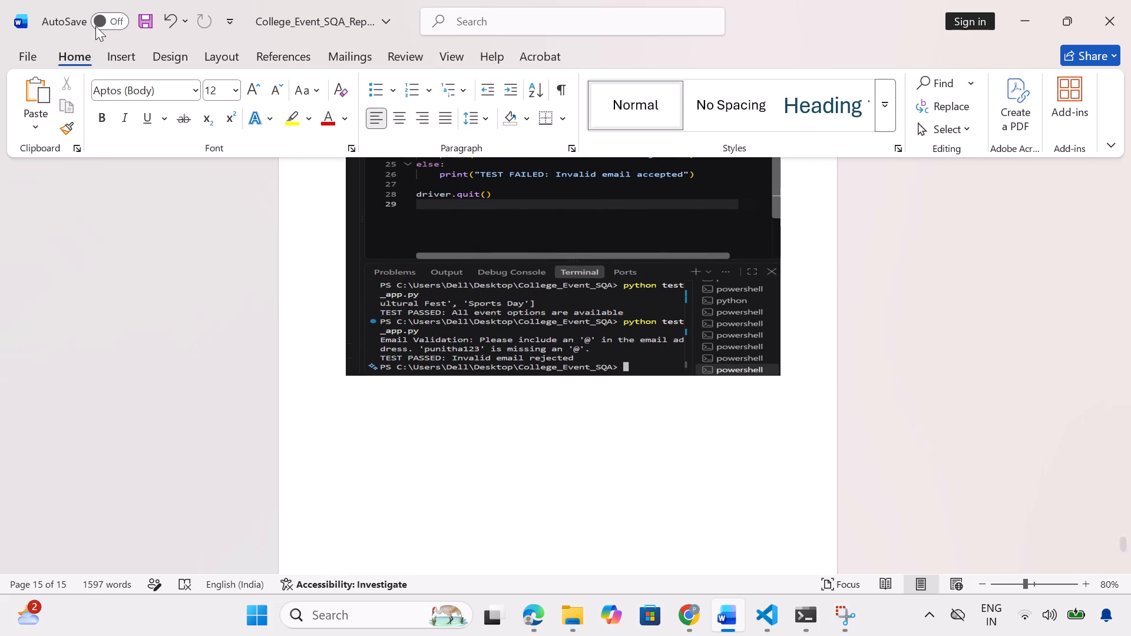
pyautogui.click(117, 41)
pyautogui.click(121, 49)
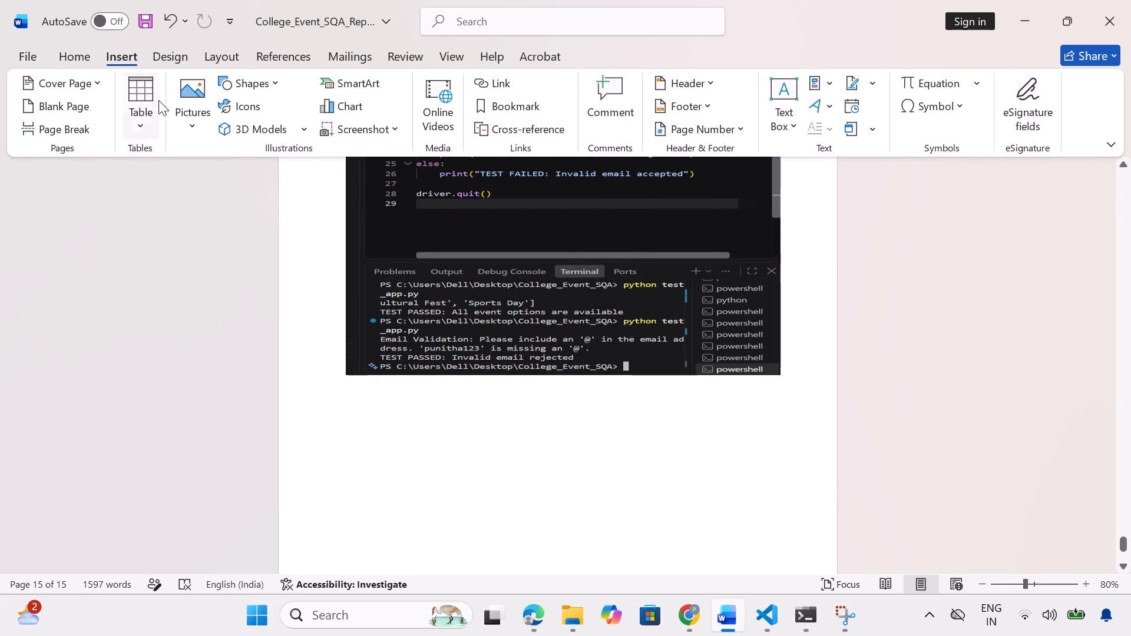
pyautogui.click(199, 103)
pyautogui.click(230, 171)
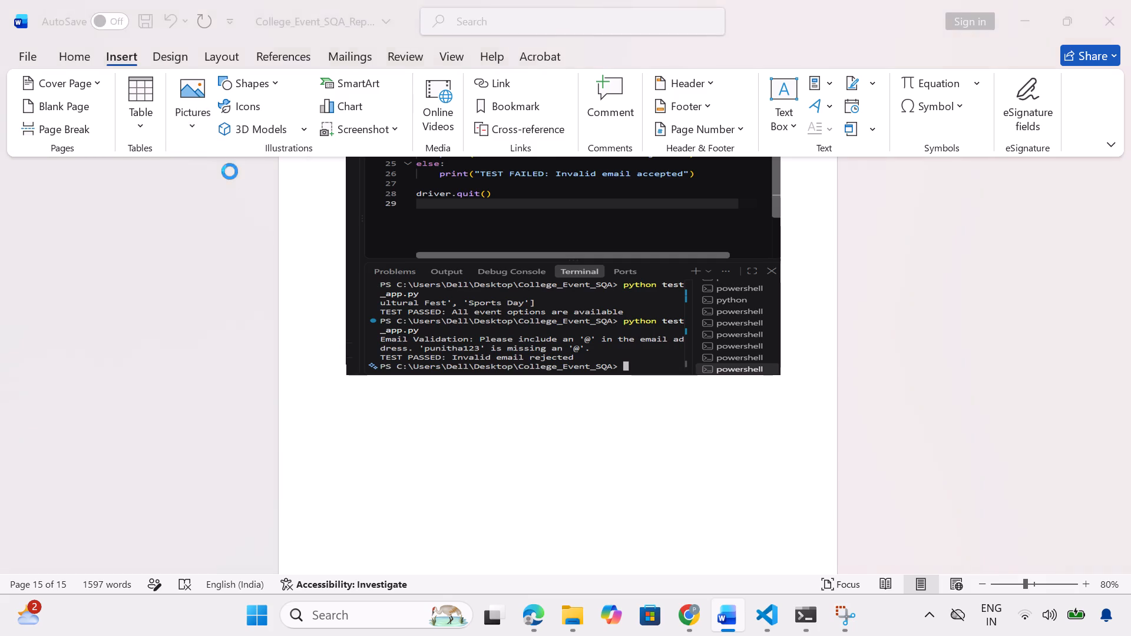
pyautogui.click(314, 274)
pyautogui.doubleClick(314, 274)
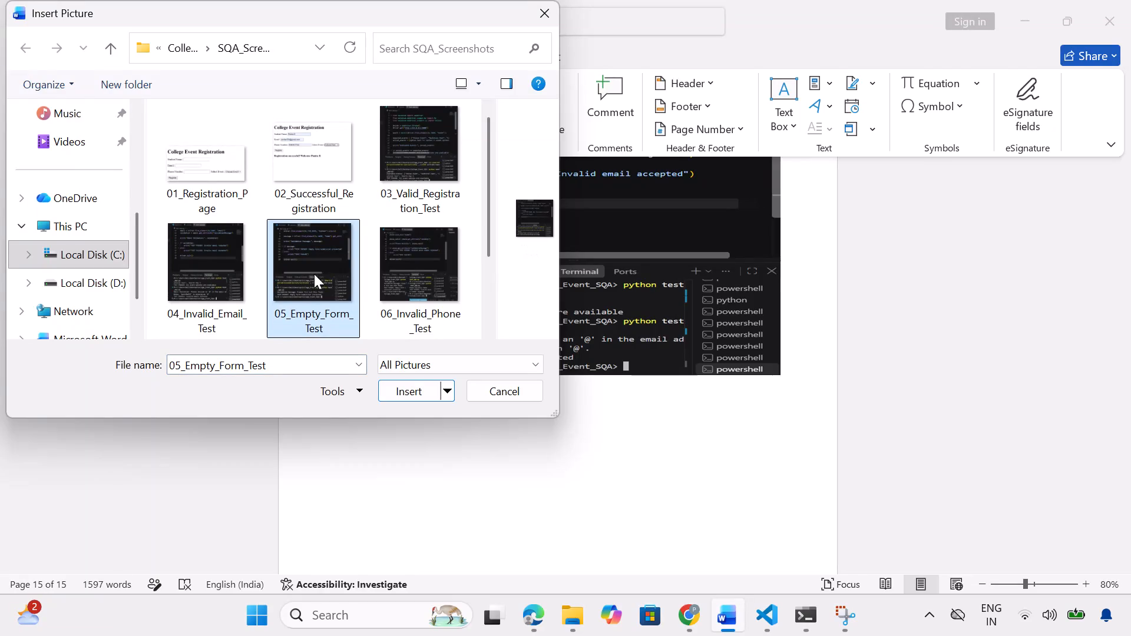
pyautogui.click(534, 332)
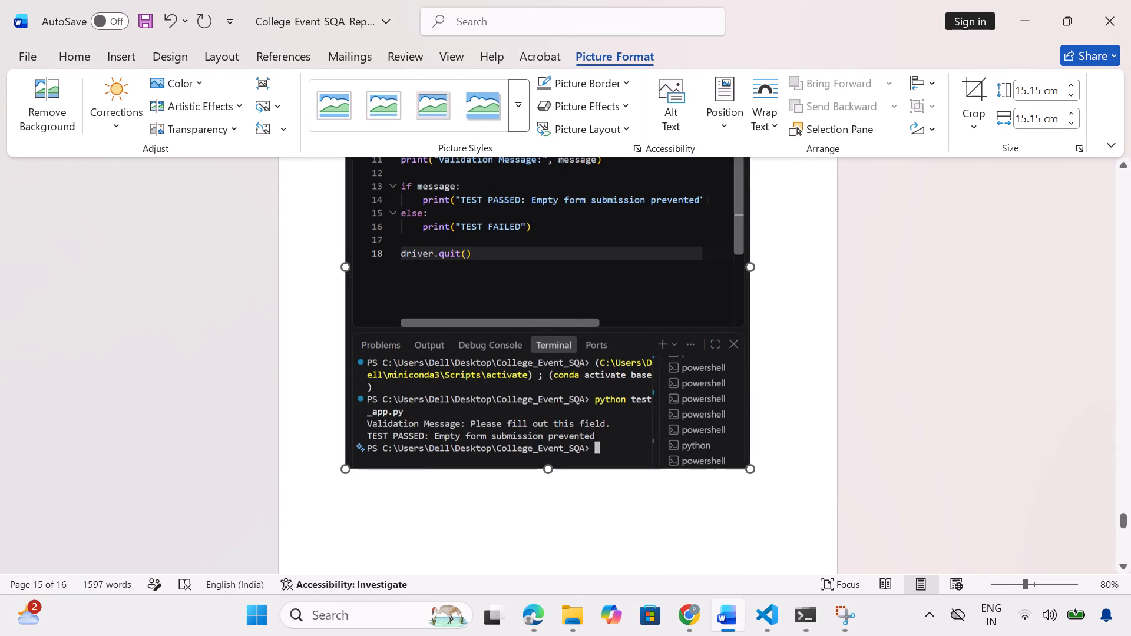
# Check where the empty form test picture sits relative to the other test execution screenshots.
pyautogui.scroll(4, 534, 332)
pyautogui.scroll(-2, 534, 332)
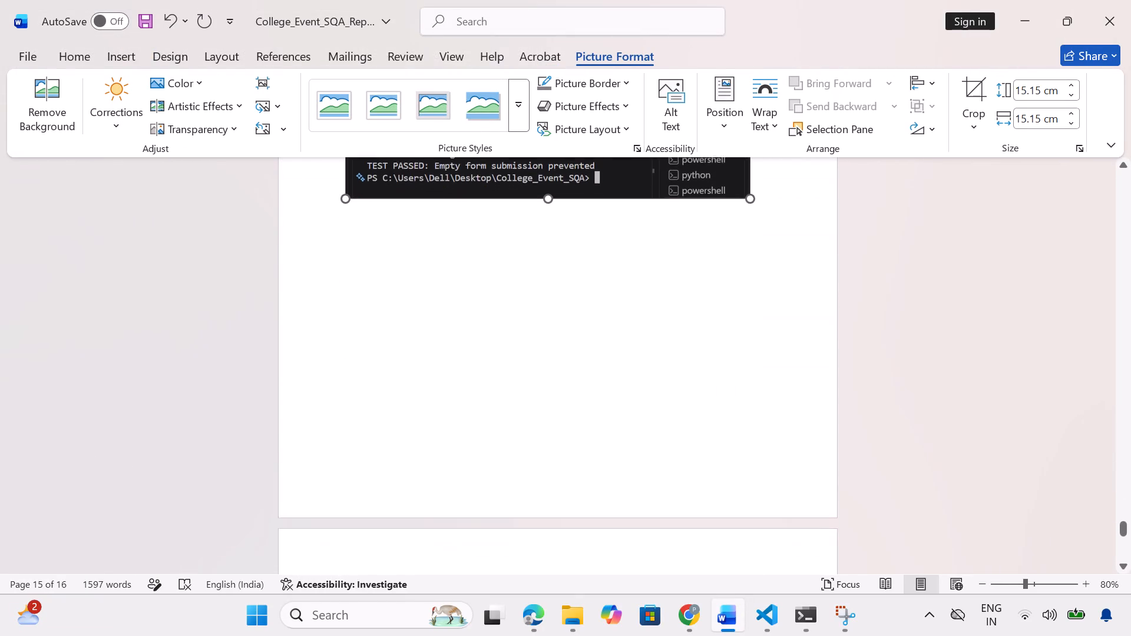
pyautogui.scroll(2, 534, 332)
pyautogui.click(534, 332)
pyautogui.scroll(1, 534, 332)
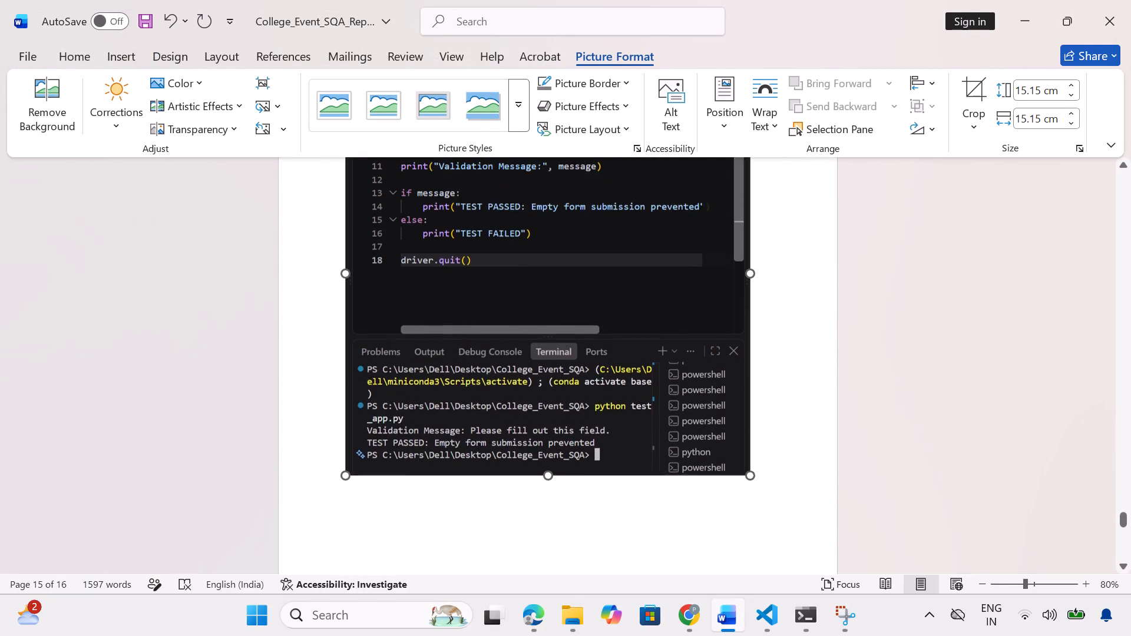
pyautogui.scroll(3, 534, 332)
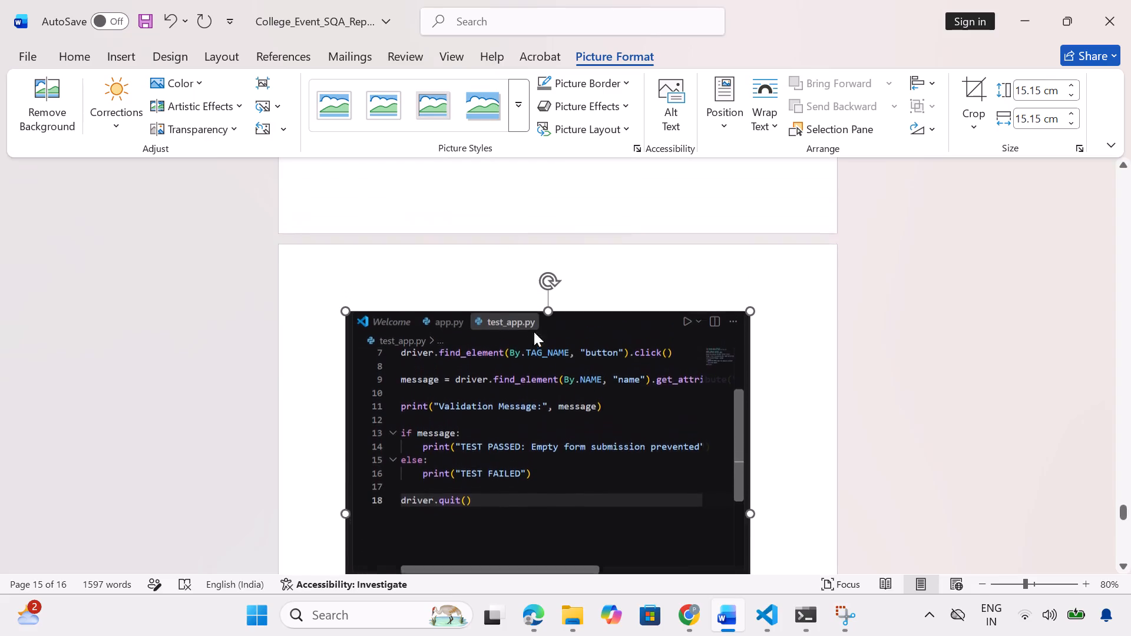
pyautogui.scroll(7, 534, 332)
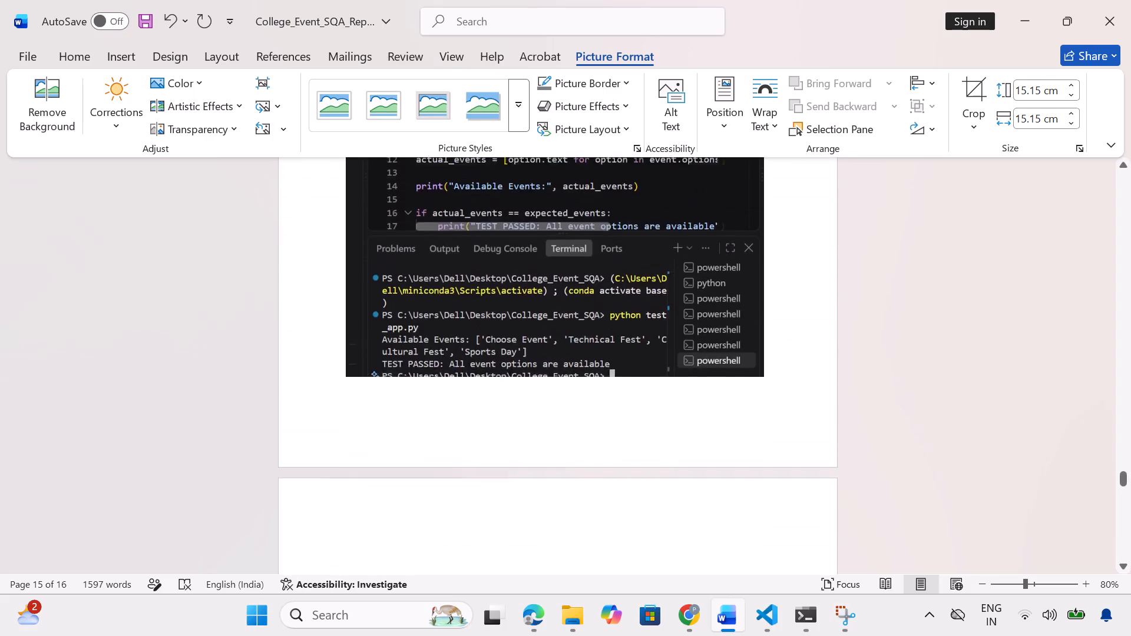
pyautogui.scroll(1, 534, 332)
pyautogui.scroll(-4, 534, 332)
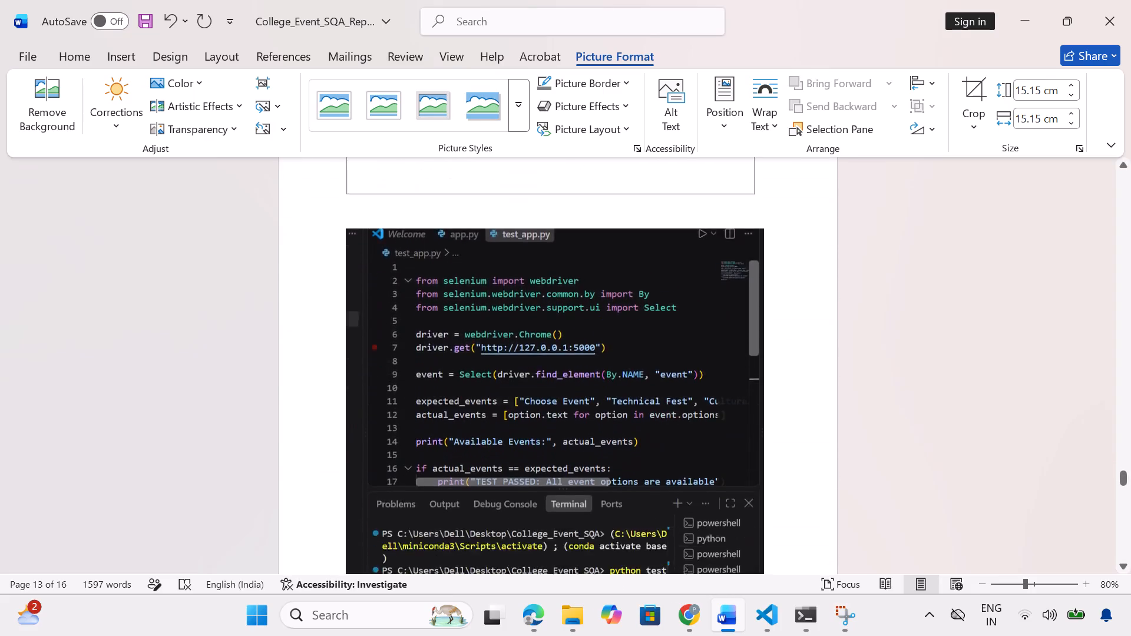
pyautogui.scroll(-3, 534, 332)
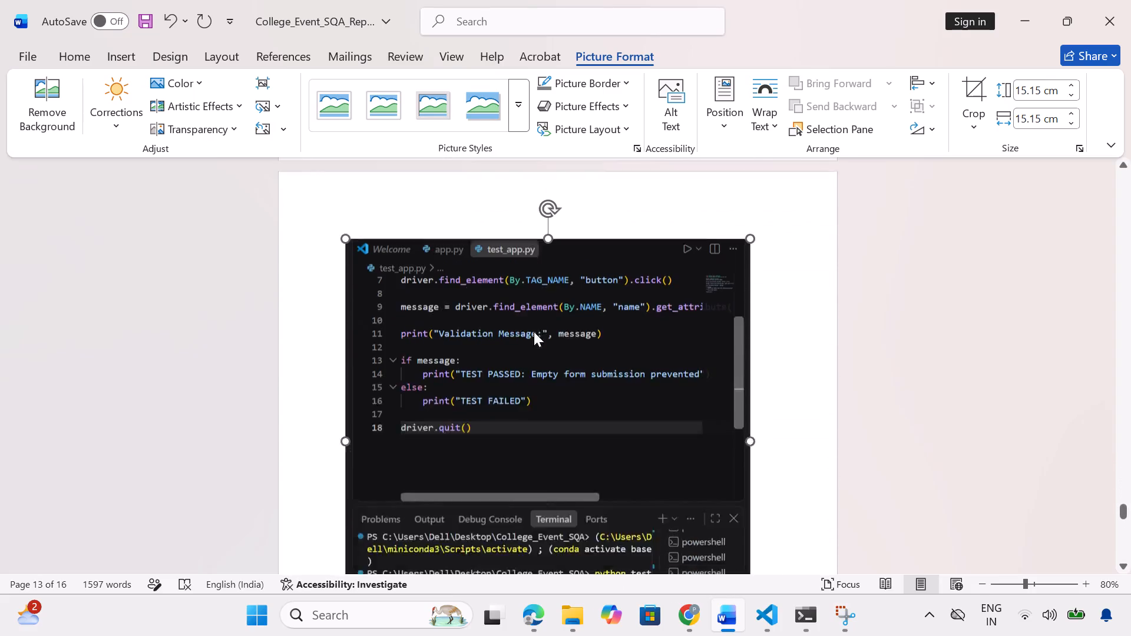
pyautogui.scroll(-1, 534, 332)
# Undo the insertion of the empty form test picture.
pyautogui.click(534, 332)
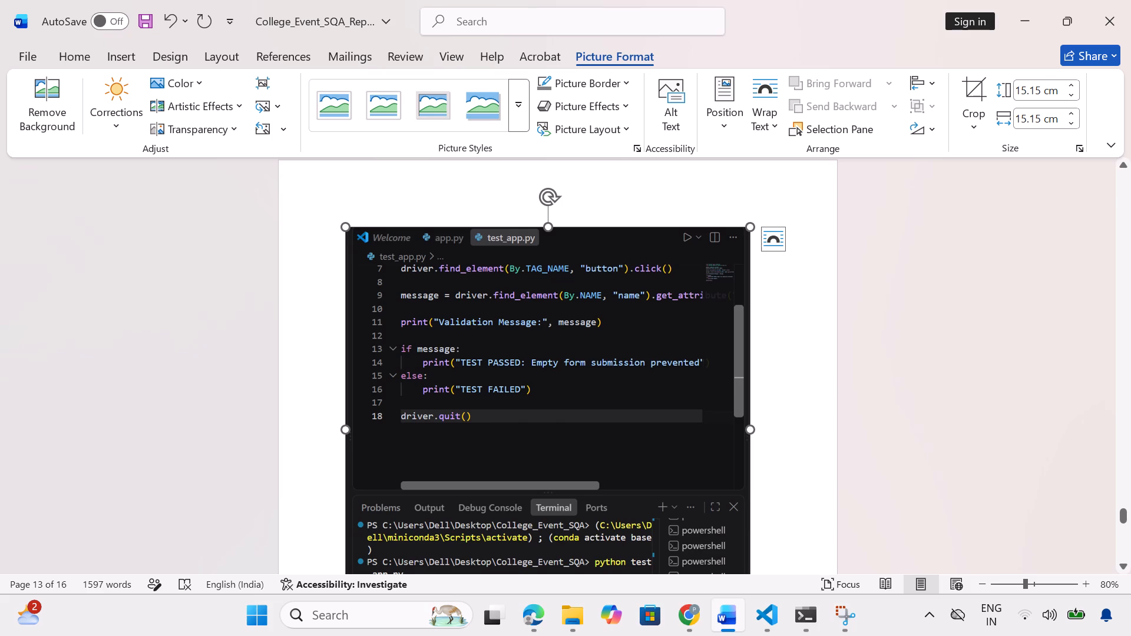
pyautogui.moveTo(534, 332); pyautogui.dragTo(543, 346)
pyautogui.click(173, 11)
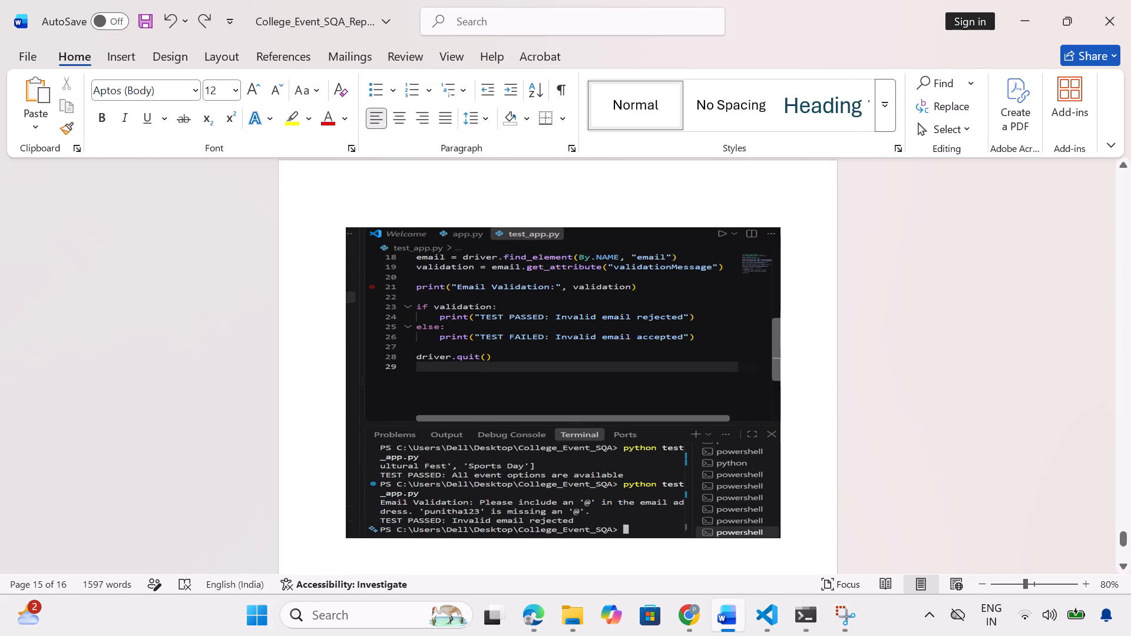
# Review the report pages from section 5 through the section 7.1 screenshots, checking picture placement and blank pages.
pyautogui.scroll(6, 483, 366)
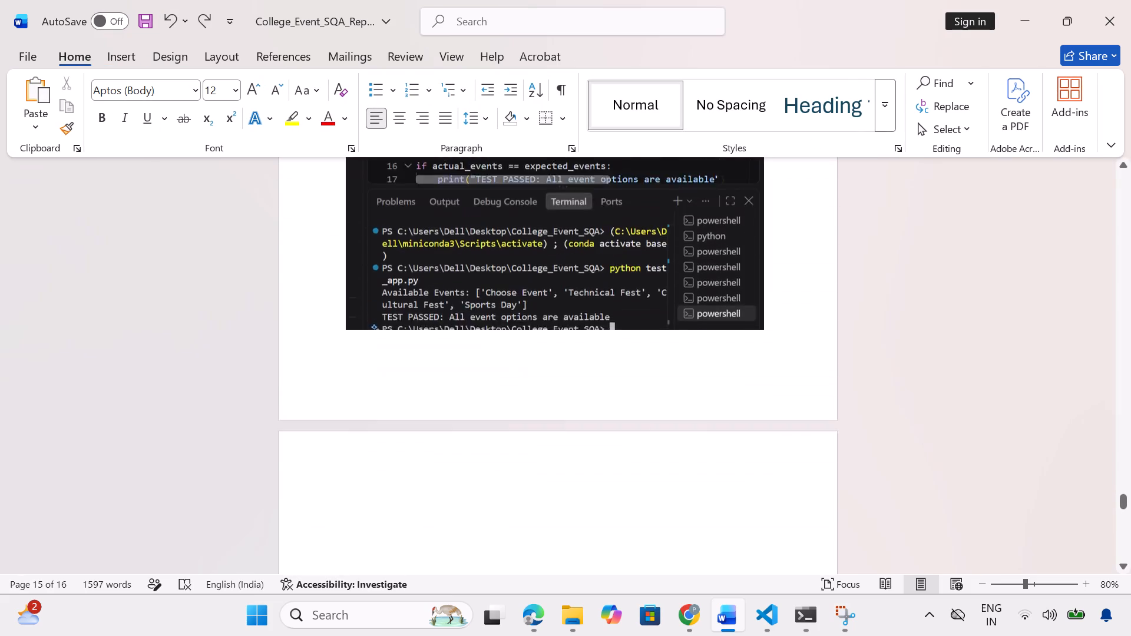
pyautogui.scroll(5, 483, 366)
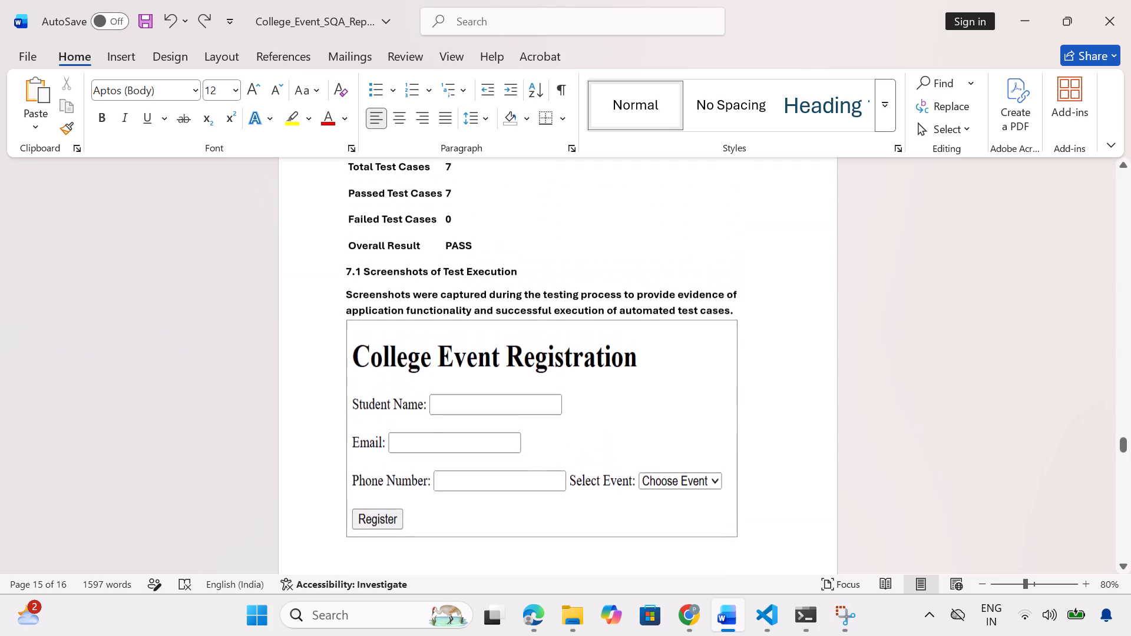
pyautogui.scroll(9, 483, 366)
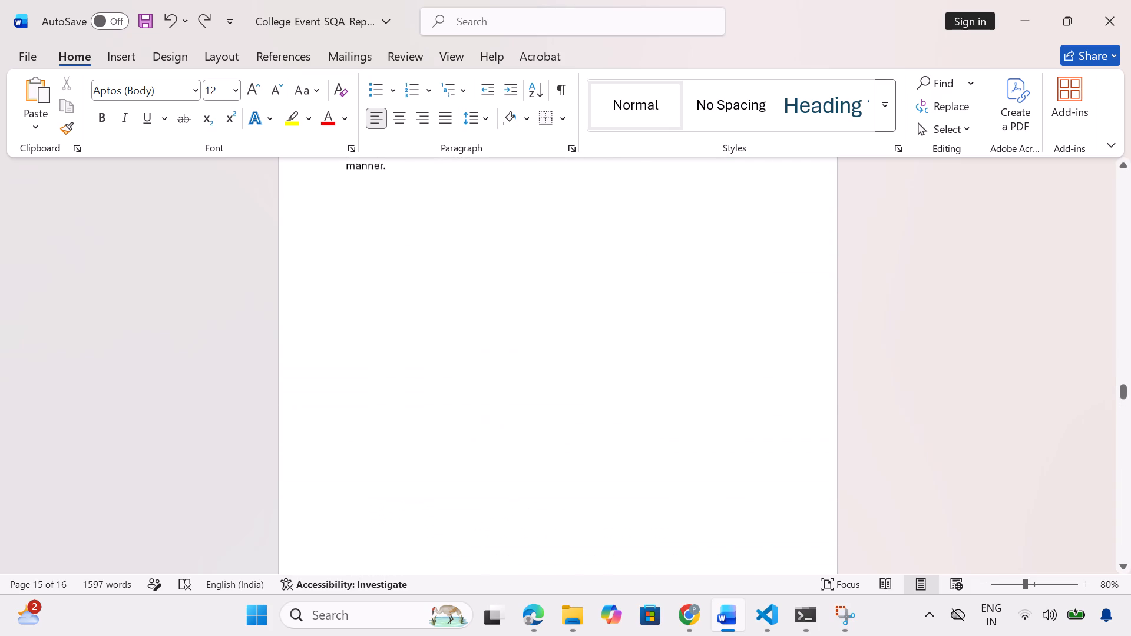
pyautogui.scroll(5, 483, 366)
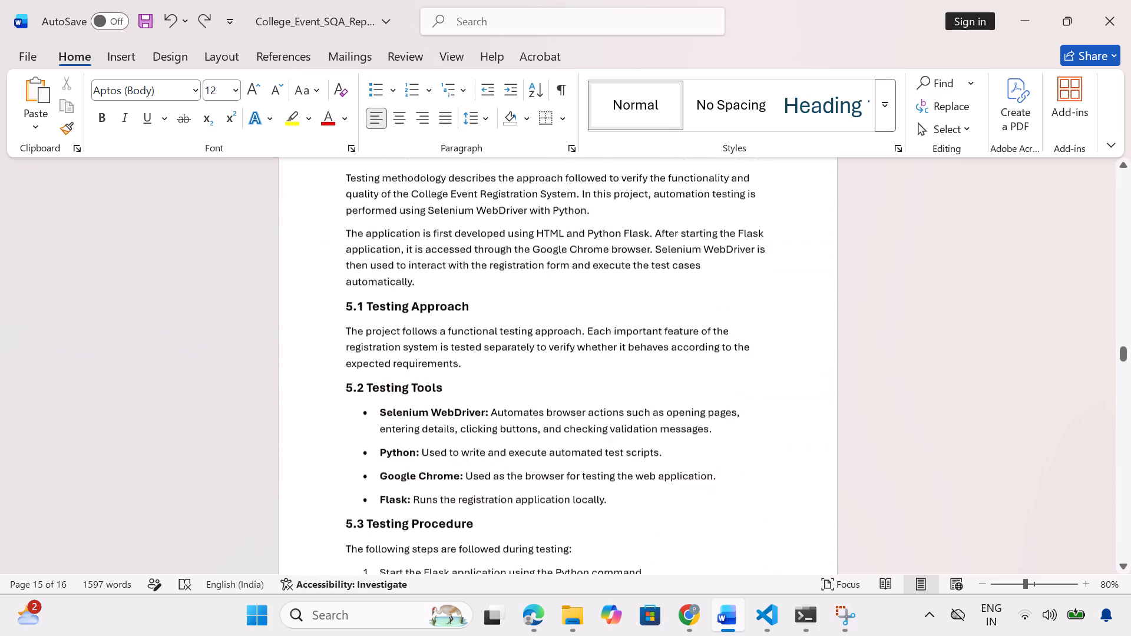
pyautogui.scroll(3, 483, 366)
pyautogui.scroll(-4, 483, 366)
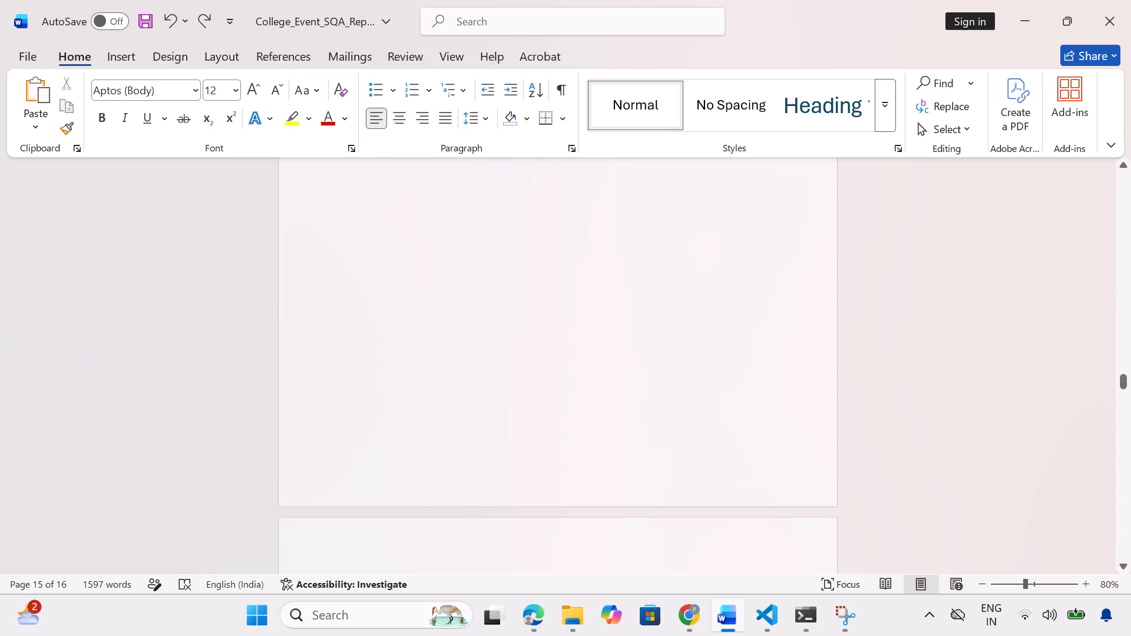
pyautogui.scroll(-6, 483, 366)
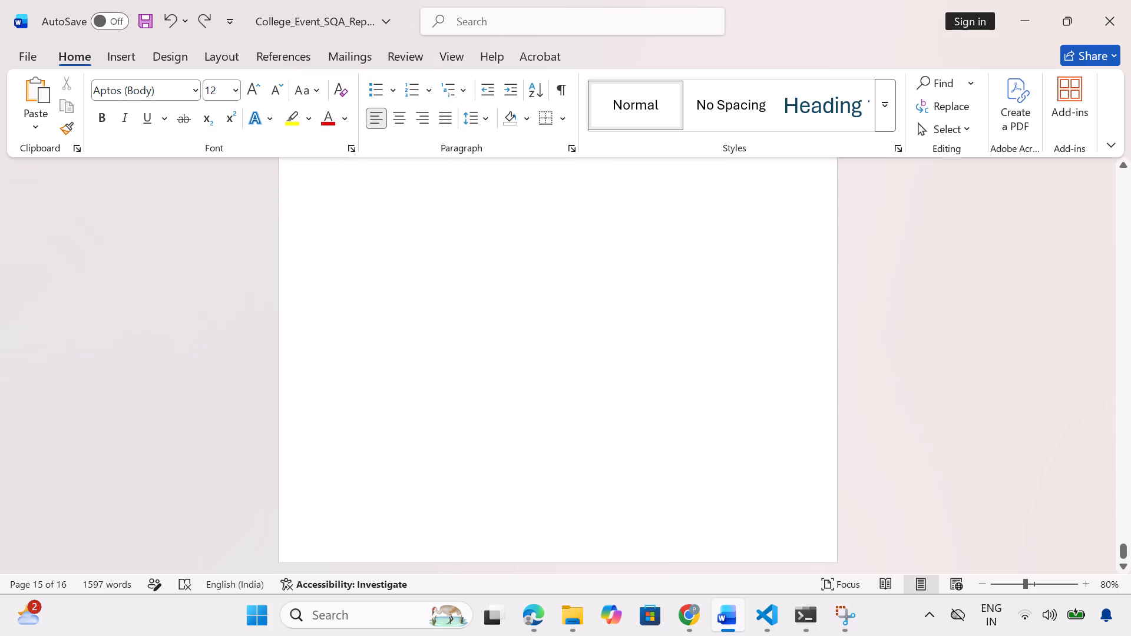
pyautogui.scroll(-14, 483, 366)
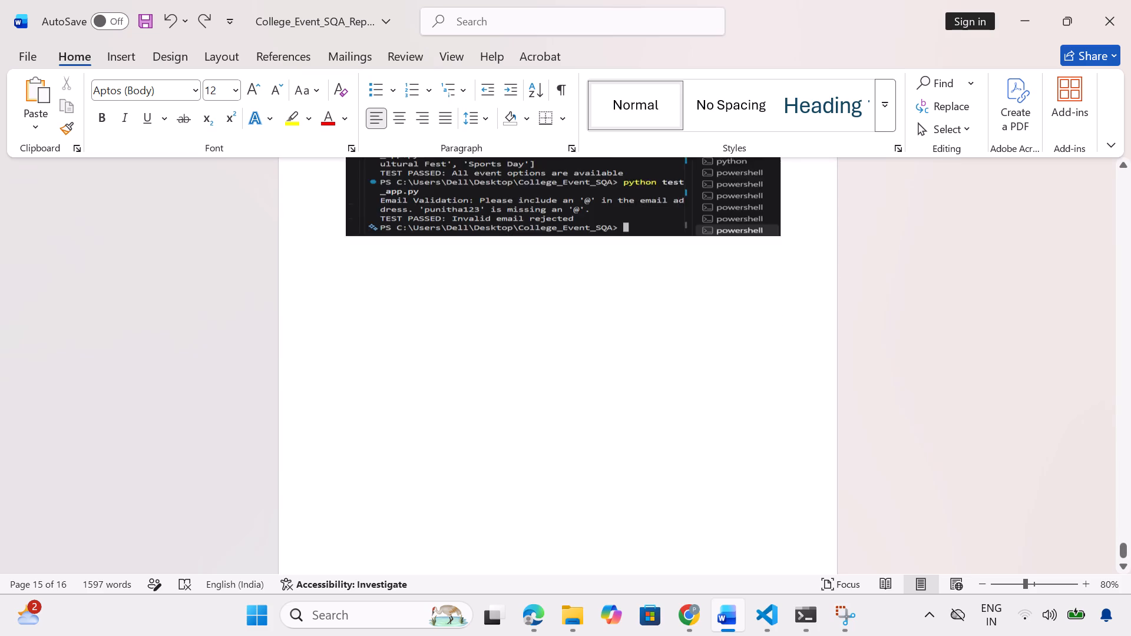
pyautogui.scroll(-3, 483, 366)
pyautogui.scroll(4, 483, 366)
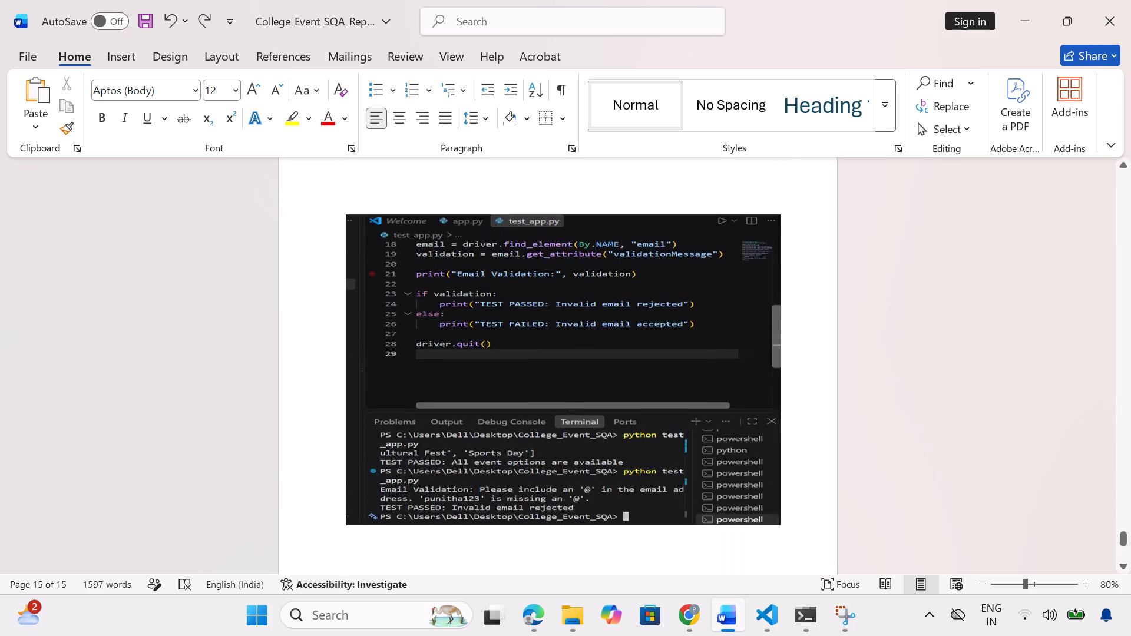
pyautogui.scroll(6, 483, 366)
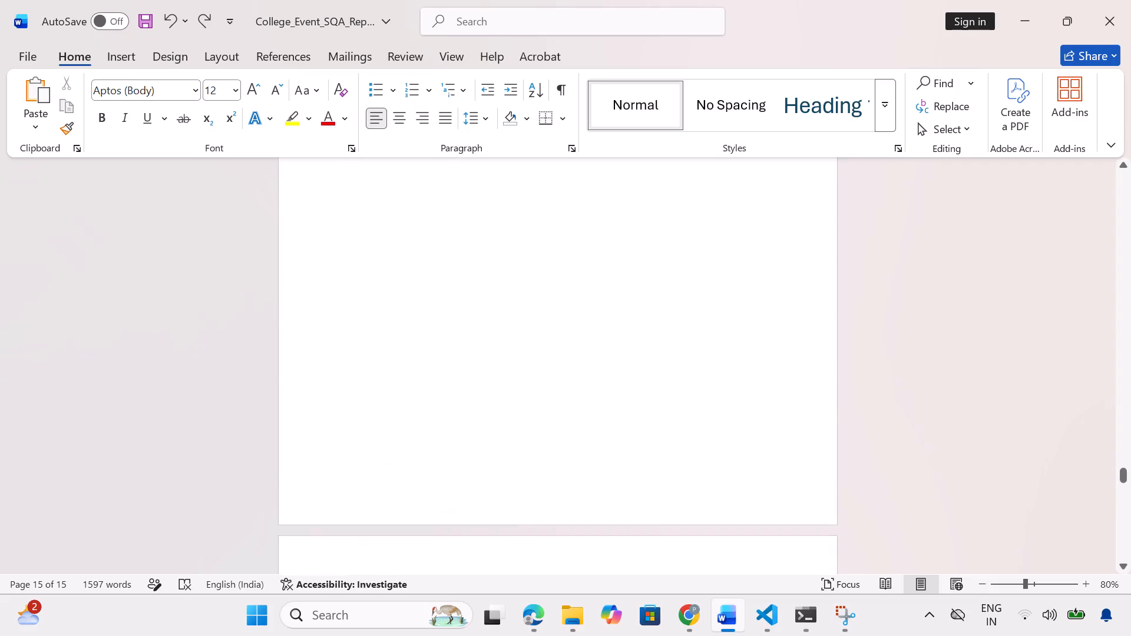
pyautogui.scroll(5, 483, 366)
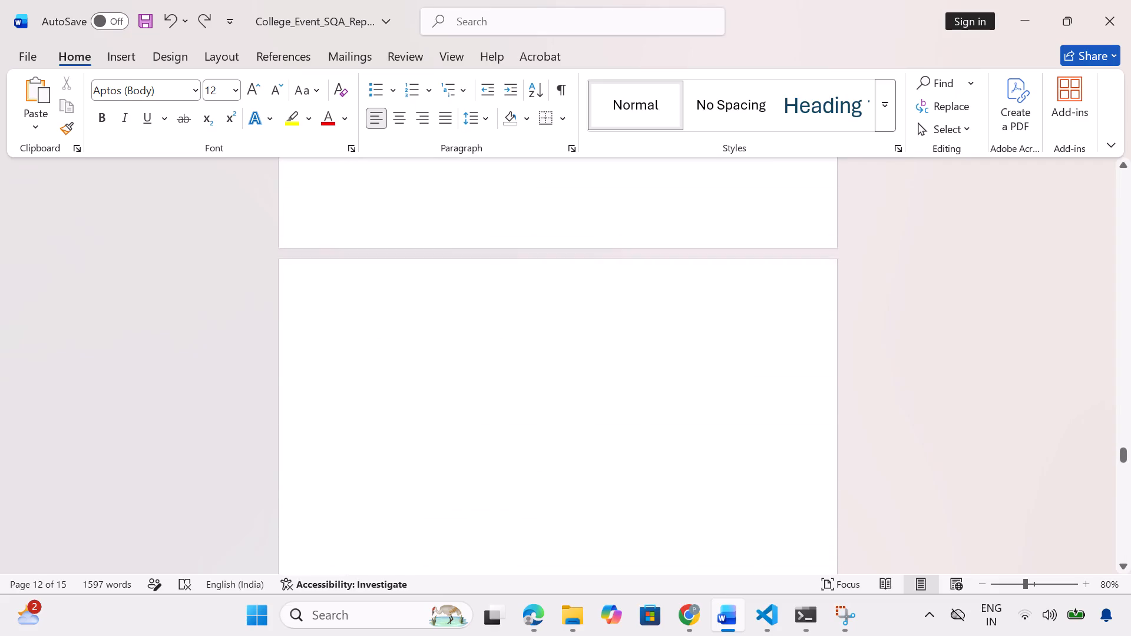
pyautogui.scroll(-1, 483, 366)
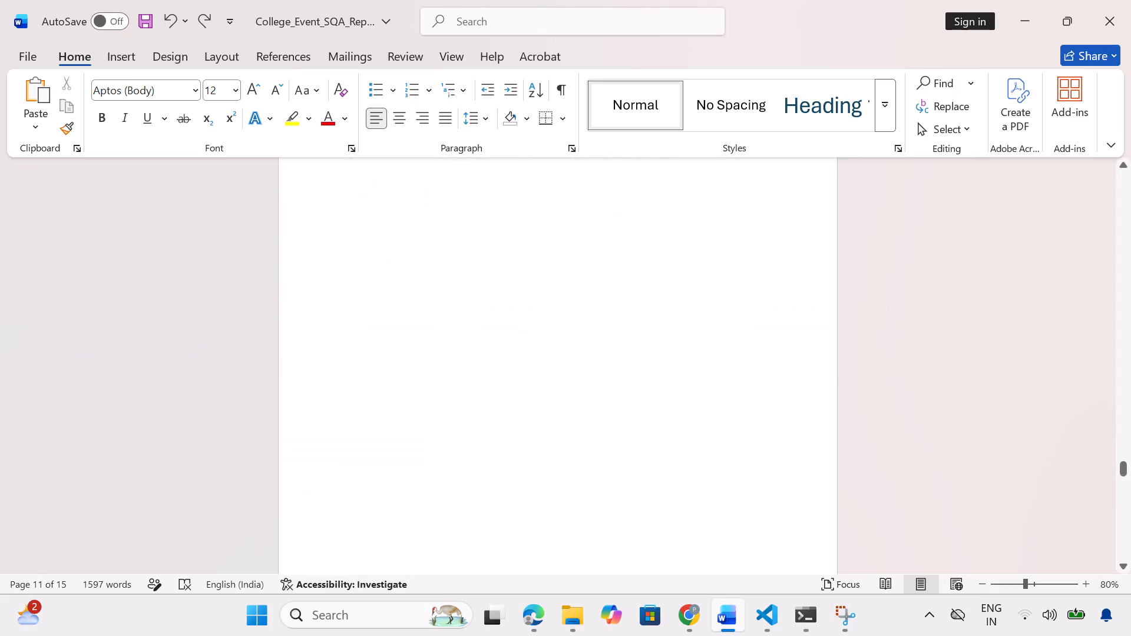
pyautogui.click(483, 366)
pyautogui.click(833, 398)
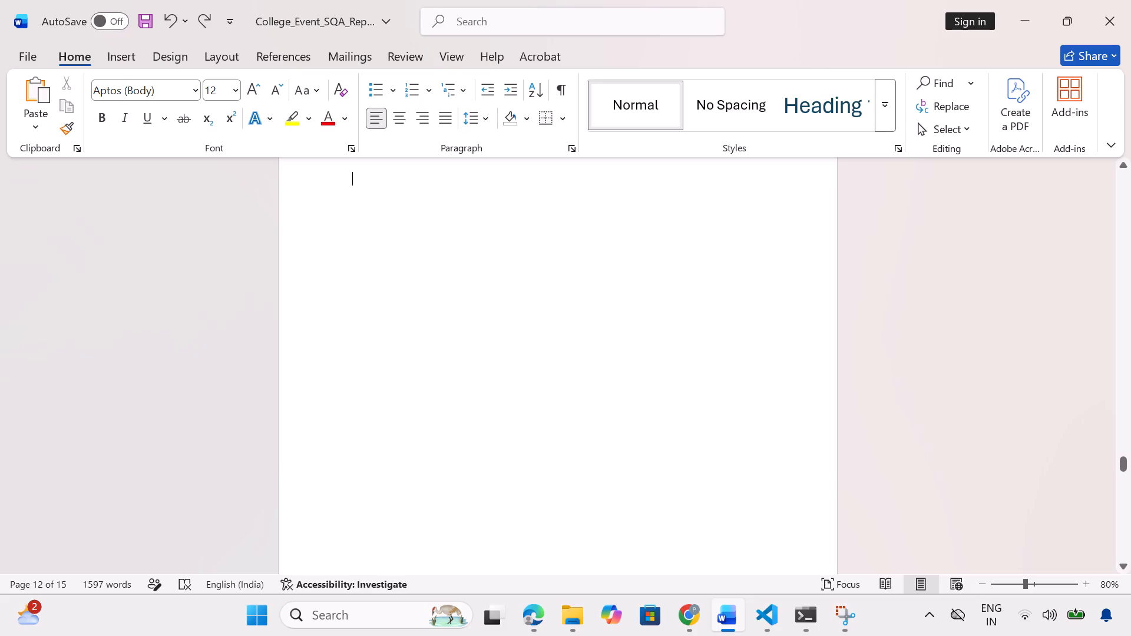
pyautogui.click(833, 398)
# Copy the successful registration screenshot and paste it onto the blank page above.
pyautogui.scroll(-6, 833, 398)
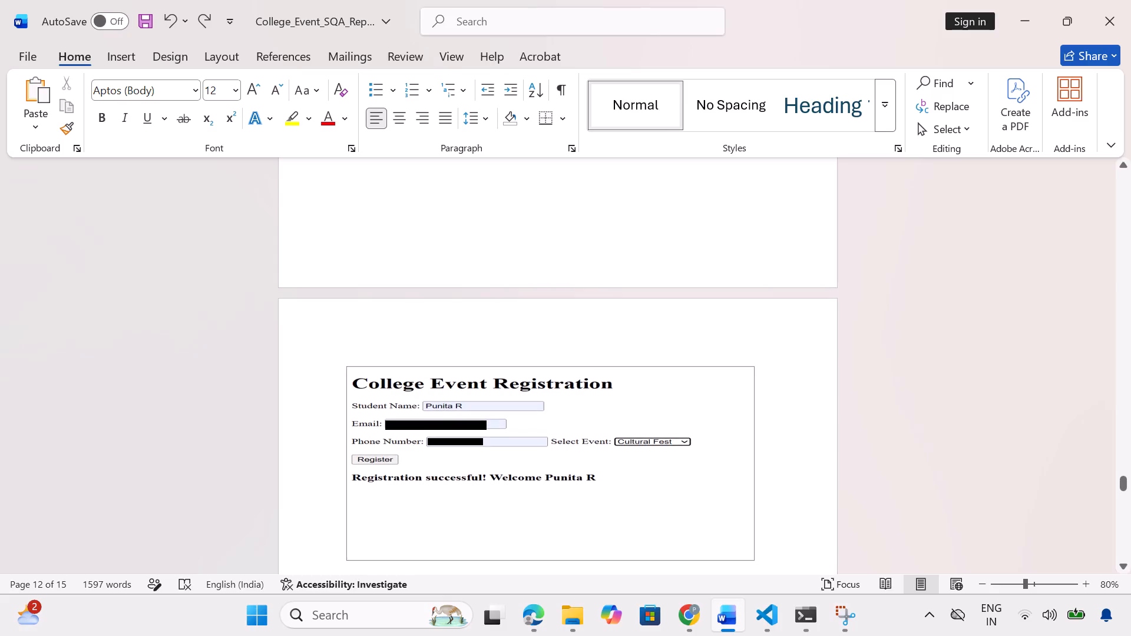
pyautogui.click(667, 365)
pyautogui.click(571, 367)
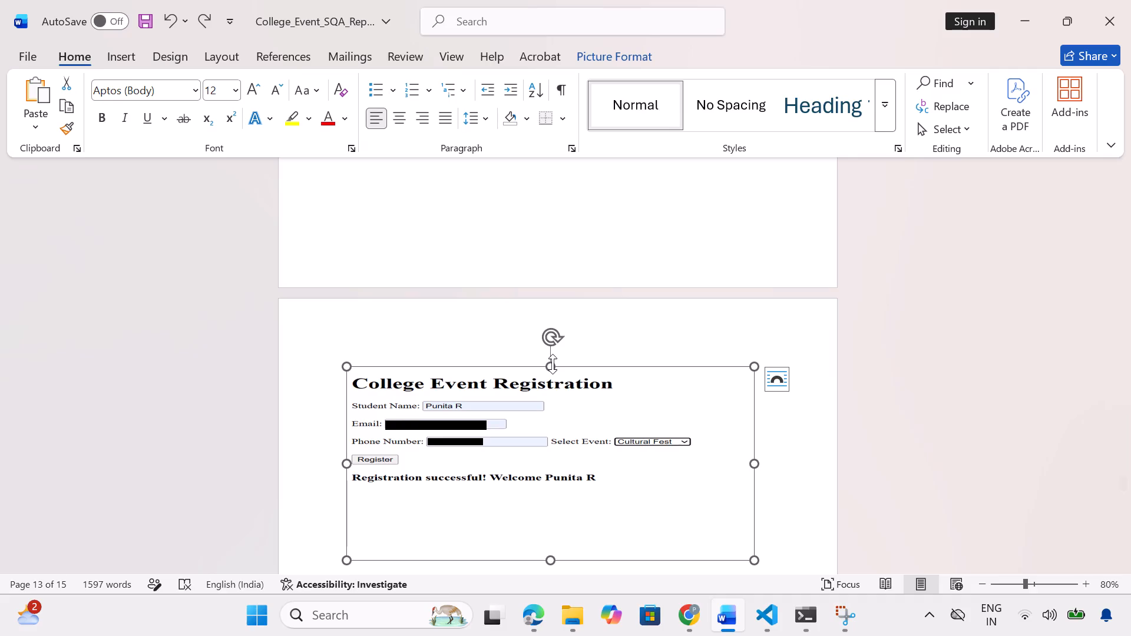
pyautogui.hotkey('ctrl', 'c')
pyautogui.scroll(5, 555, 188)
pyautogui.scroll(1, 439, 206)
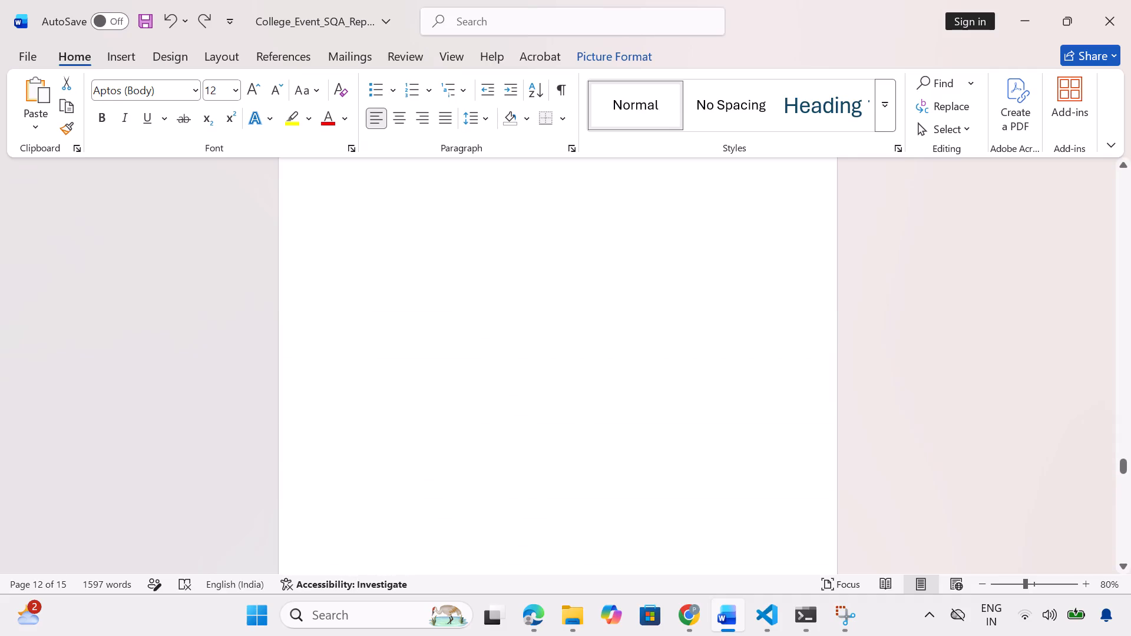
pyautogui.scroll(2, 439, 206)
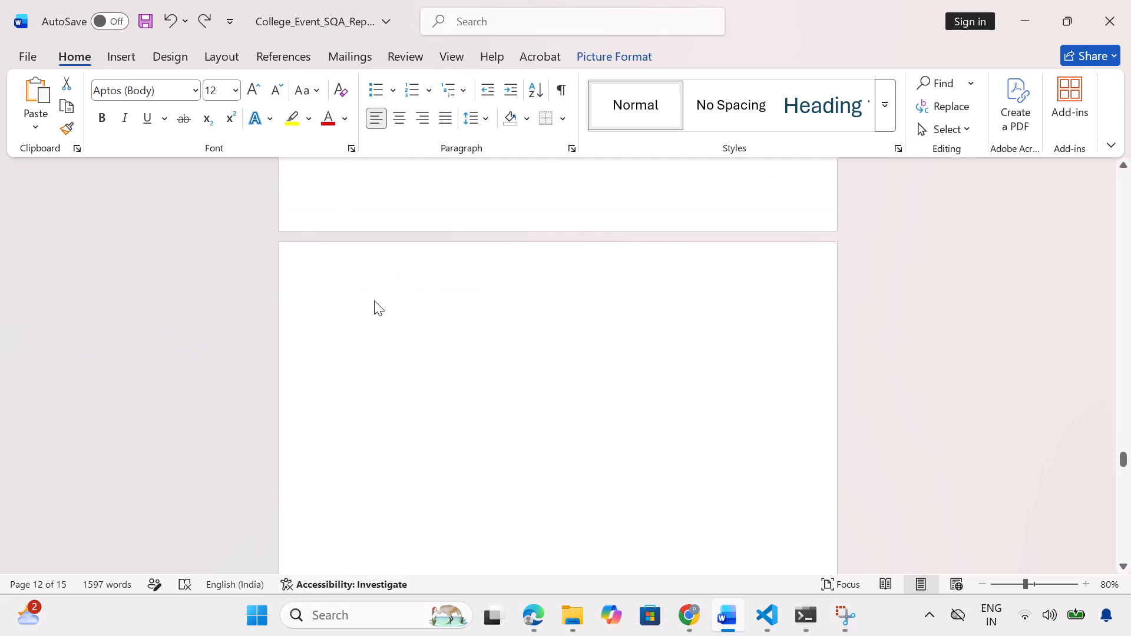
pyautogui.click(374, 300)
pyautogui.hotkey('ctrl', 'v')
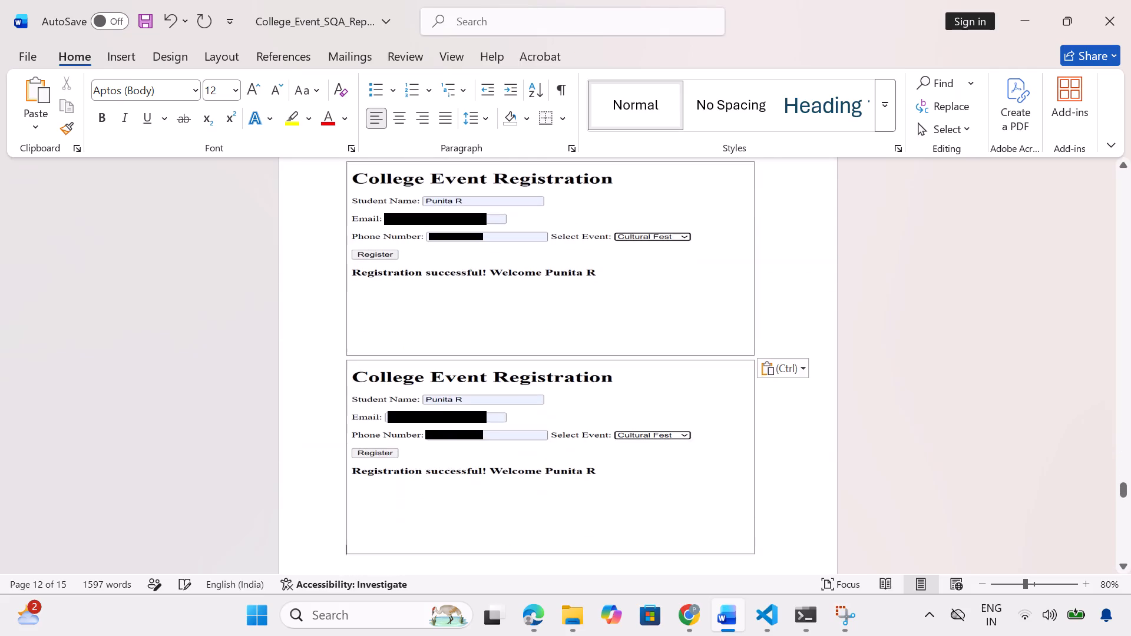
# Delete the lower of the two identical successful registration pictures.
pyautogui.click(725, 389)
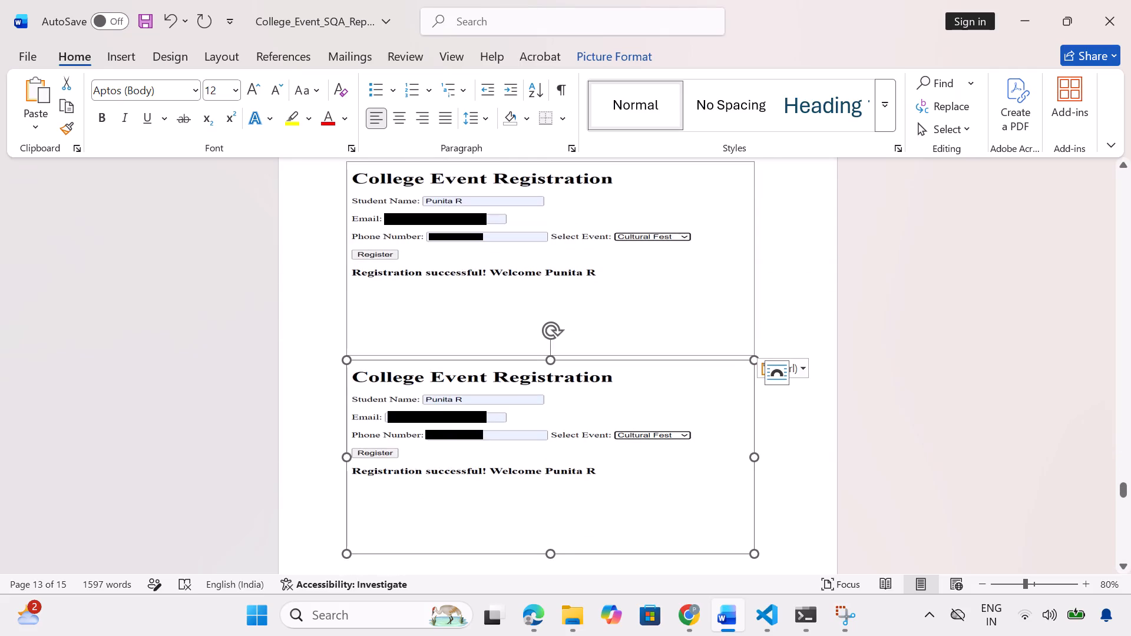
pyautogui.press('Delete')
# Delete the remaining successful registration picture above the event options test screenshot.
pyautogui.scroll(3, 725, 389)
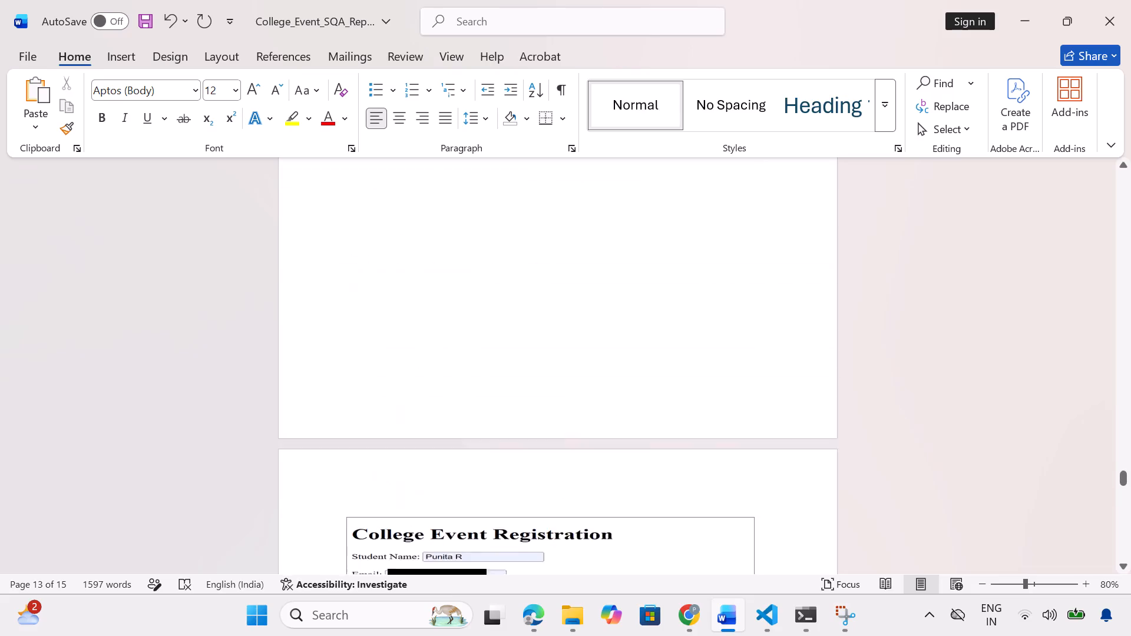
pyautogui.scroll(3, 725, 389)
pyautogui.scroll(-1, 725, 389)
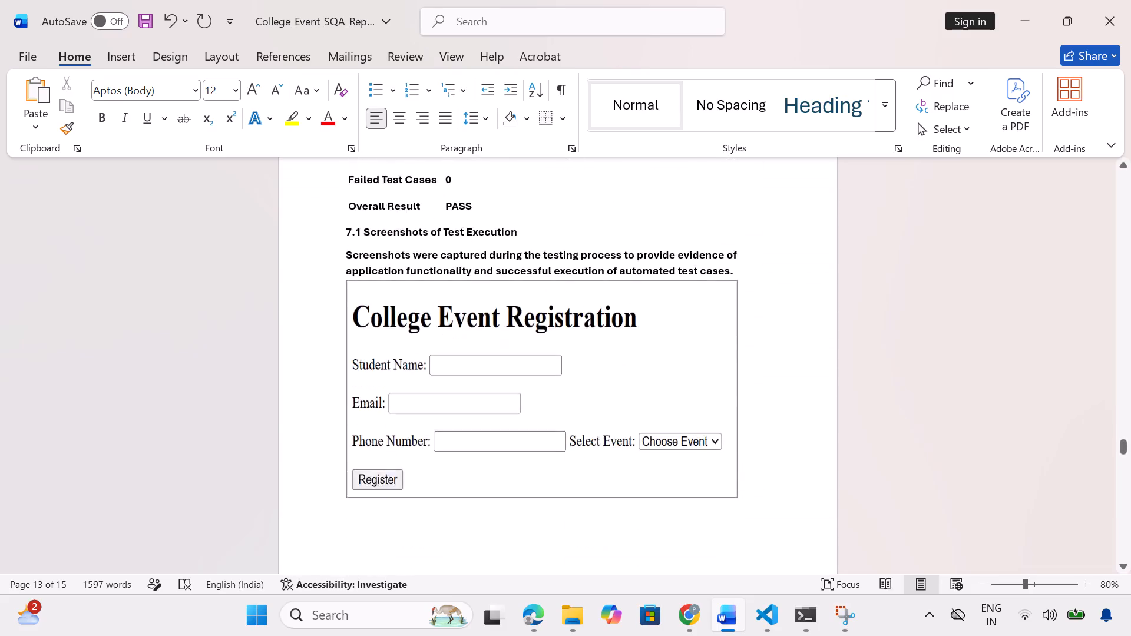
pyautogui.scroll(-2, 725, 389)
pyautogui.scroll(1, 725, 389)
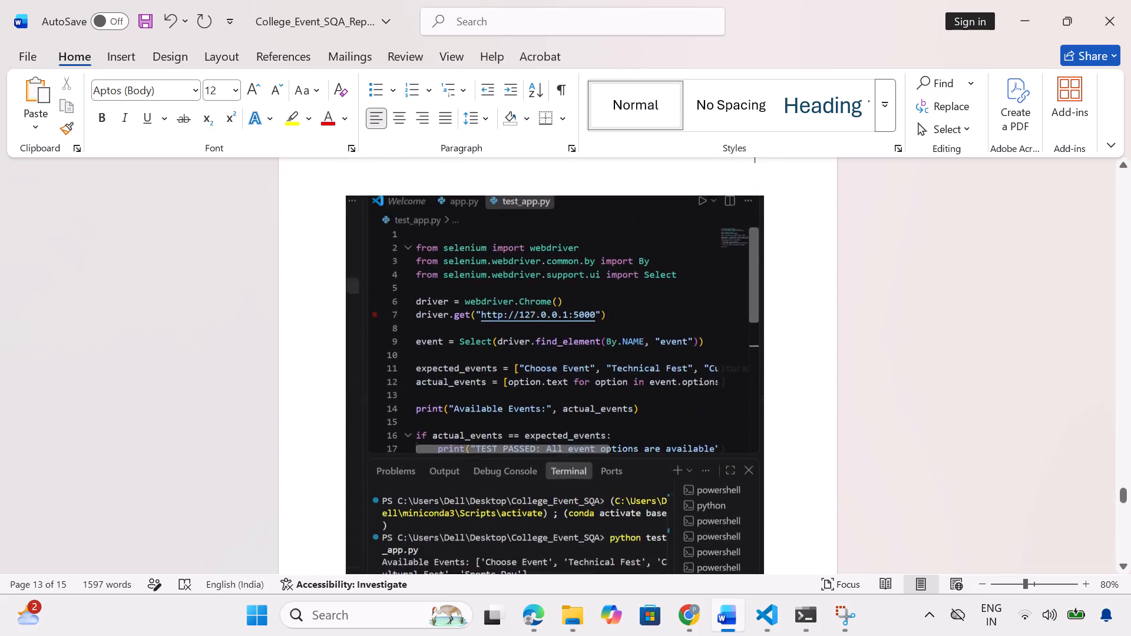
pyautogui.scroll(2, 725, 389)
pyautogui.scroll(-1, 725, 389)
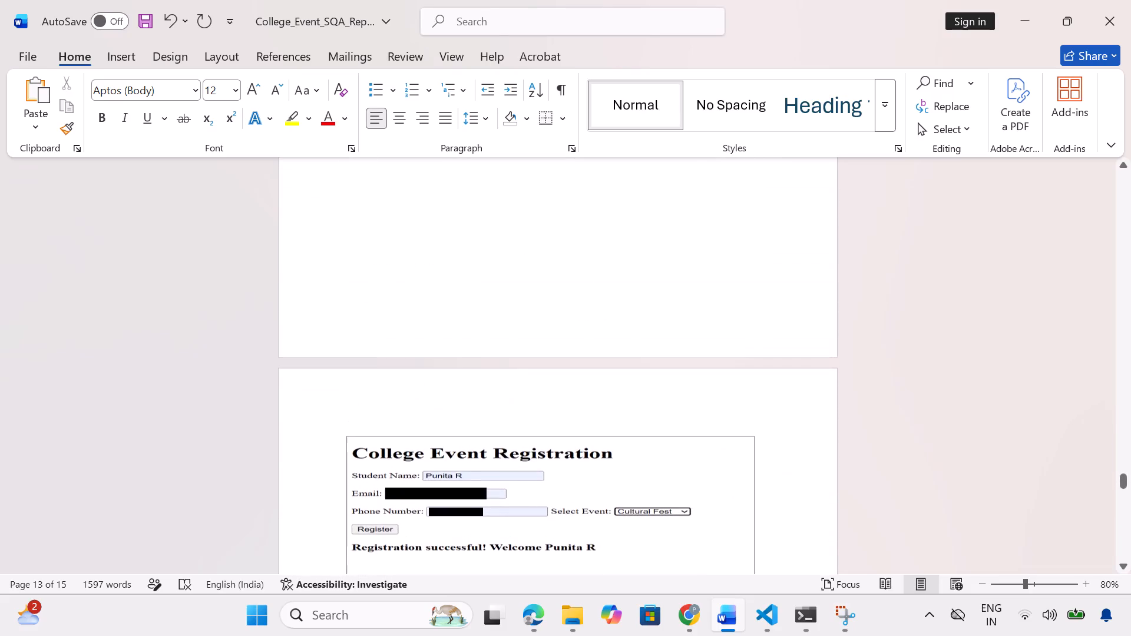
pyautogui.click(713, 443)
pyautogui.press('Delete')
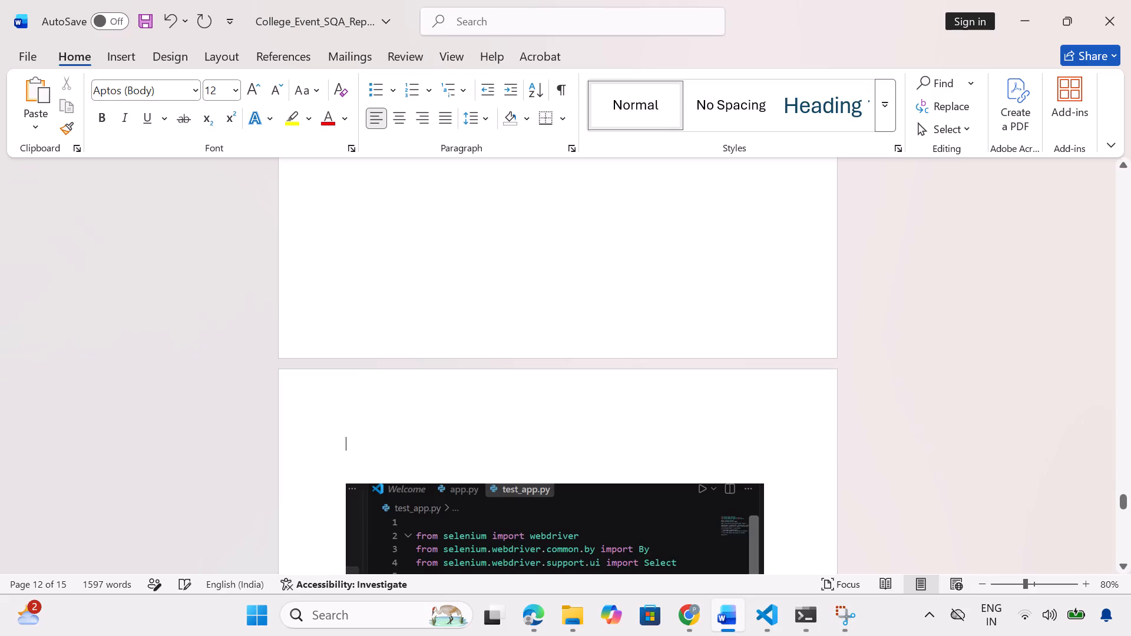
# Make the event options test picture slightly taller by extending its upper edge.
pyautogui.scroll(-5, 713, 443)
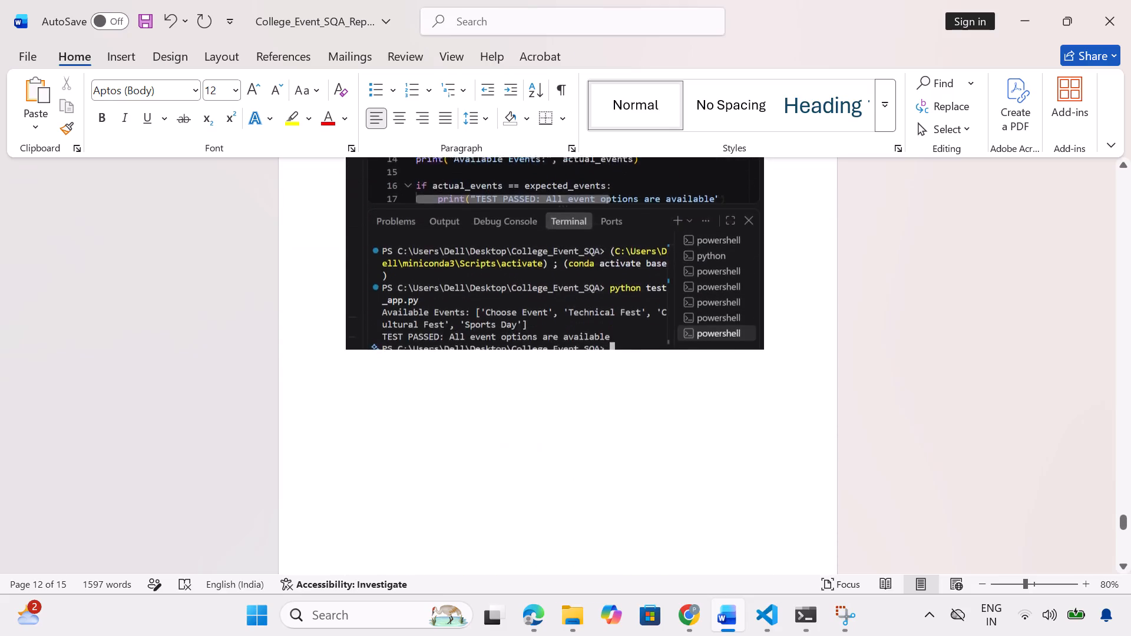
pyautogui.scroll(-1, 713, 443)
pyautogui.scroll(4, 713, 443)
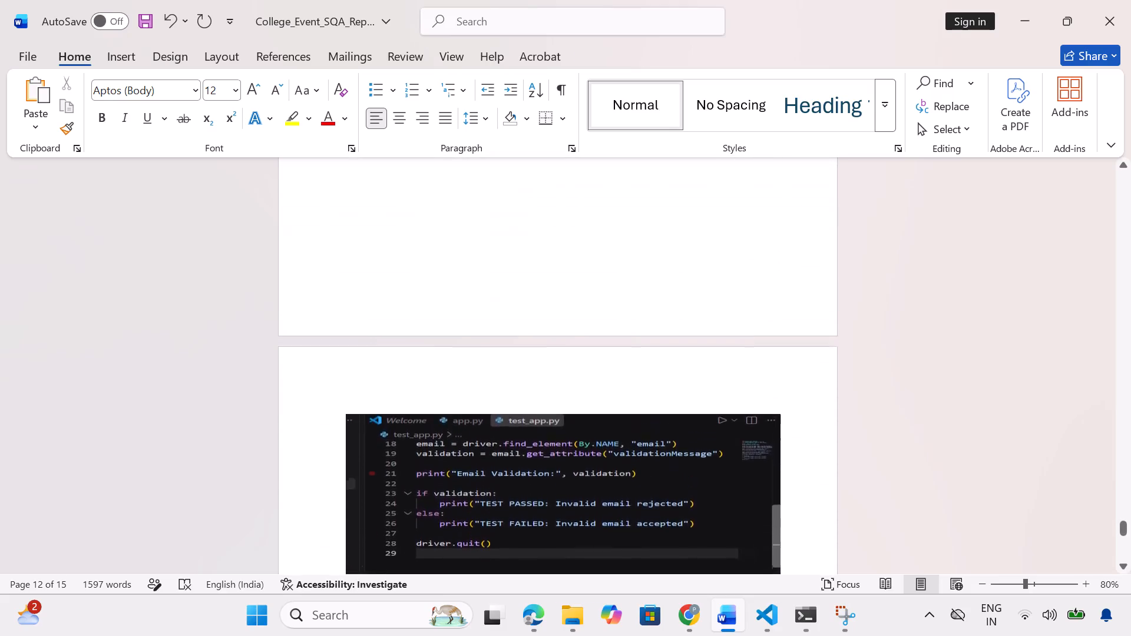
pyautogui.scroll(3, 713, 443)
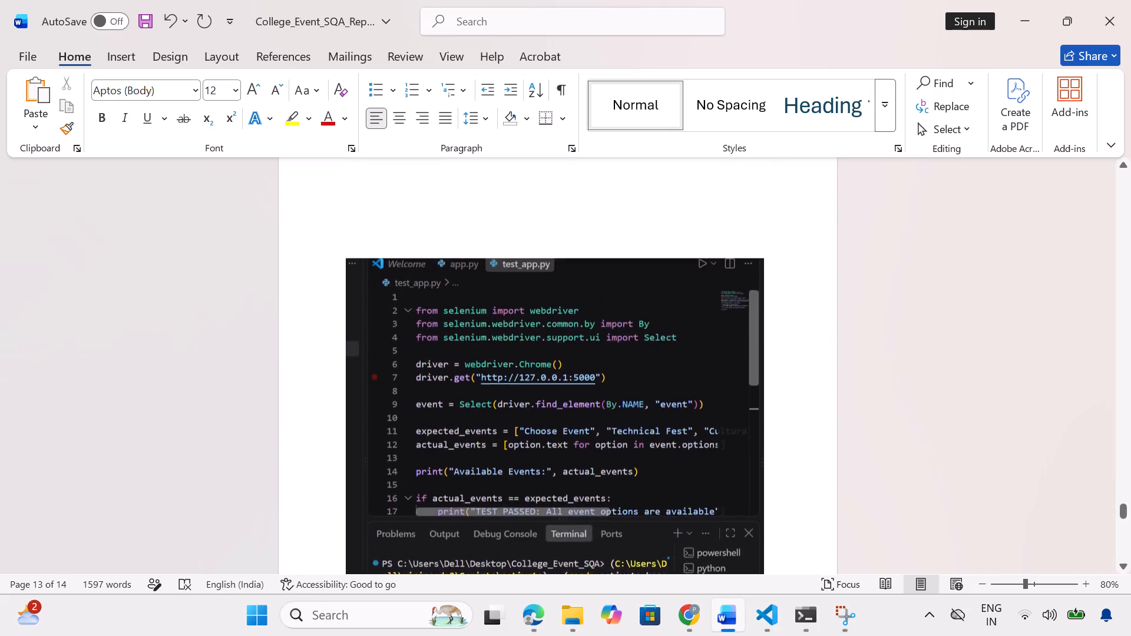
pyautogui.scroll(1, 713, 443)
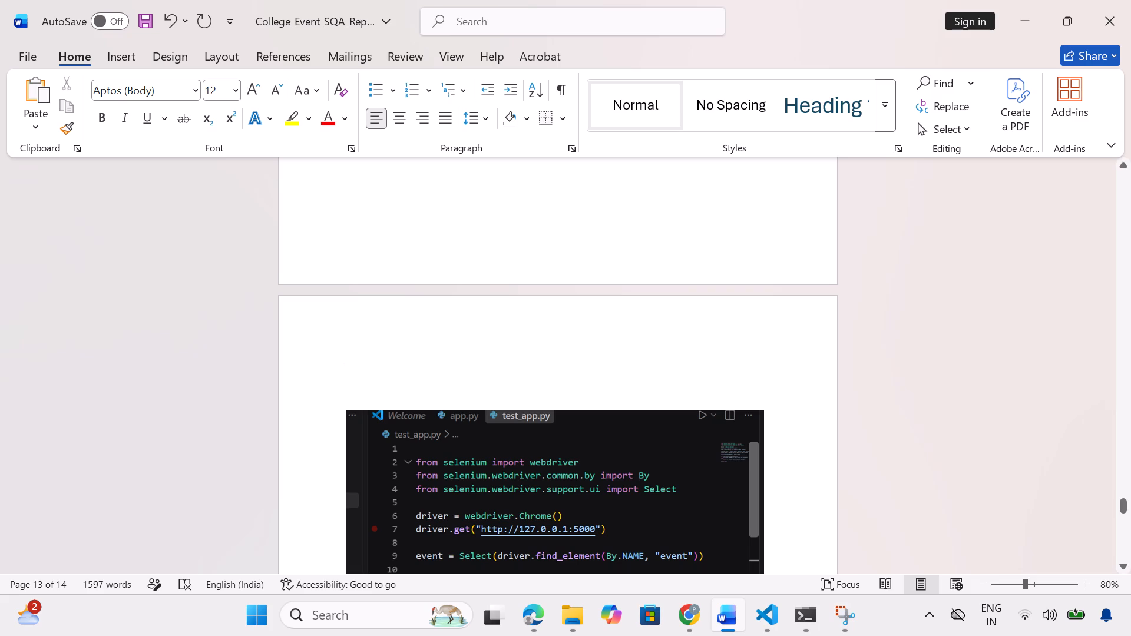
pyautogui.click(594, 411)
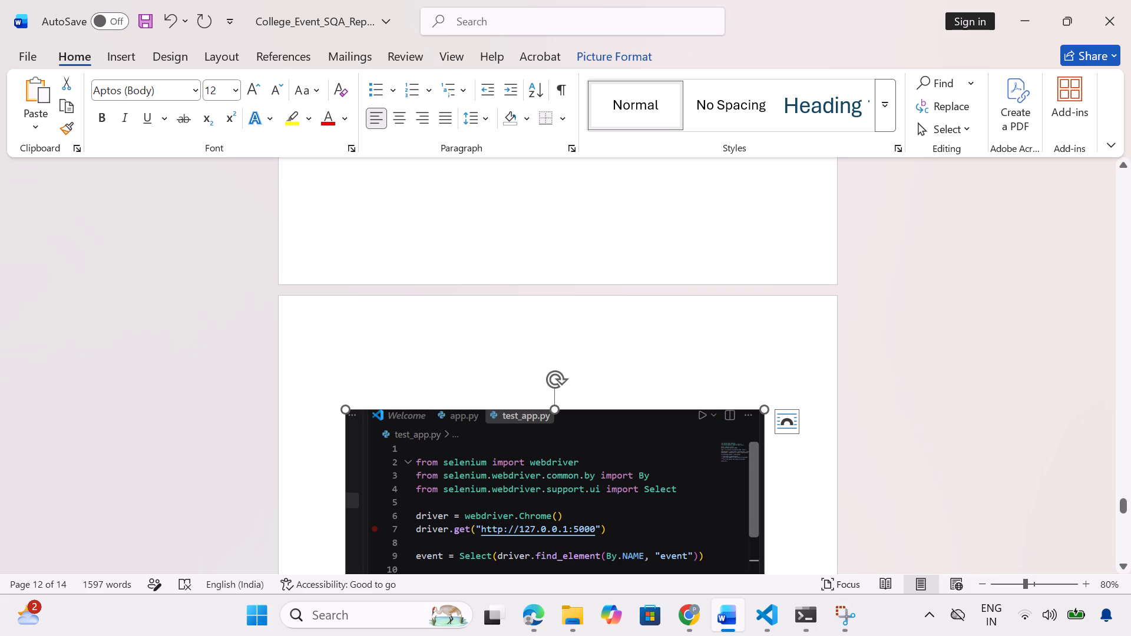
pyautogui.moveTo(555, 408); pyautogui.dragTo(587, 376)
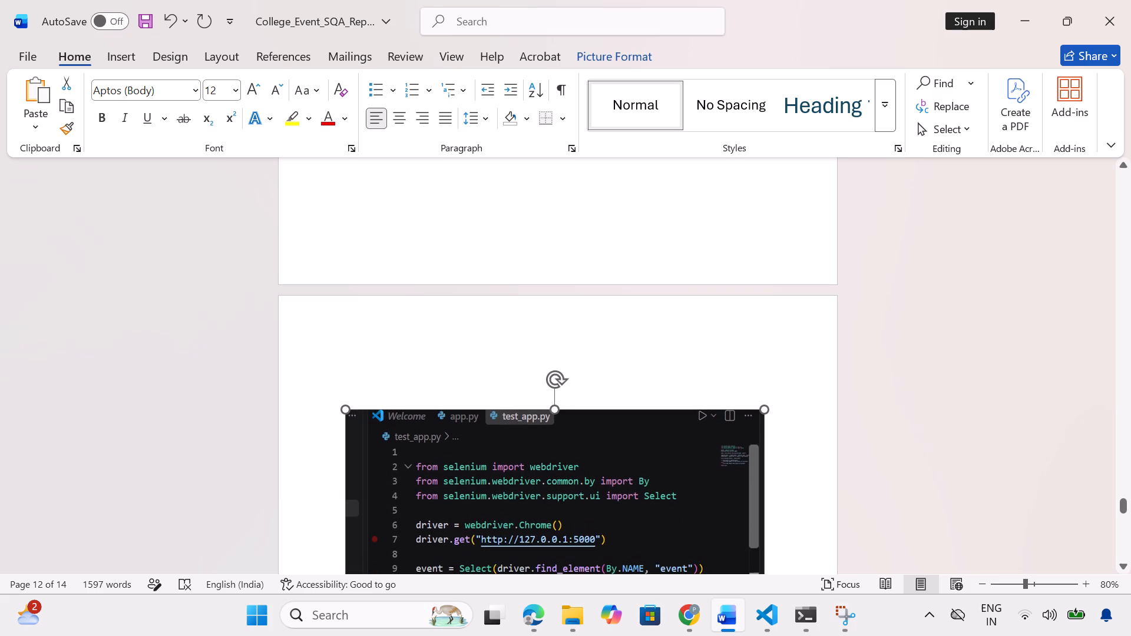
pyautogui.moveTo(587, 376); pyautogui.dragTo(586, 372)
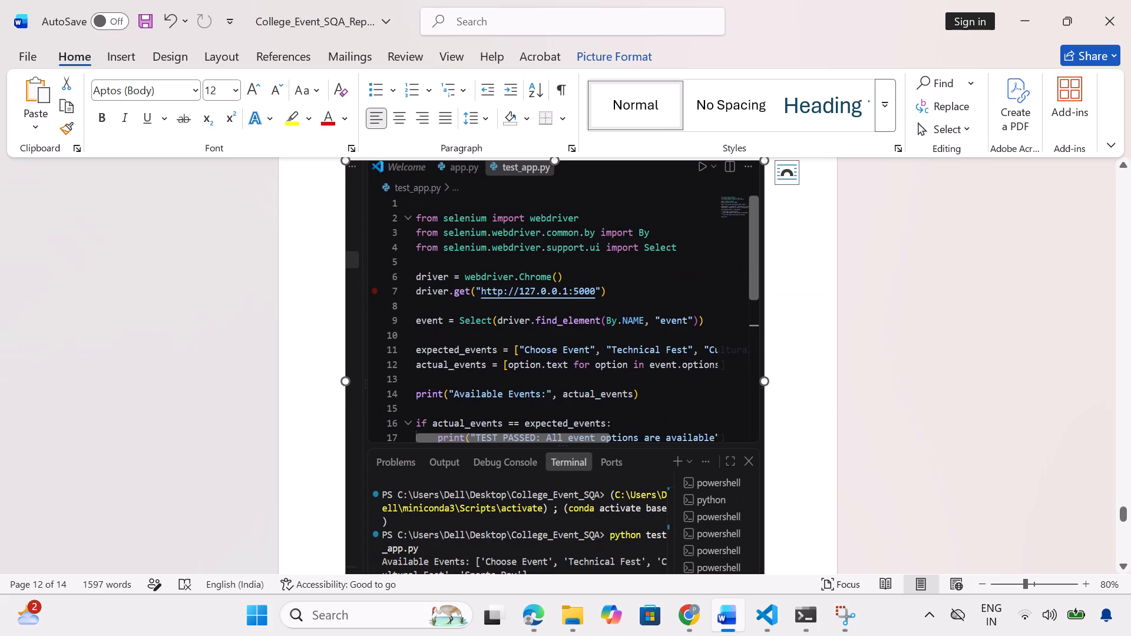
# Stretch the event options test picture downward so it fills most of the space left on its page.
pyautogui.scroll(5, 637, 517)
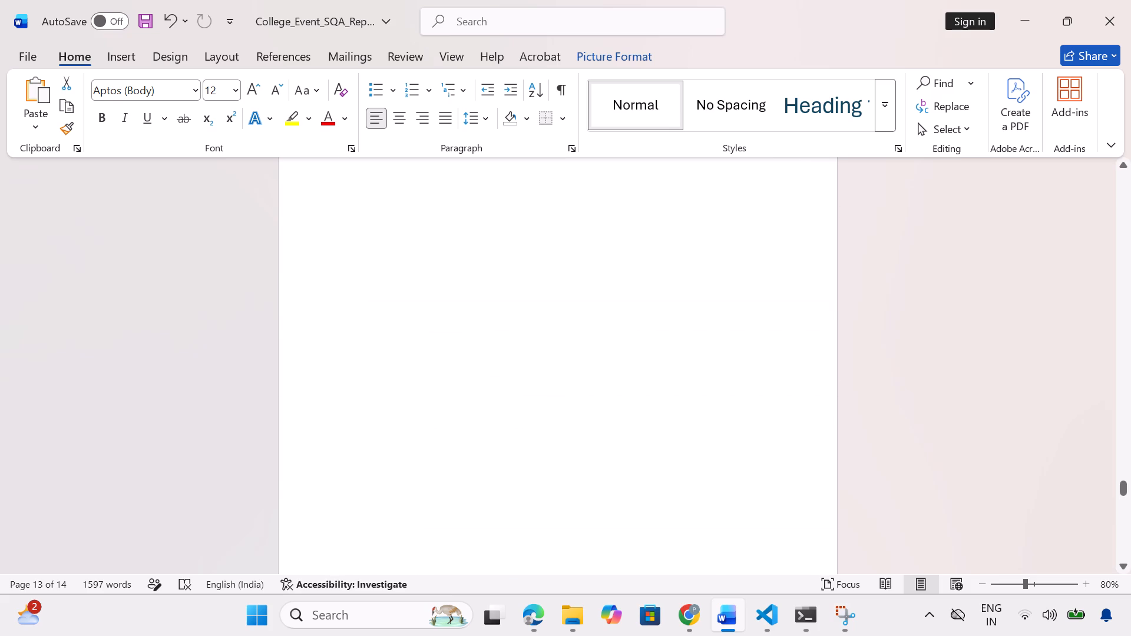
pyautogui.scroll(2, 637, 517)
pyautogui.hscroll(1, 637, 517)
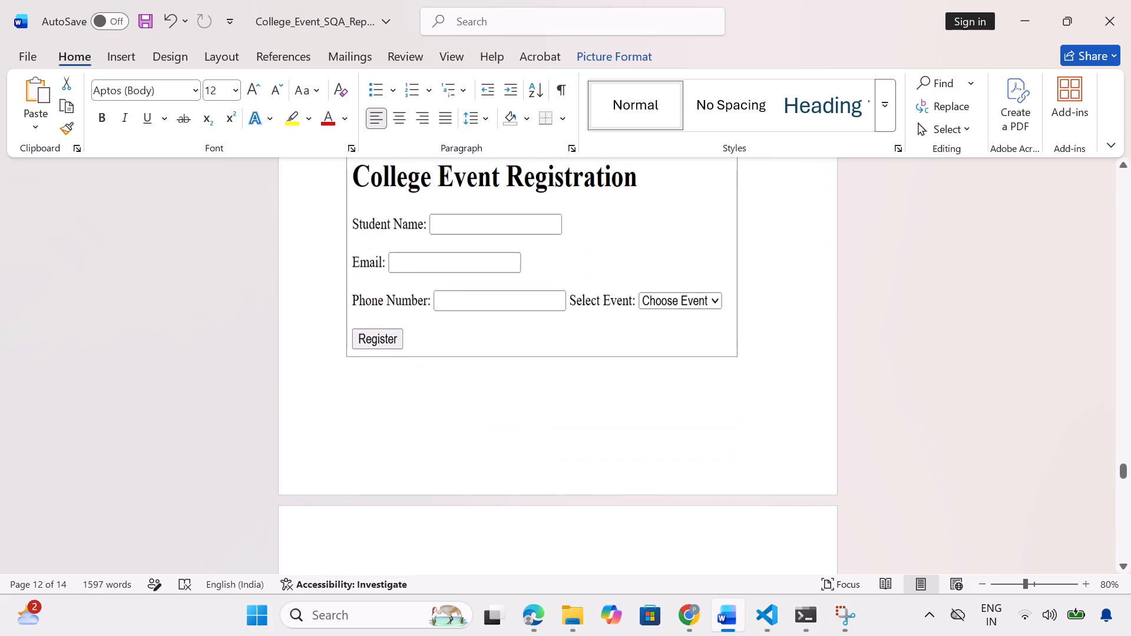
pyautogui.hscroll(1, 637, 517)
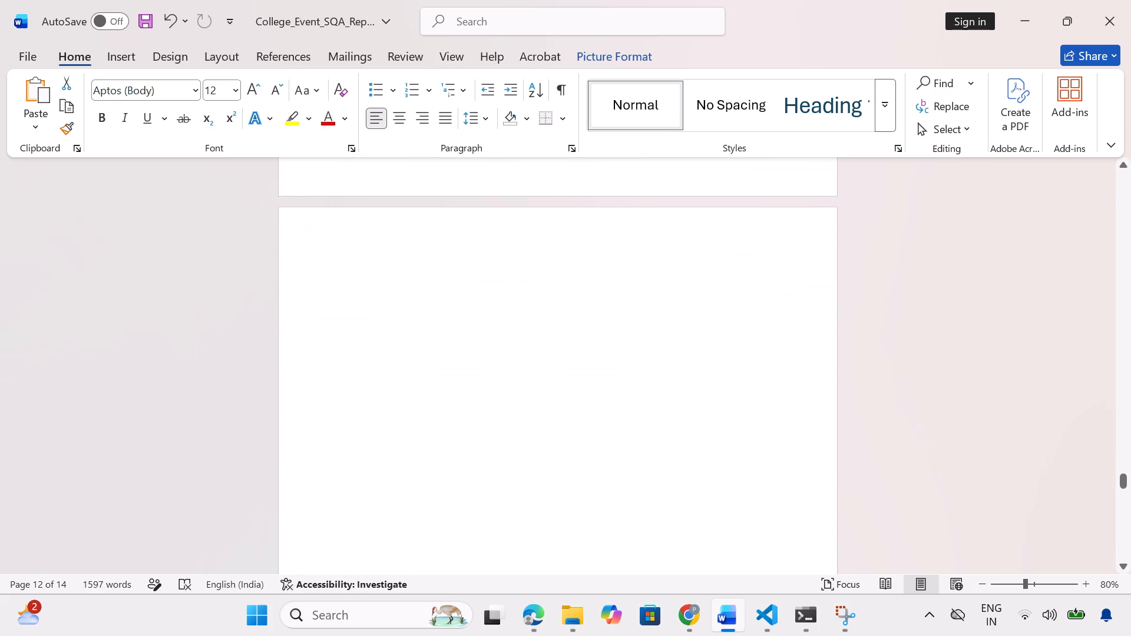
pyautogui.scroll(-5, 637, 517)
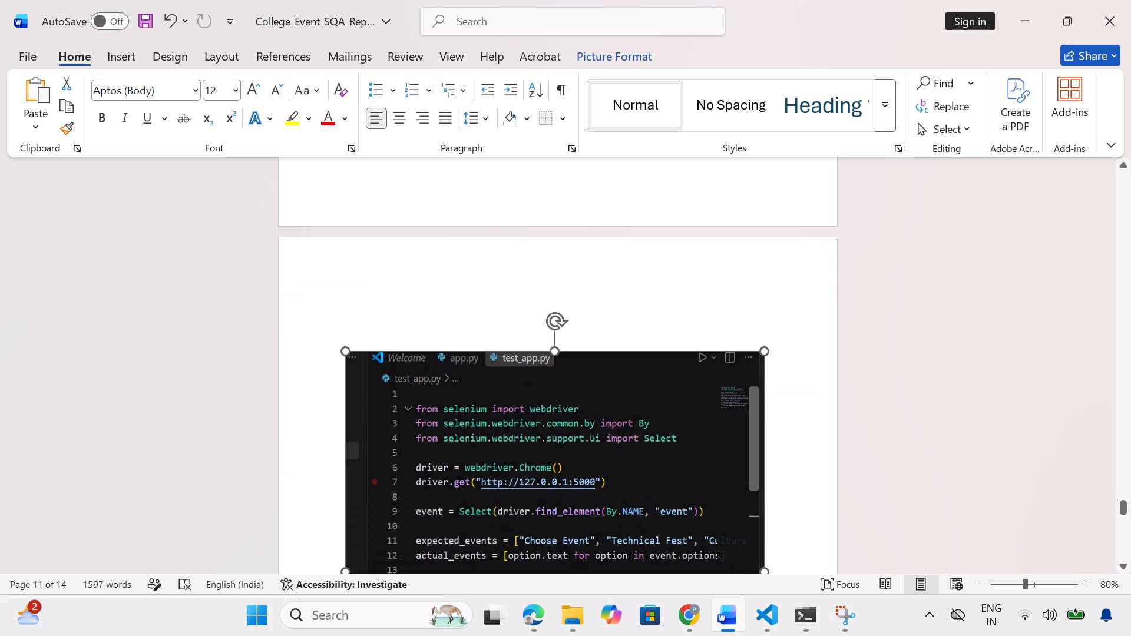
pyautogui.scroll(-3, 637, 517)
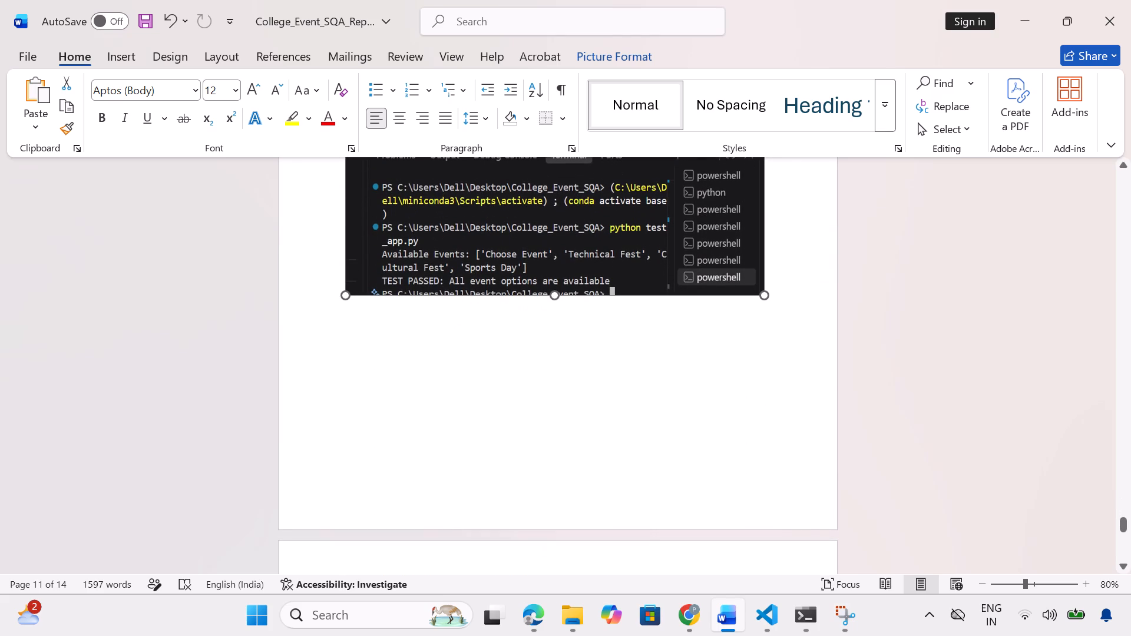
pyautogui.moveTo(556, 293); pyautogui.dragTo(578, 439)
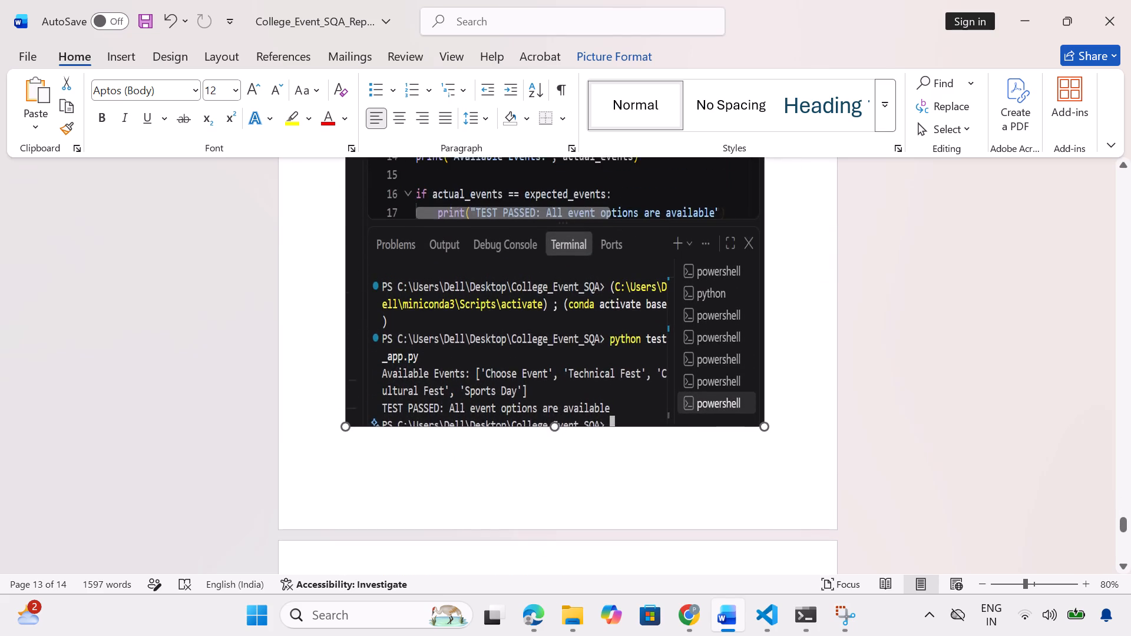
pyautogui.moveTo(578, 439); pyautogui.dragTo(583, 453)
# Delete the invalid email test picture on the page after the event options screenshot.
pyautogui.scroll(-3, 589, 408)
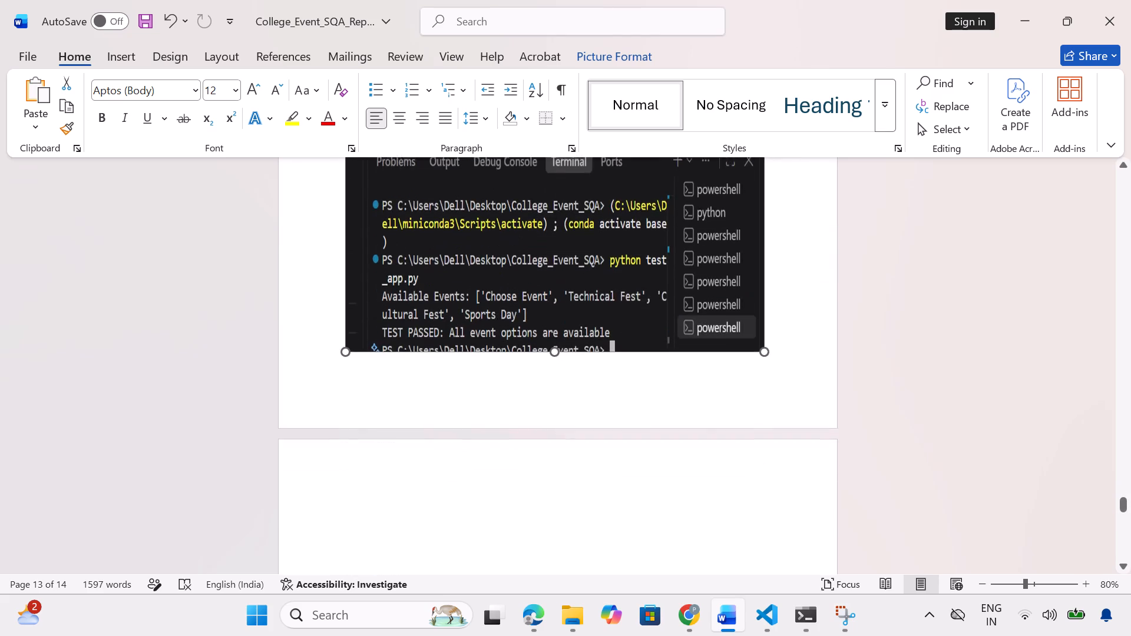
pyautogui.scroll(-4, 589, 408)
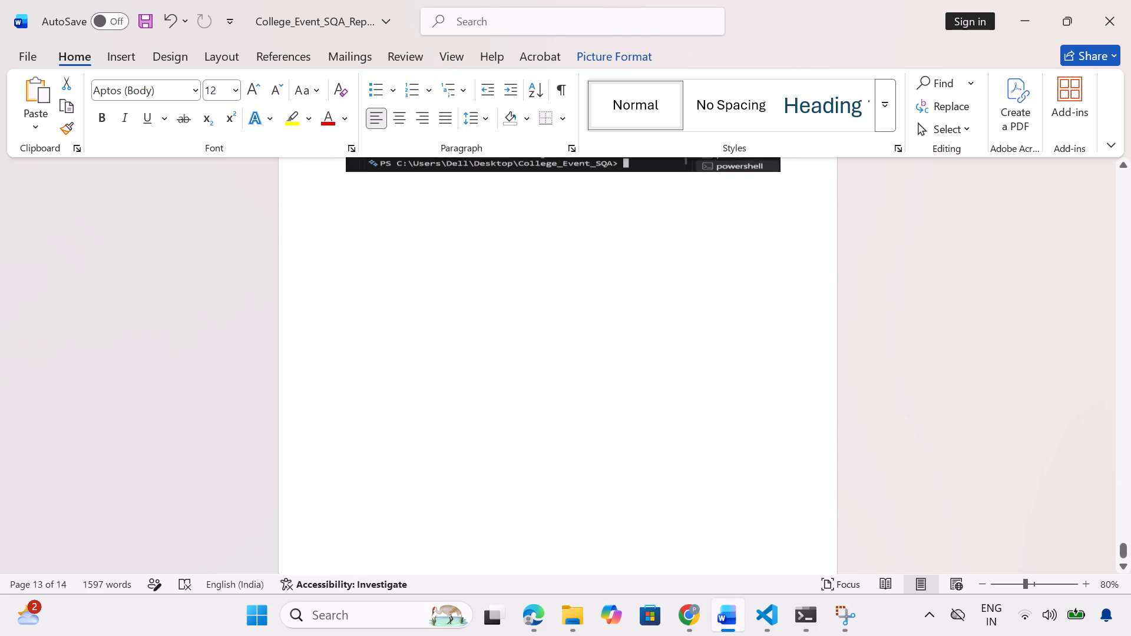
pyautogui.scroll(4, 589, 408)
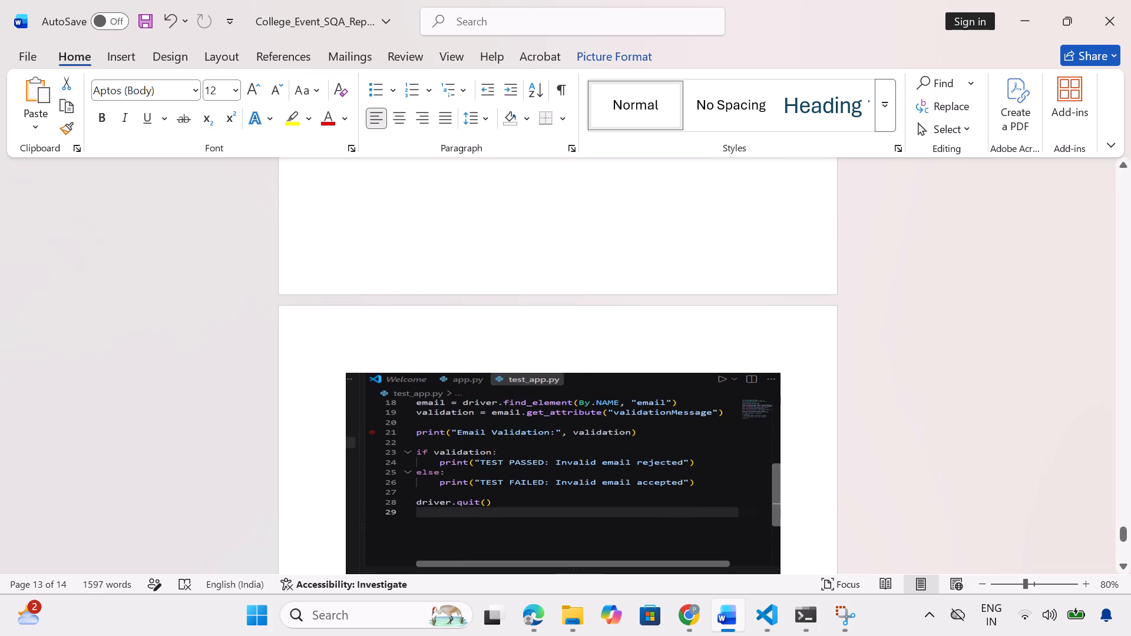
pyautogui.click(586, 389)
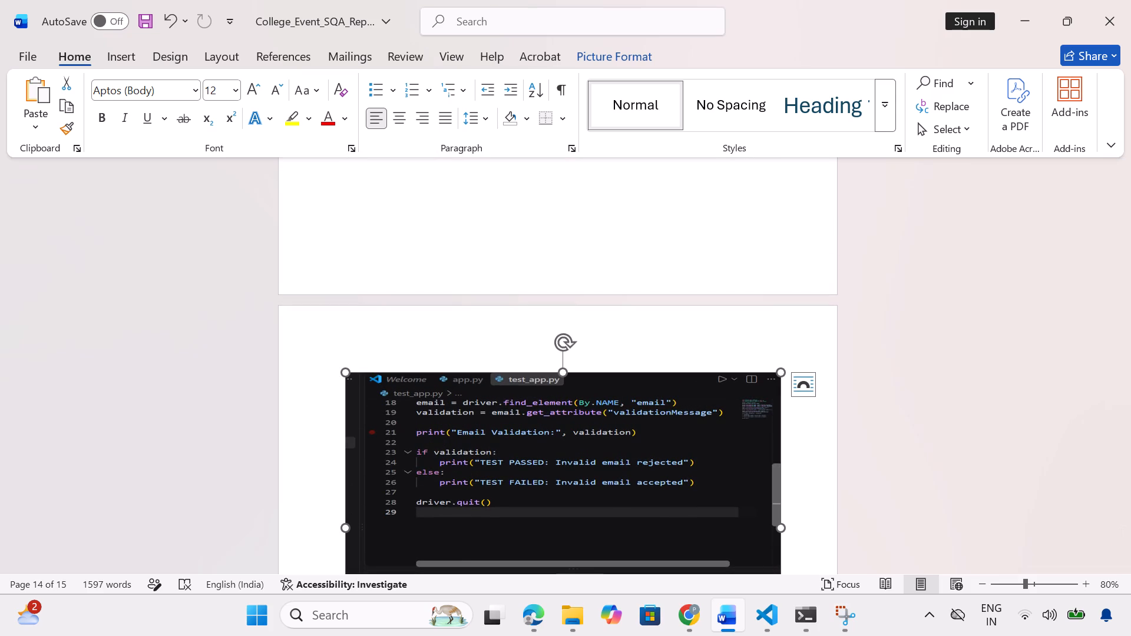
pyautogui.press('Delete')
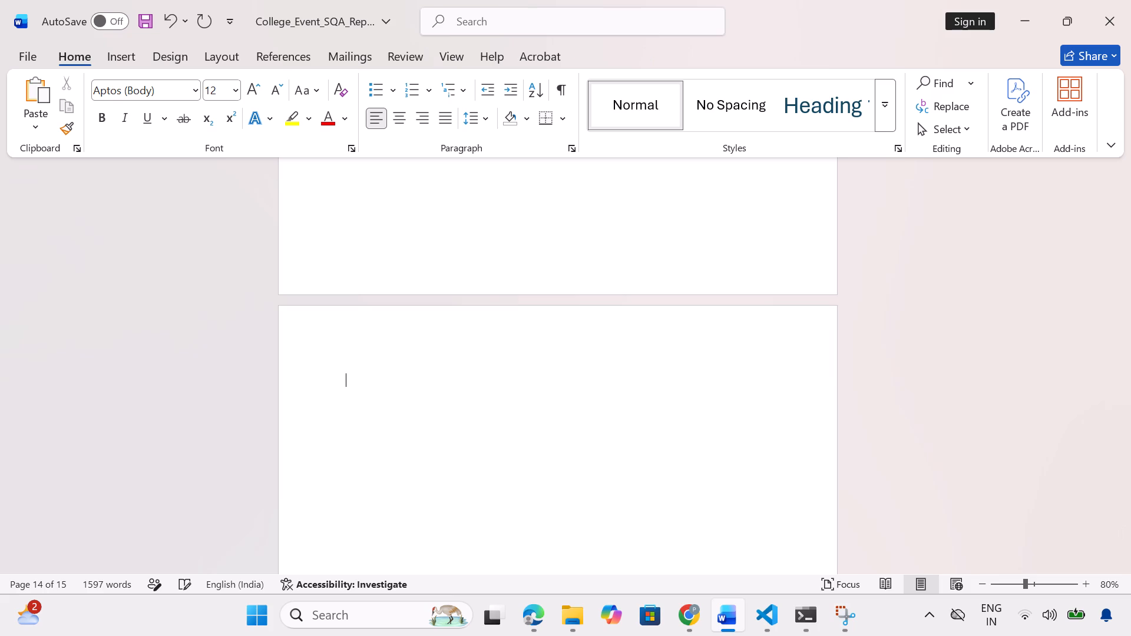
# Review the pages back up to the section 7.1 heading, checking the placement of the remaining pictures and blank pages.
pyautogui.scroll(11, 586, 389)
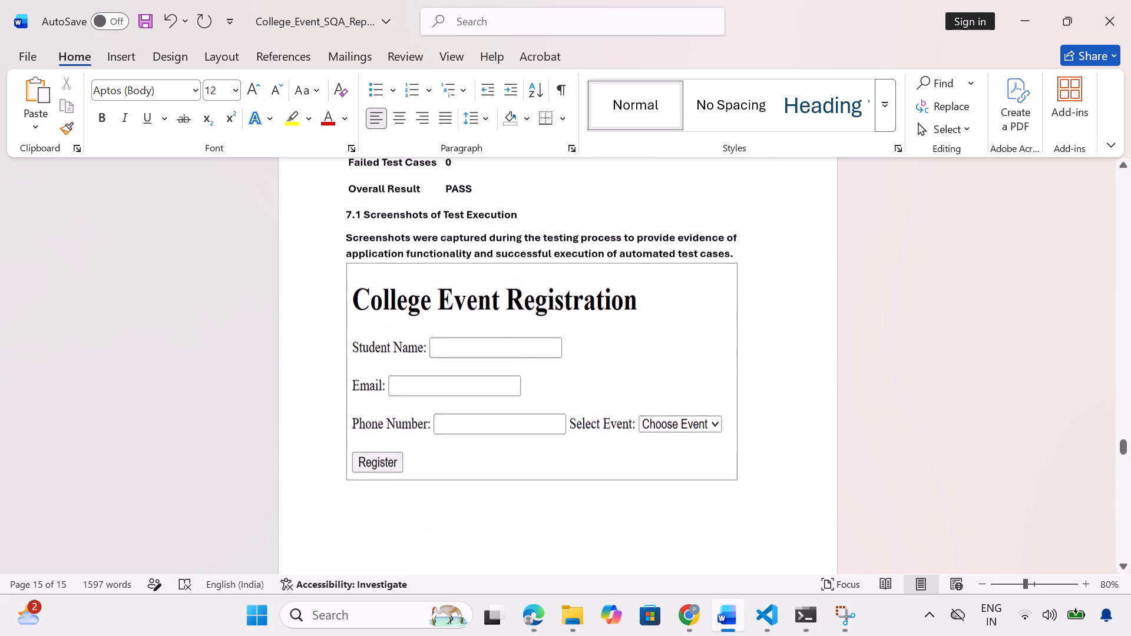
pyautogui.scroll(1, 586, 389)
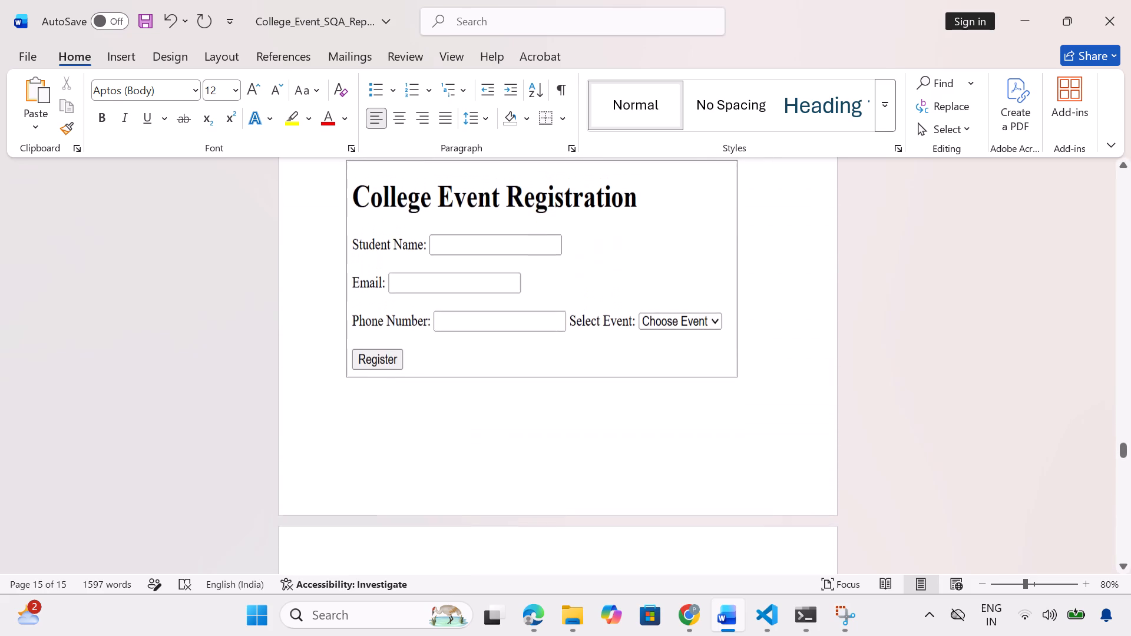
pyautogui.scroll(2, 586, 389)
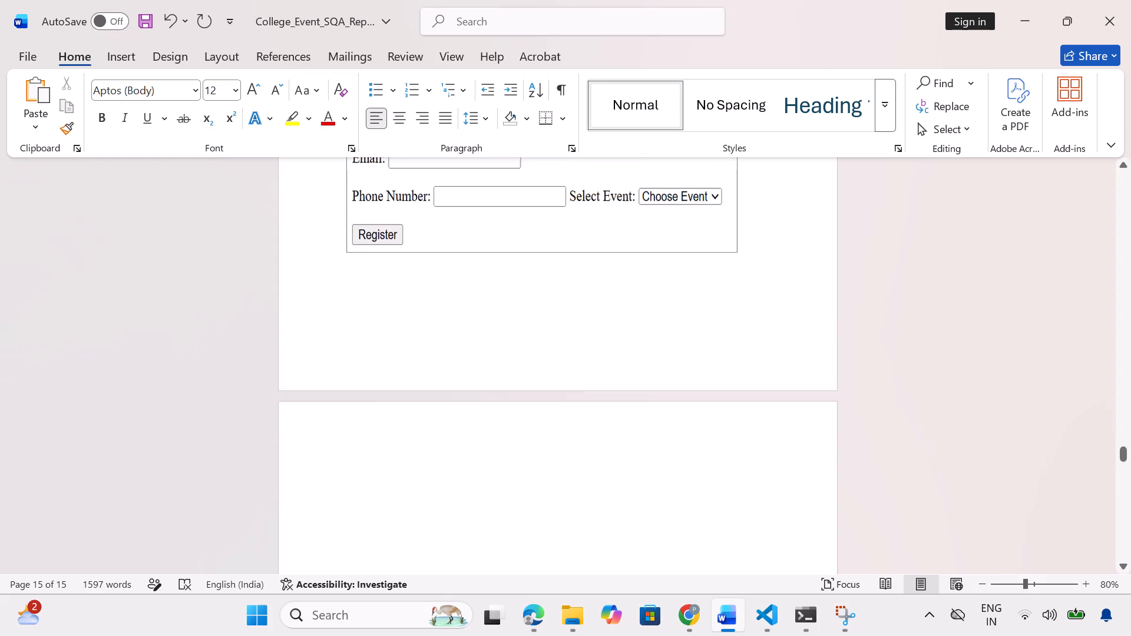
pyautogui.scroll(1, 586, 389)
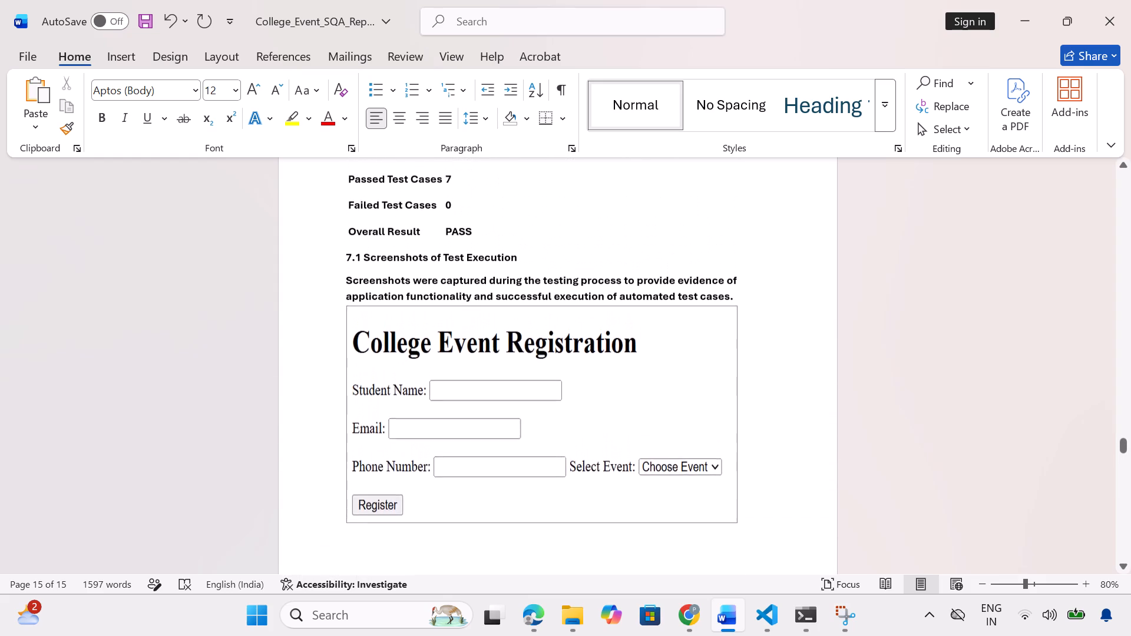
# Insert the 02_Successful_Registration picture from the SQA screenshots folder on the blank page after the registration page screenshot.
pyautogui.scroll(4, 586, 389)
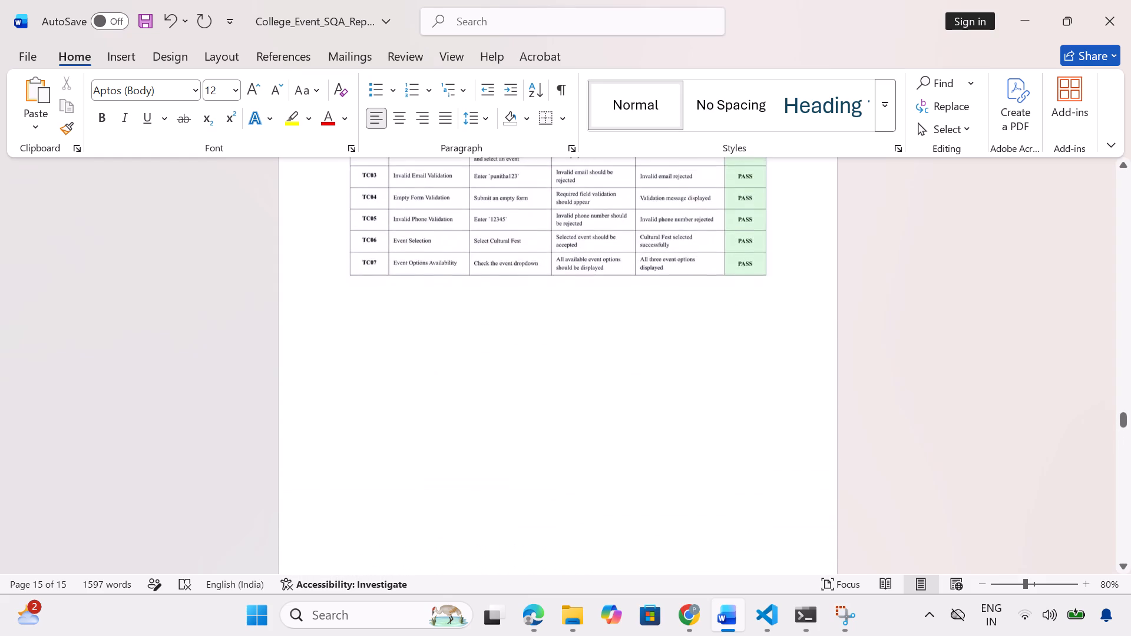
pyautogui.scroll(1, 586, 389)
pyautogui.scroll(-2, 586, 389)
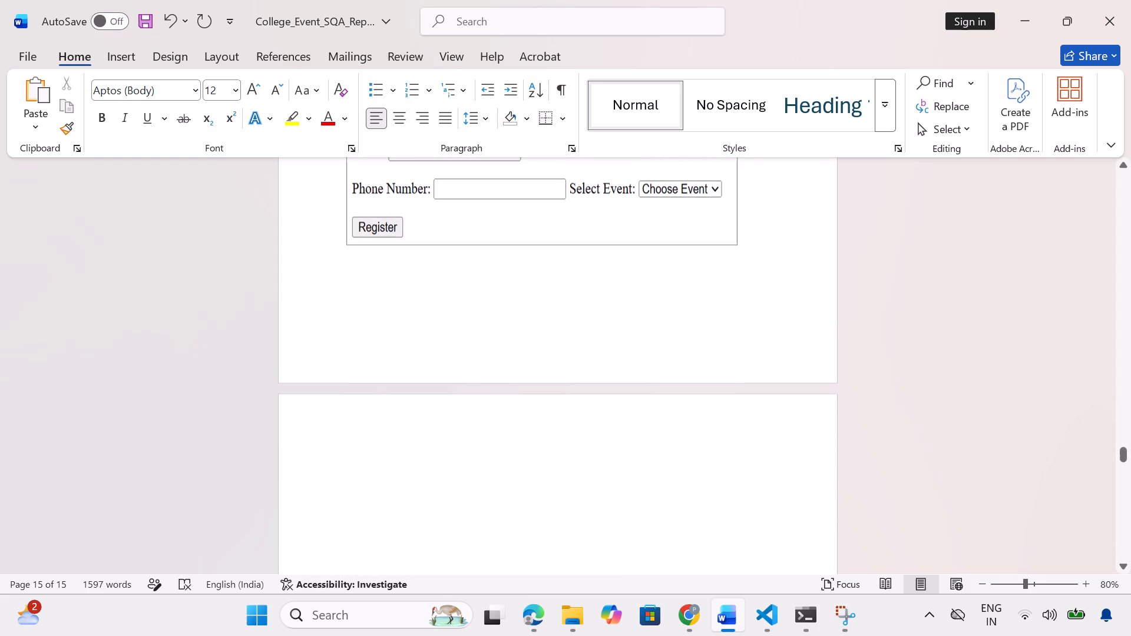
pyautogui.rightClick(586, 388)
pyautogui.scroll(-1, 586, 388)
pyautogui.rightClick(586, 388)
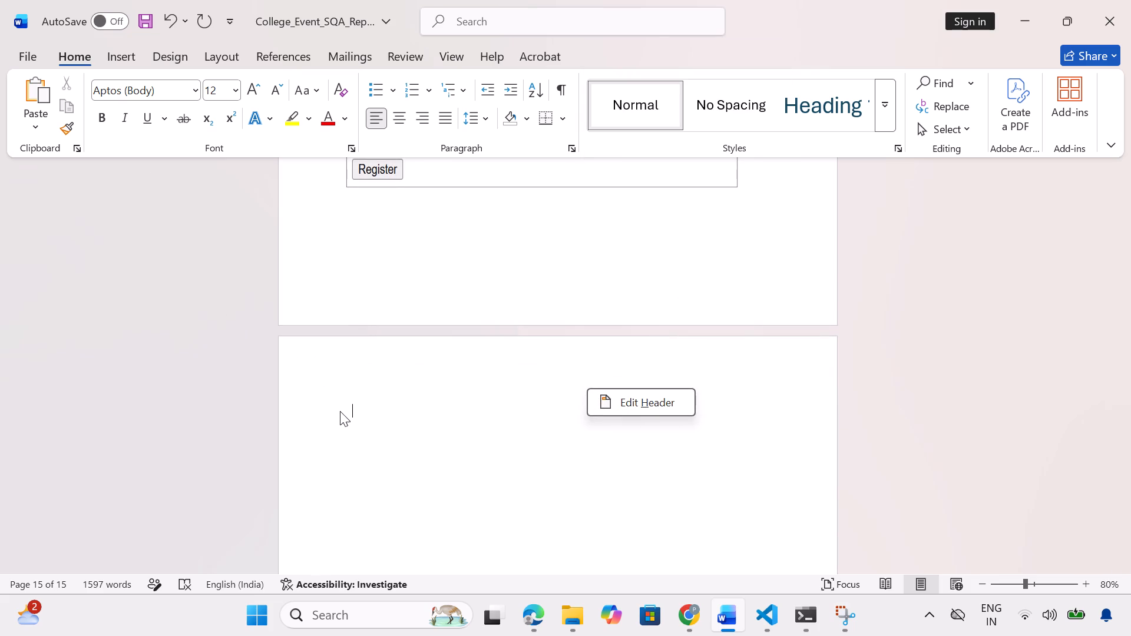
pyautogui.click(359, 415)
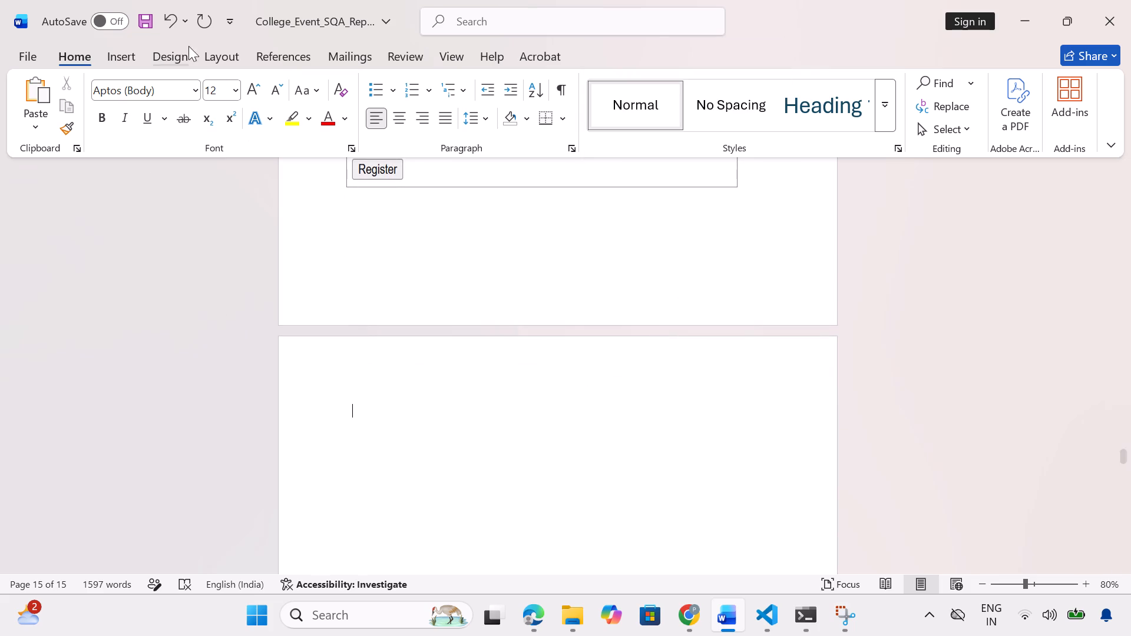
pyautogui.click(133, 50)
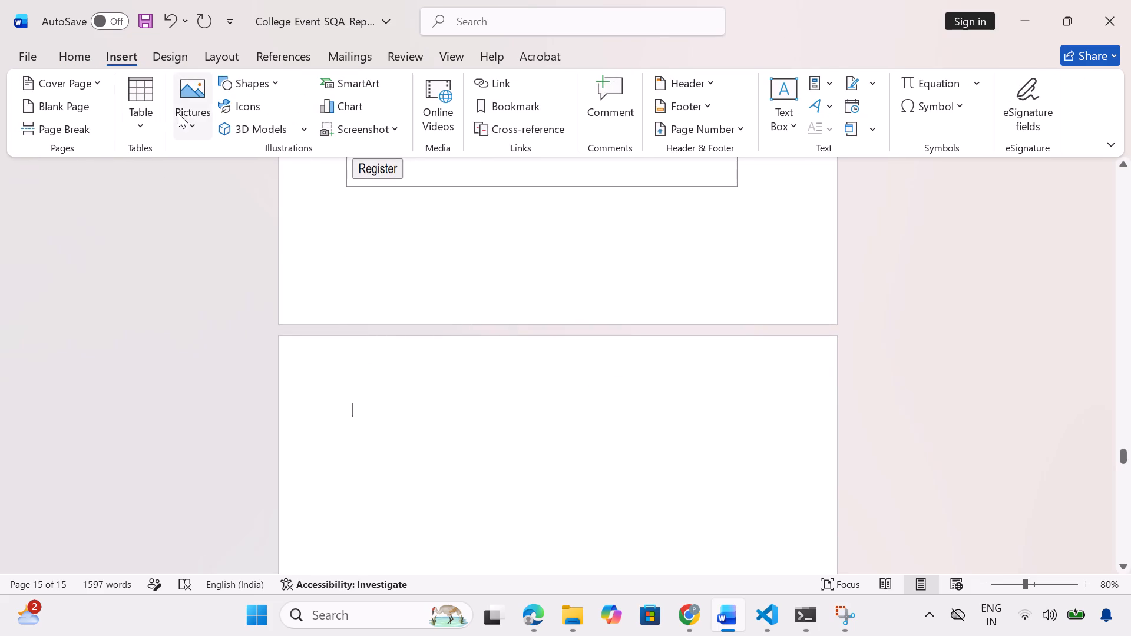
pyautogui.click(178, 113)
pyautogui.click(219, 180)
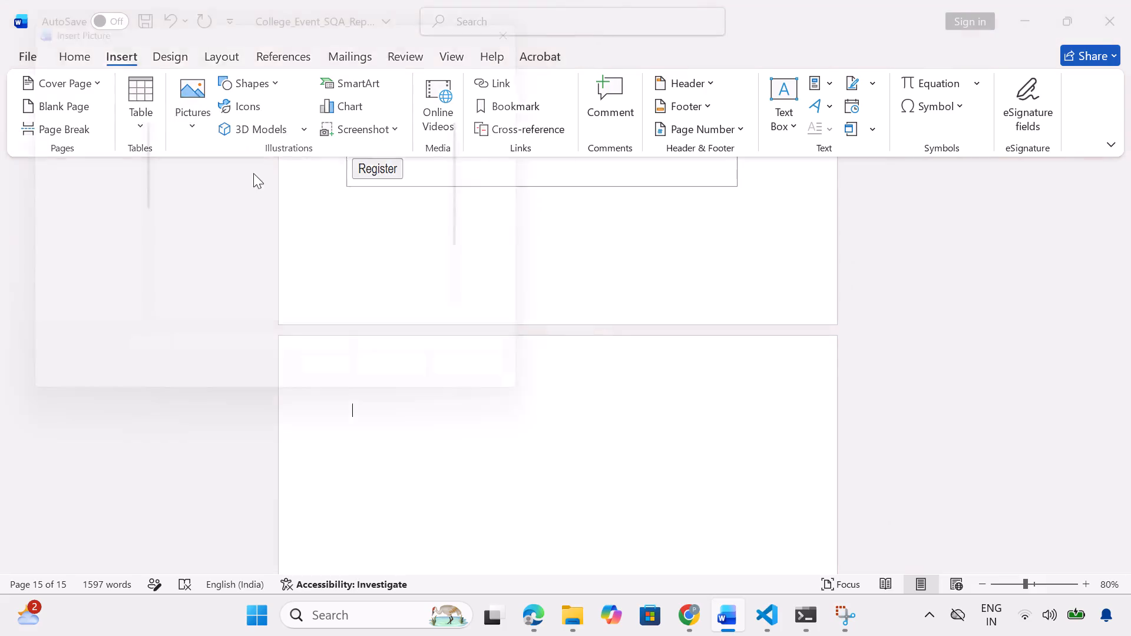
pyautogui.click(322, 170)
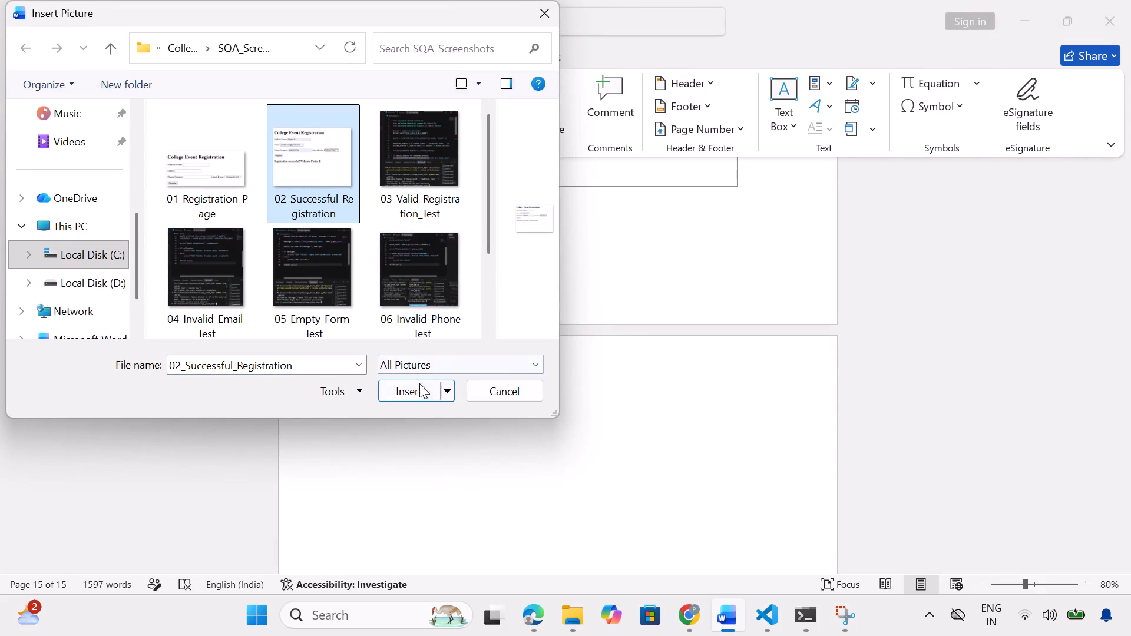
pyautogui.click(418, 389)
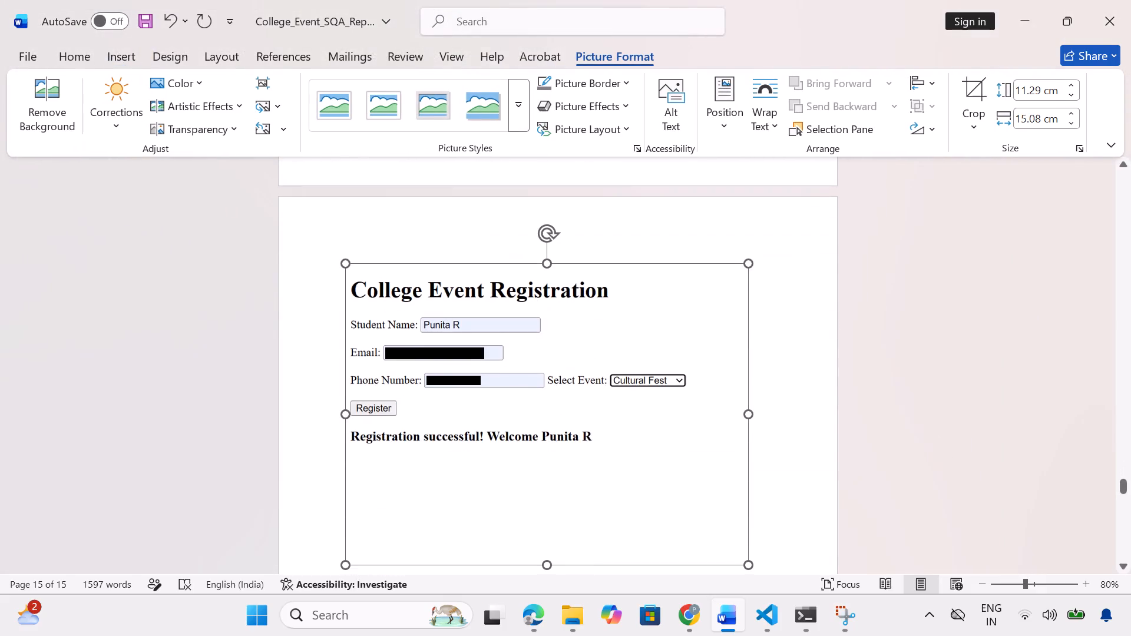
# Stretch the successful registration picture downward to a height of about 16.5 cm, keeping its width.
pyautogui.scroll(-4, 577, 462)
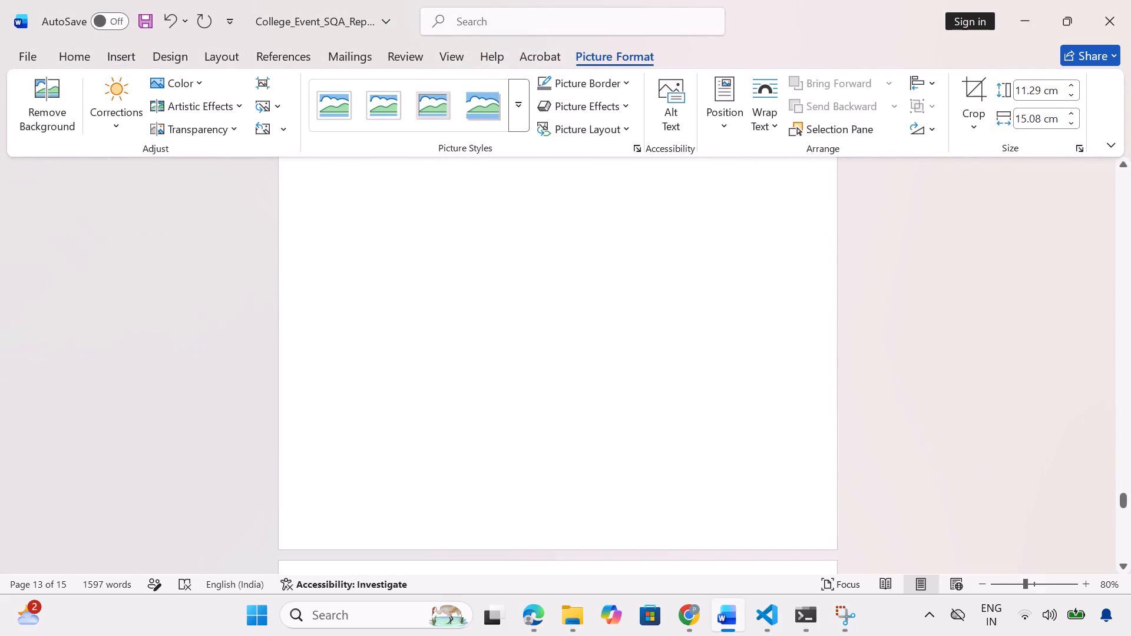
pyautogui.scroll(1, 577, 462)
pyautogui.hscroll(-1, 577, 462)
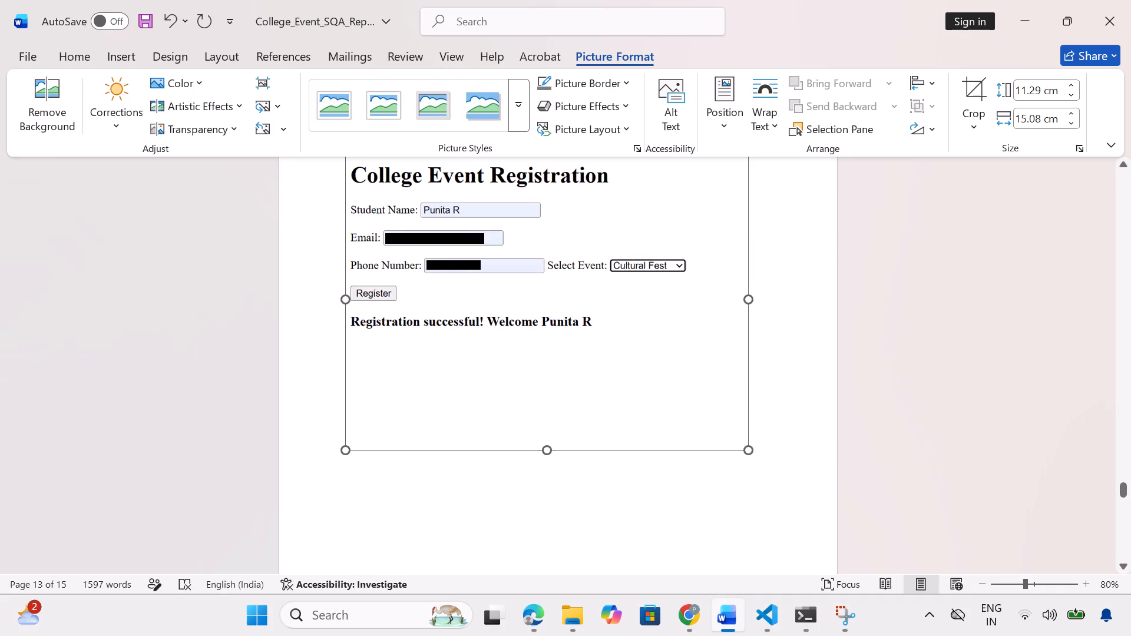
pyautogui.moveTo(547, 448); pyautogui.dragTo(568, 589)
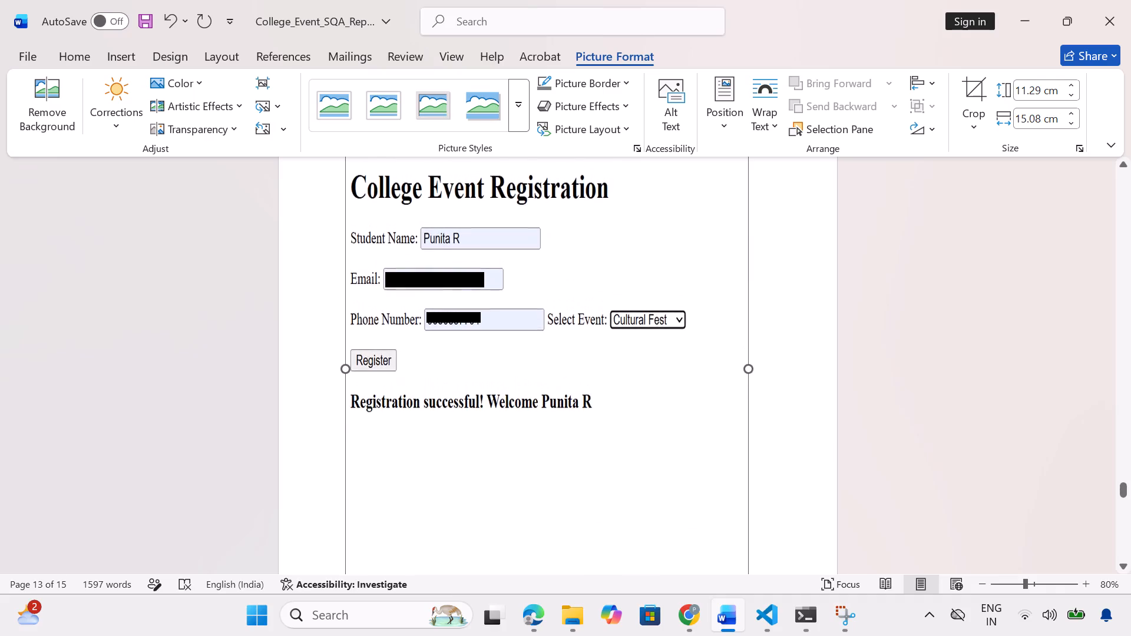
pyautogui.moveTo(568, 589); pyautogui.dragTo(568, 588)
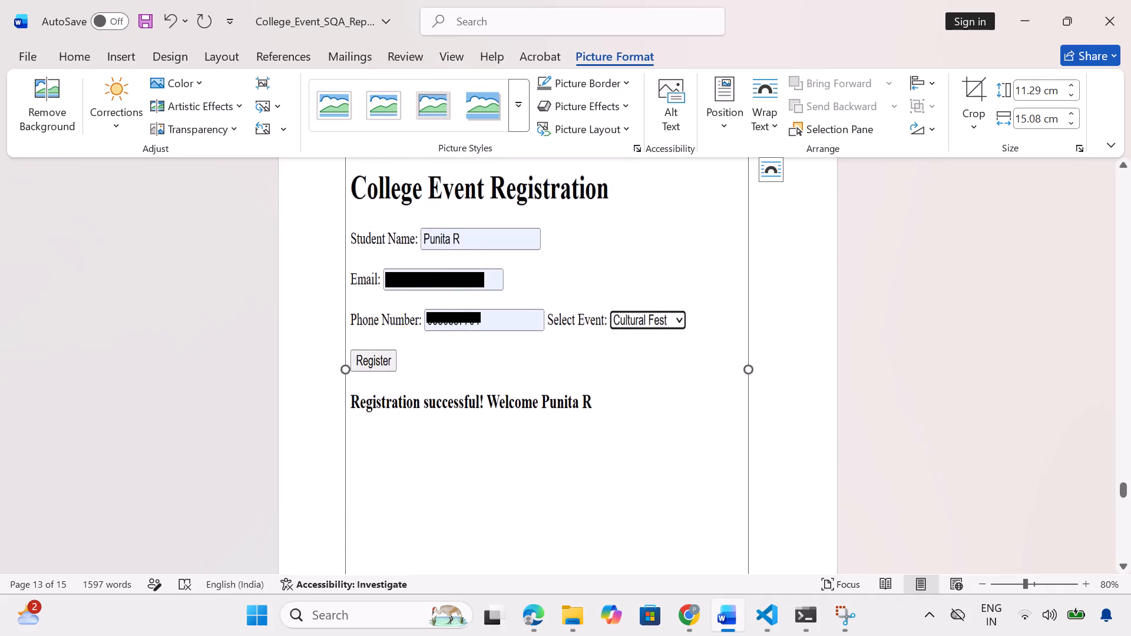
# Delete the stretched event options test picture on the page after the successful registration screenshot.
pyautogui.scroll(-4, 763, 456)
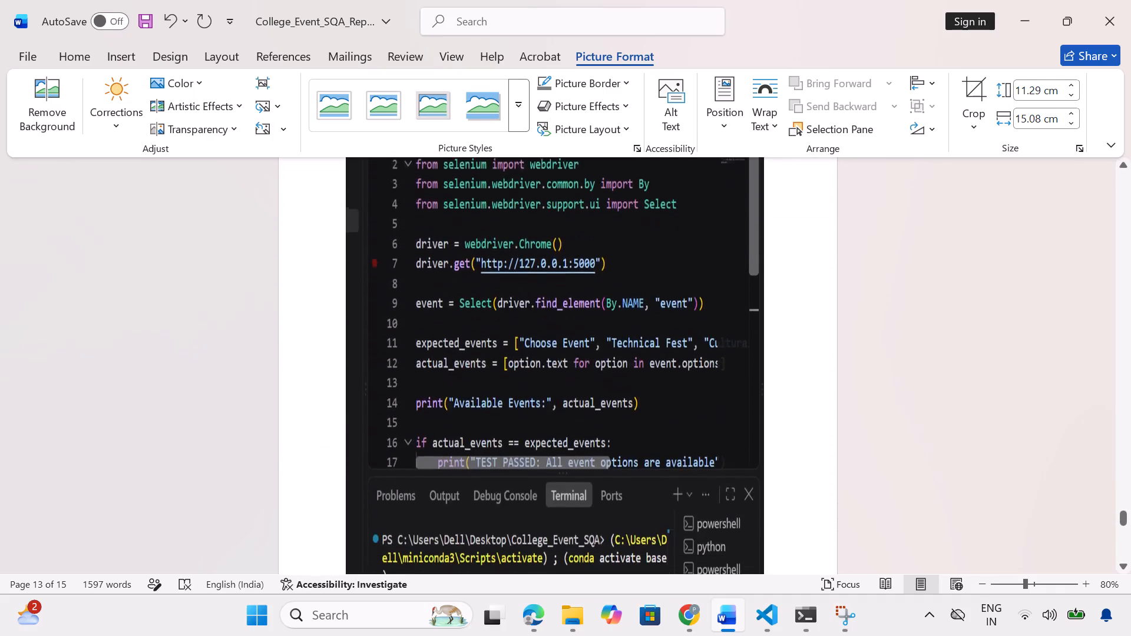
pyautogui.scroll(-3, 763, 456)
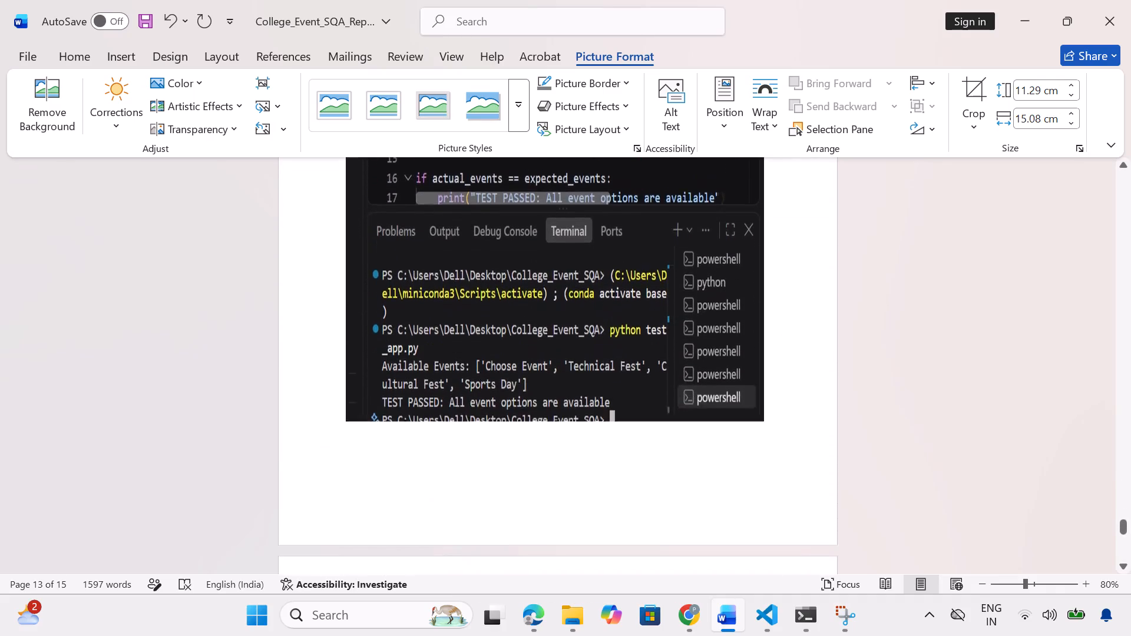
pyautogui.scroll(3, 763, 456)
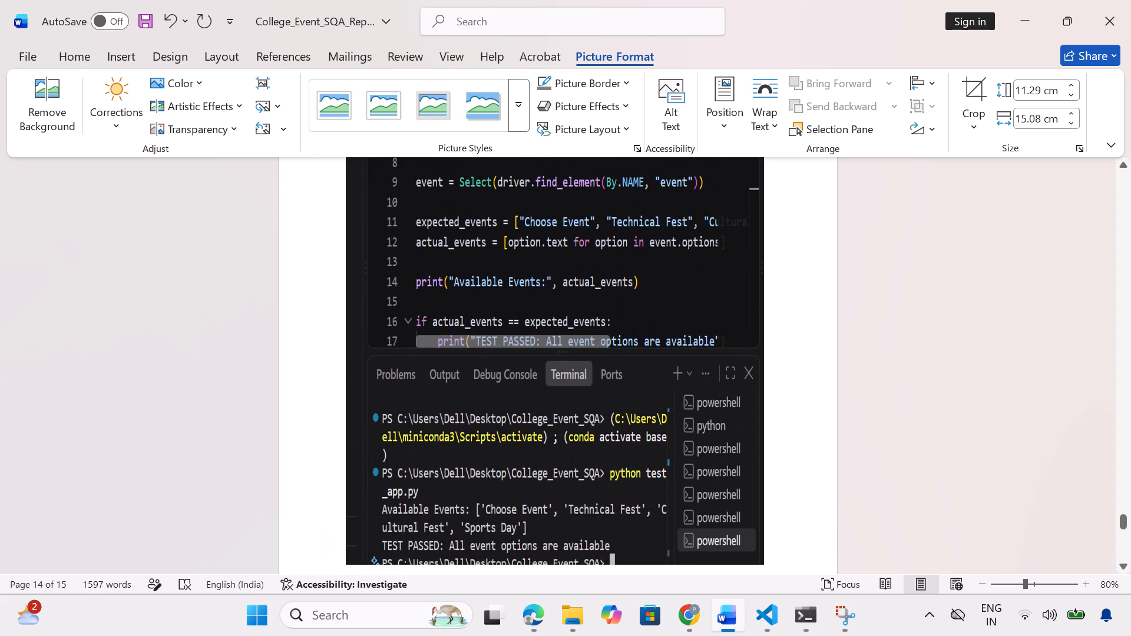
pyautogui.click(660, 332)
pyautogui.scroll(1, 660, 332)
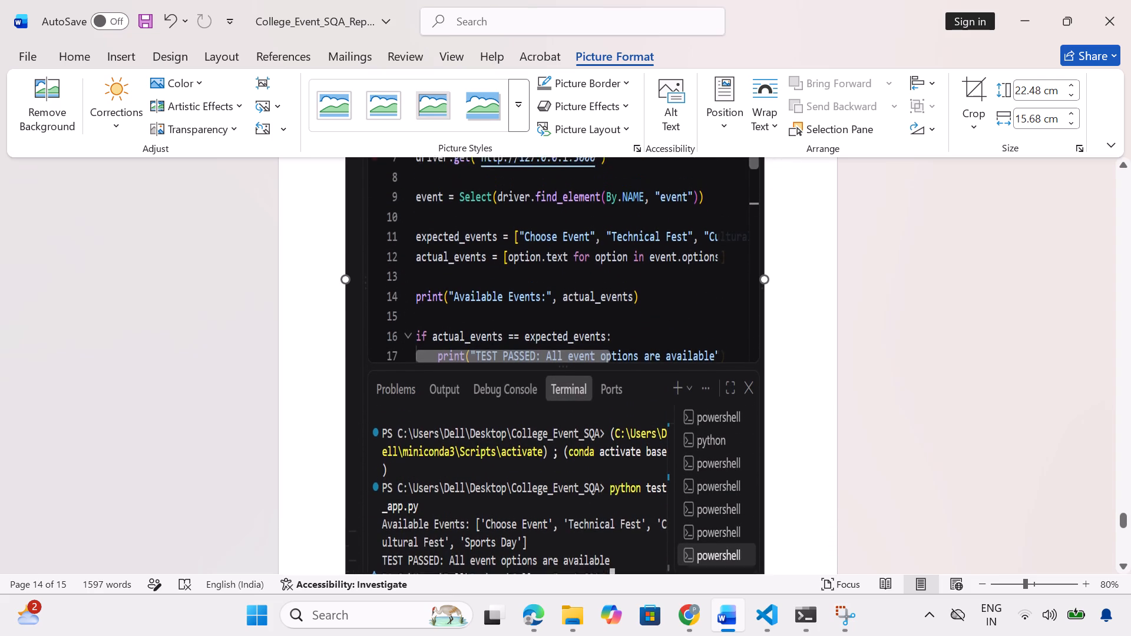
pyautogui.scroll(3, 660, 332)
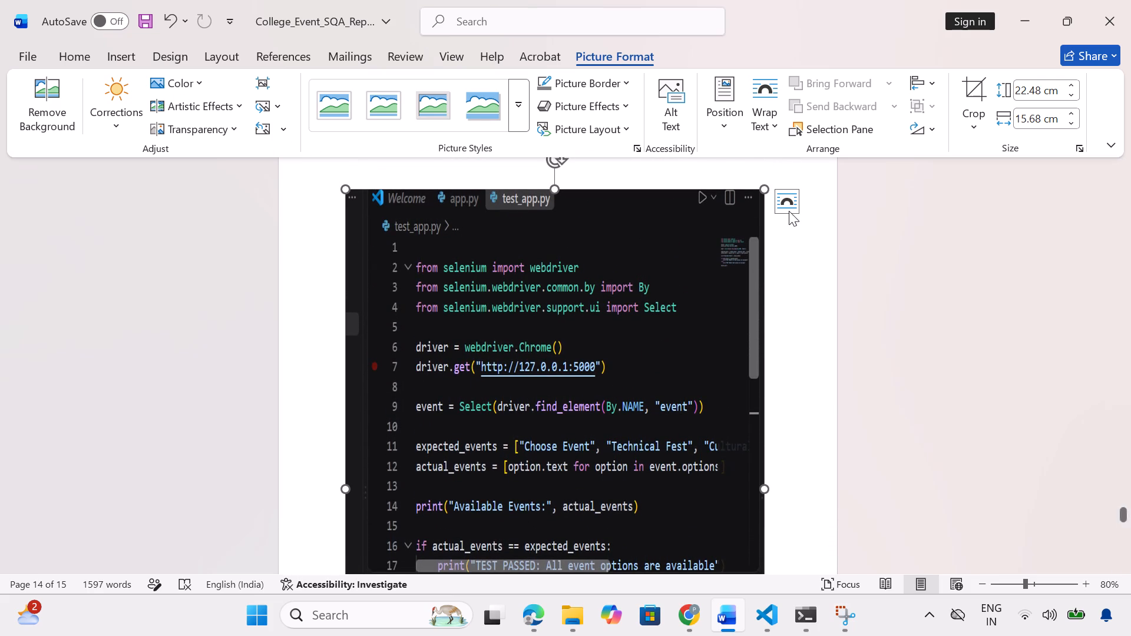
pyautogui.press('Delete')
# Give the successful registration picture a grey border, using the lightest shade of black in the theme colors.
pyautogui.scroll(3, 789, 211)
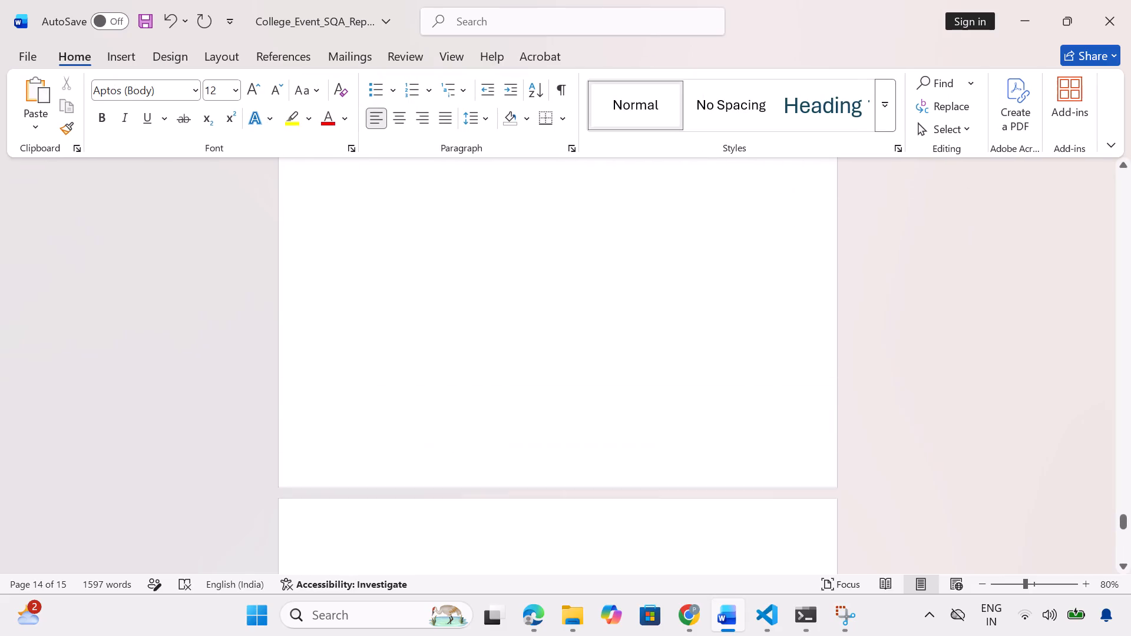
pyautogui.scroll(2, 789, 211)
pyautogui.scroll(-3, 789, 211)
pyautogui.scroll(3, 789, 211)
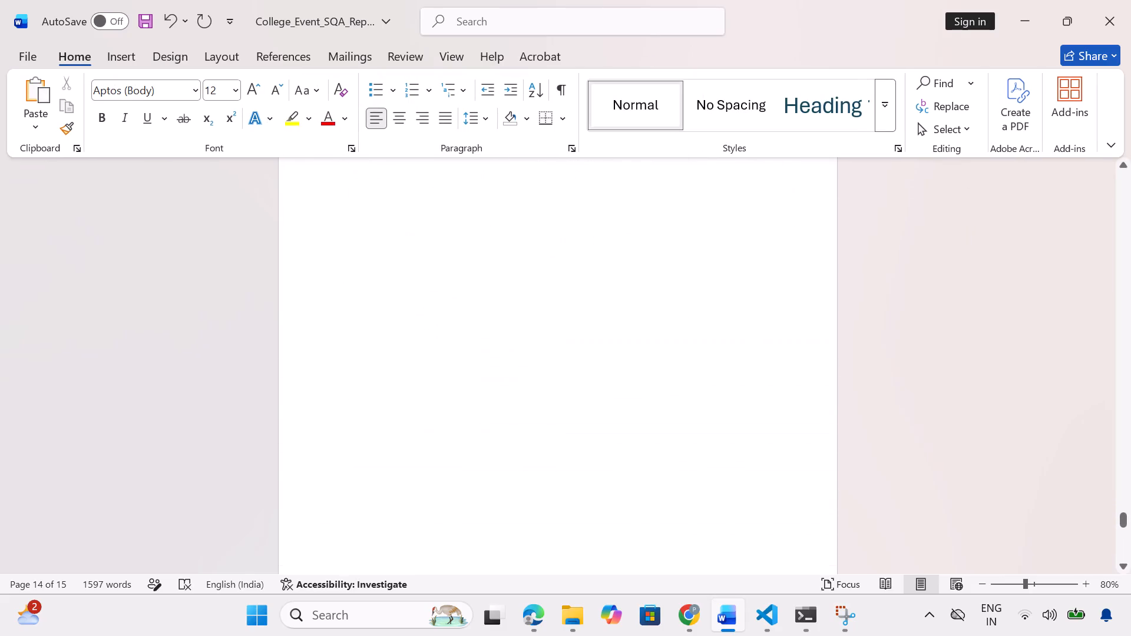
pyautogui.scroll(1, 789, 211)
pyautogui.click(589, 217)
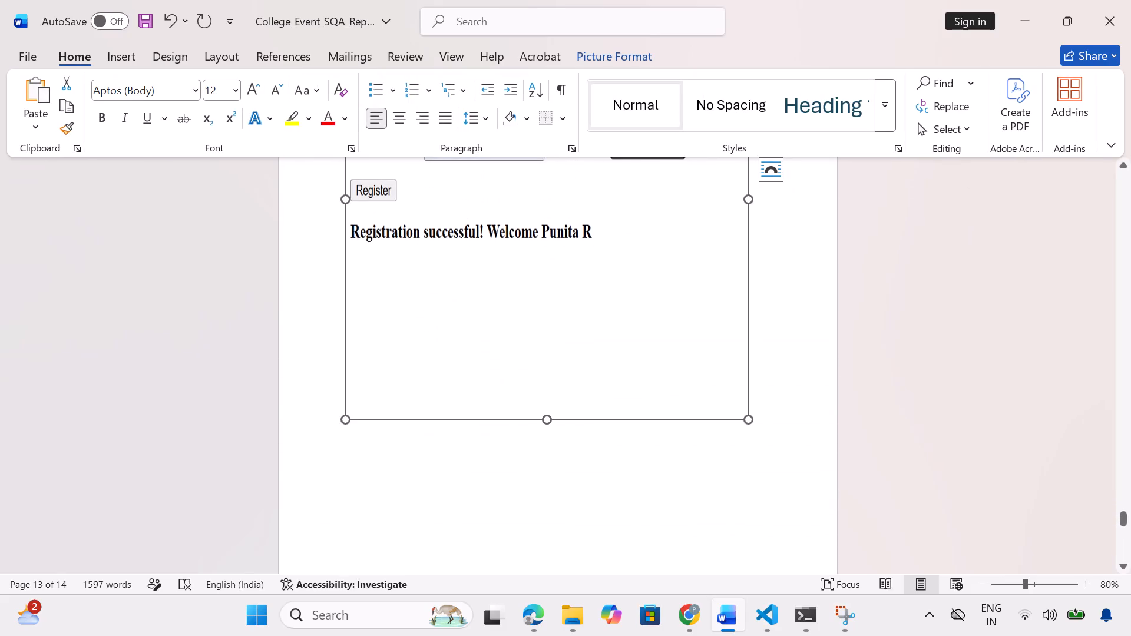
pyautogui.click(129, 52)
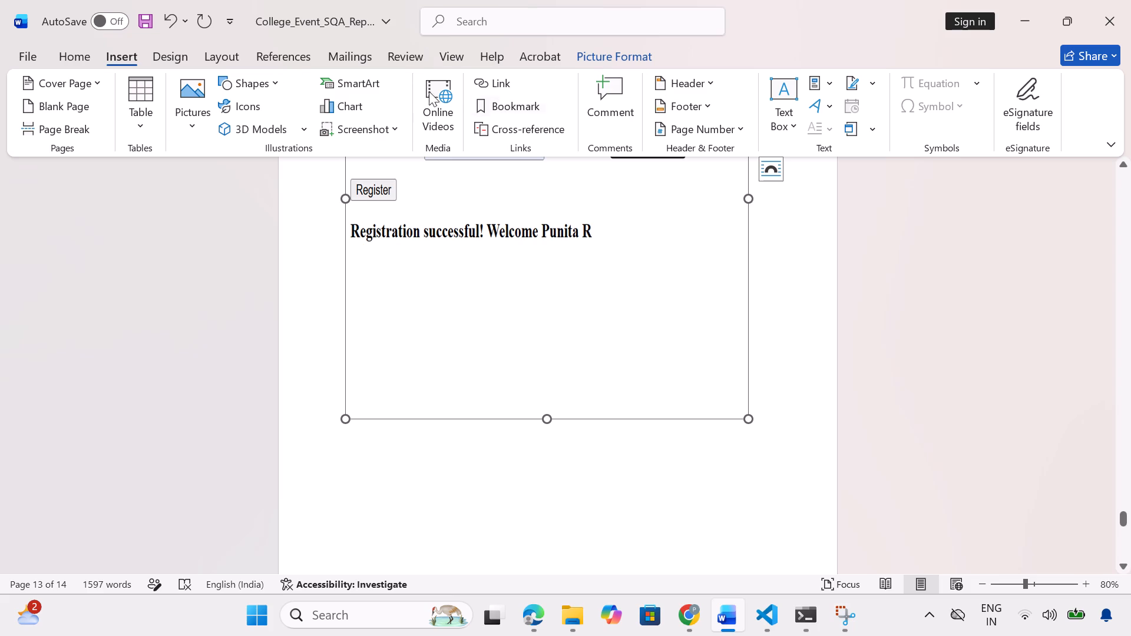
pyautogui.click(396, 57)
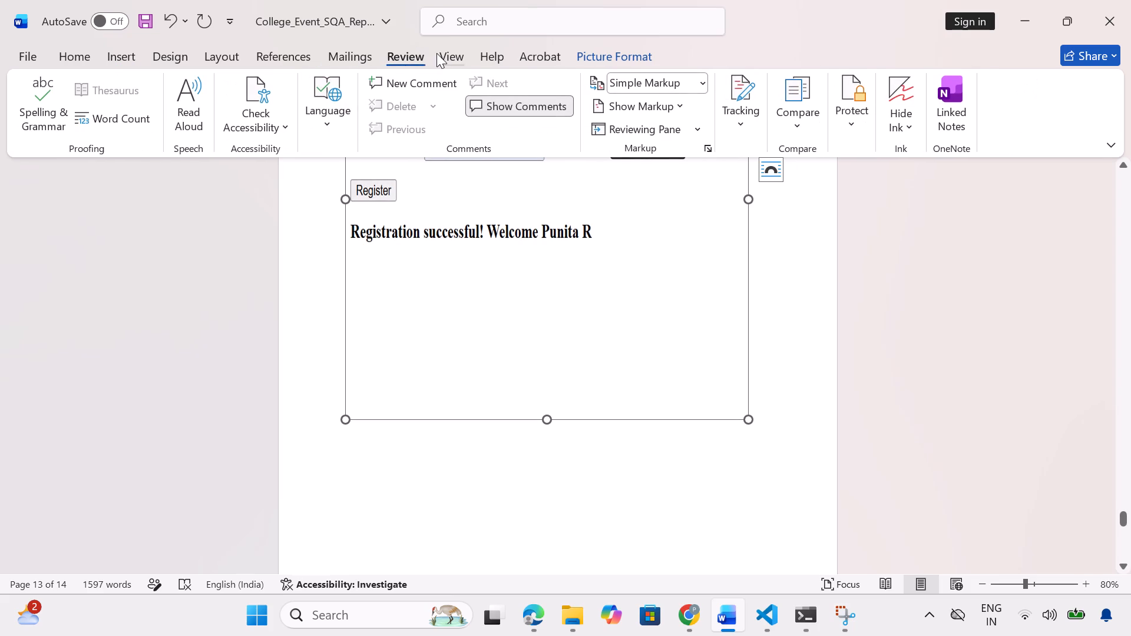
pyautogui.click(436, 53)
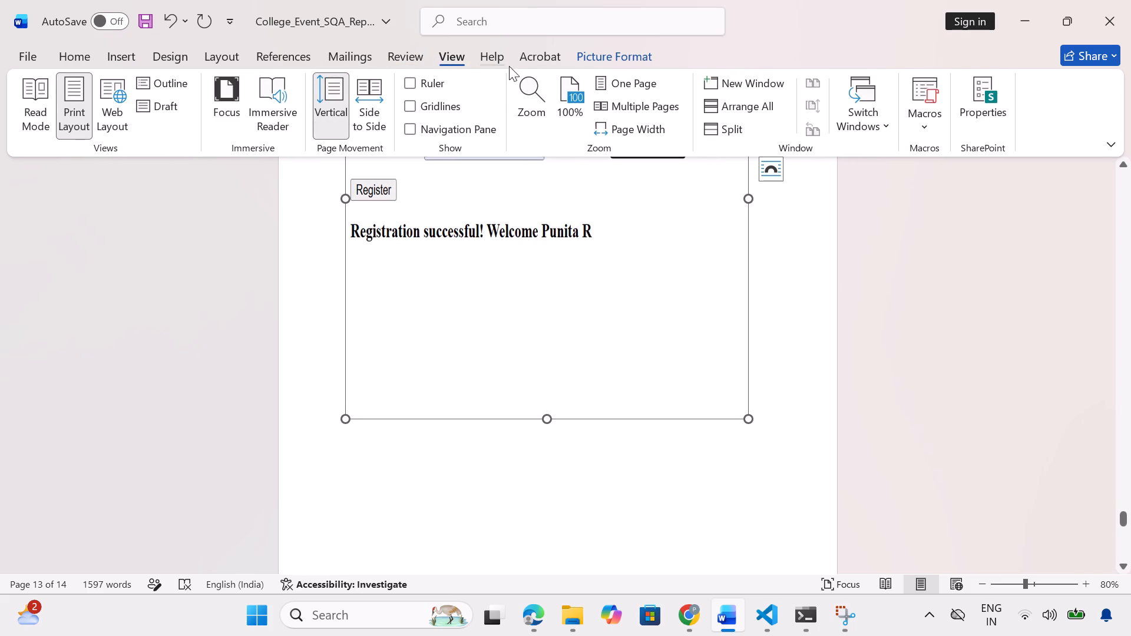
pyautogui.click(621, 51)
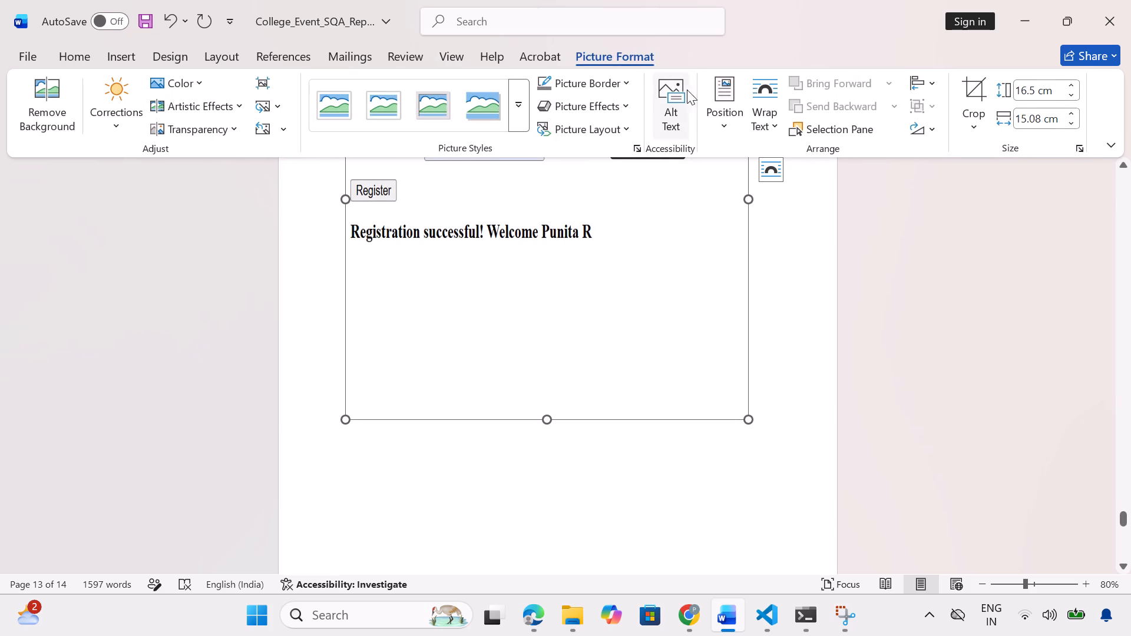
pyautogui.click(584, 82)
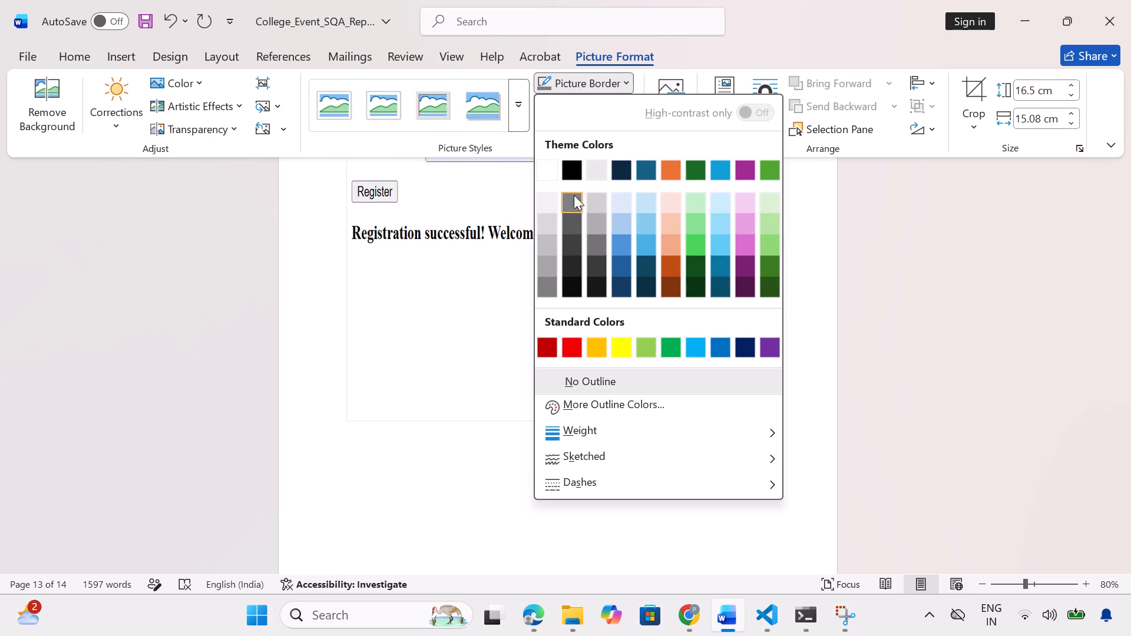
pyautogui.click(570, 200)
# Place the cursor on the empty line below the successful registration picture and save the report.
pyautogui.scroll(-1, 382, 367)
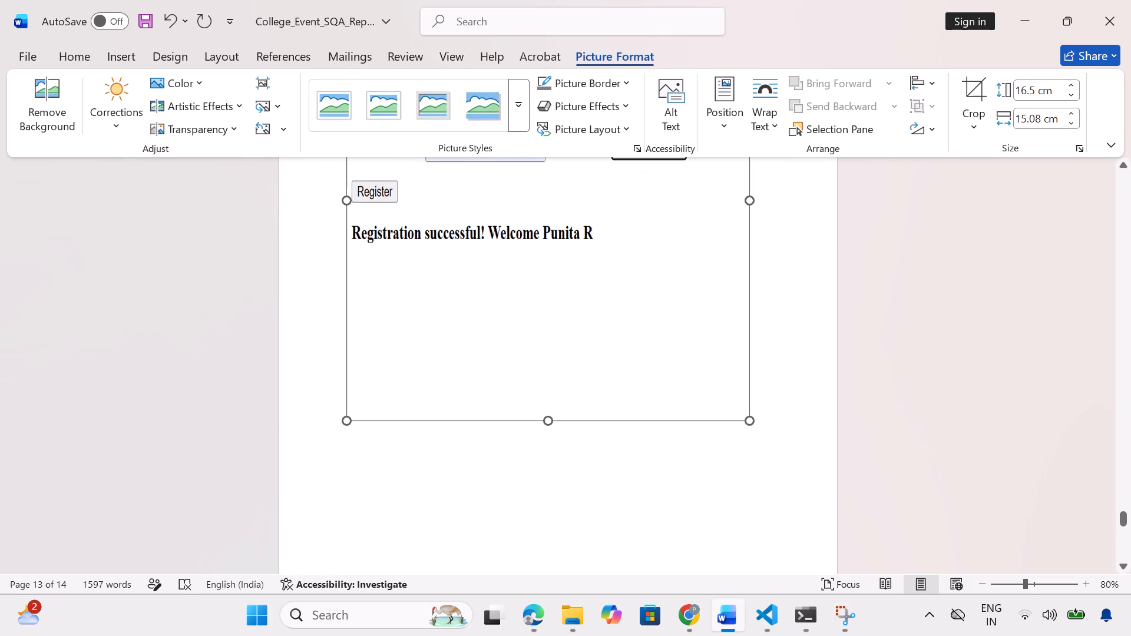
pyautogui.scroll(-1, 382, 367)
pyautogui.click(382, 367)
pyautogui.hotkey('ctrl', 's')
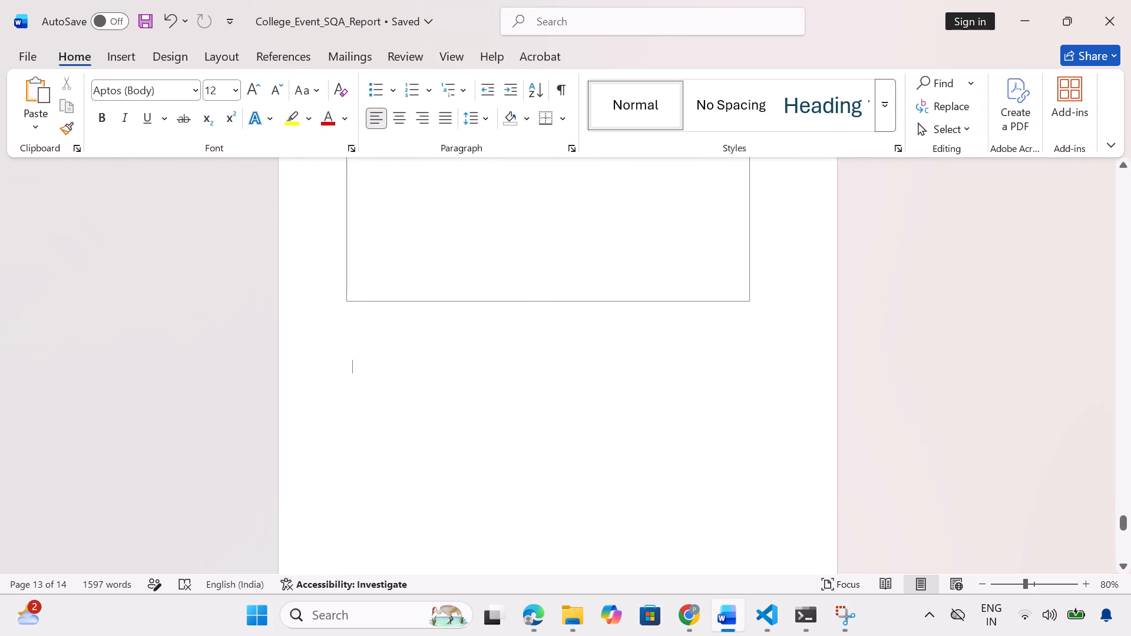
# Insert the 03_Valid_Registration_Test picture from the SQA screenshots folder on the blank last page and check its placement.
pyautogui.scroll(-1, 382, 367)
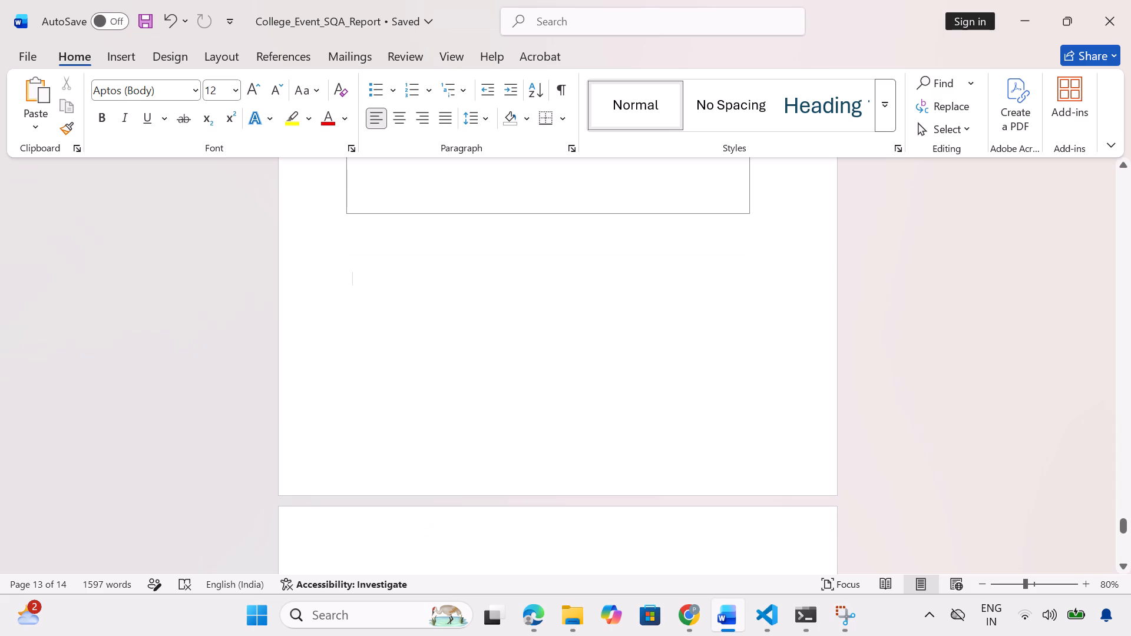
pyautogui.click(348, 542)
pyautogui.scroll(-1, 348, 542)
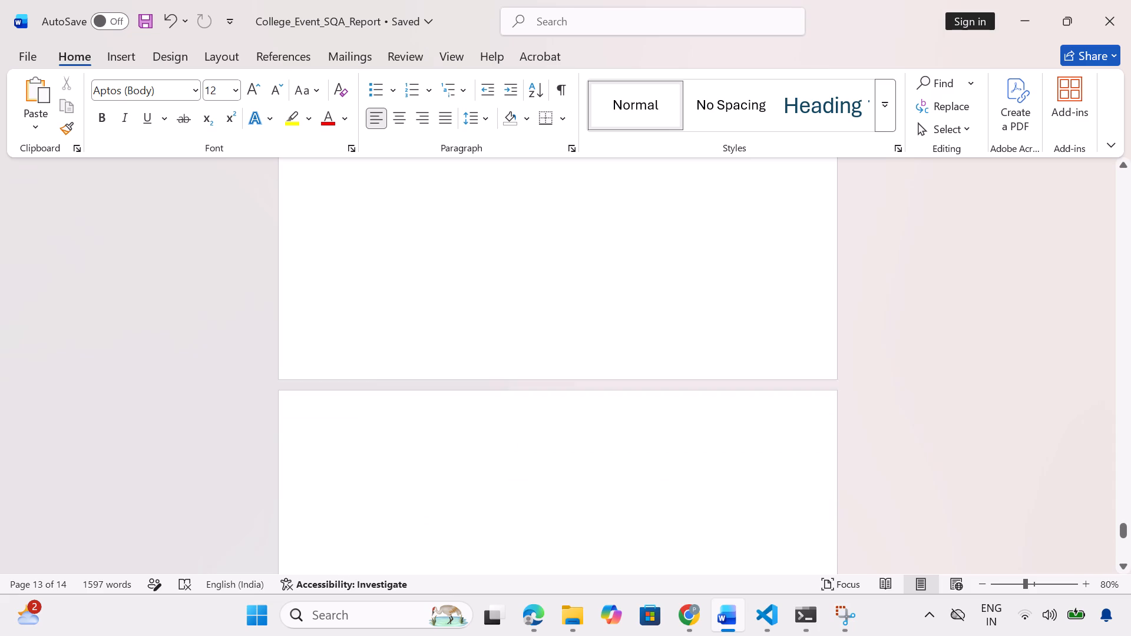
pyautogui.scroll(-1, 348, 542)
pyautogui.click(120, 51)
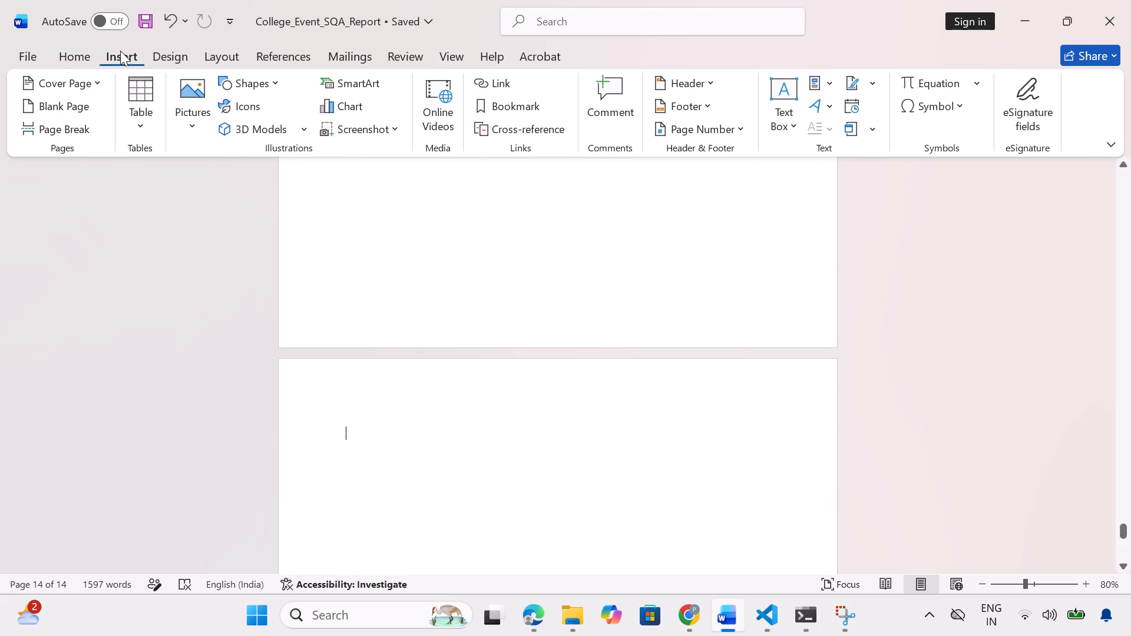
pyautogui.click(174, 117)
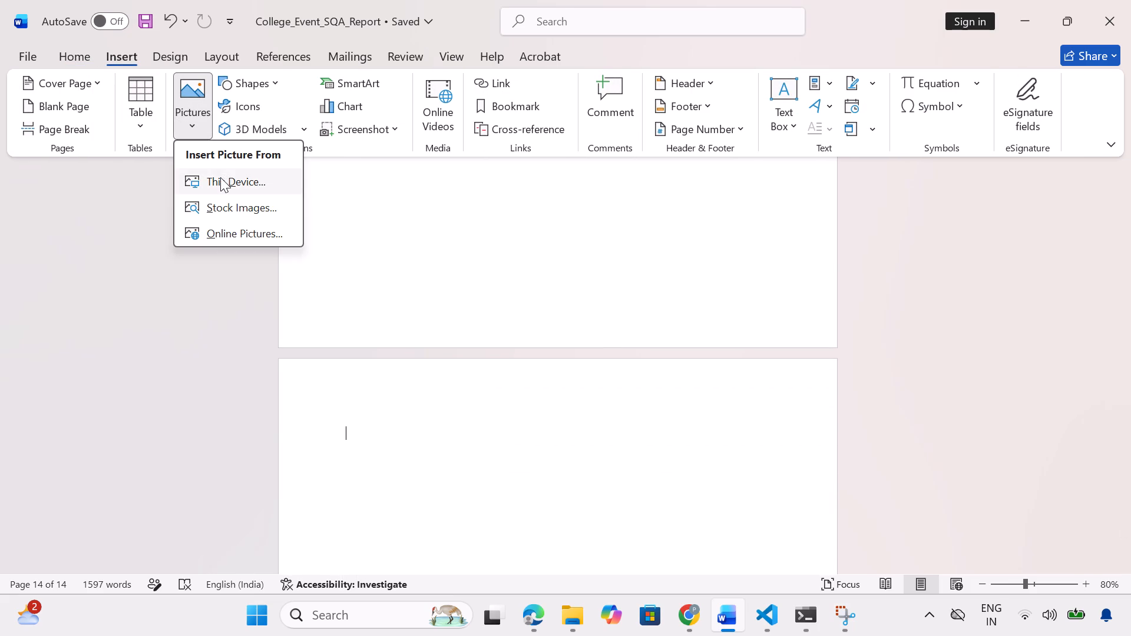
pyautogui.click(220, 177)
pyautogui.click(429, 180)
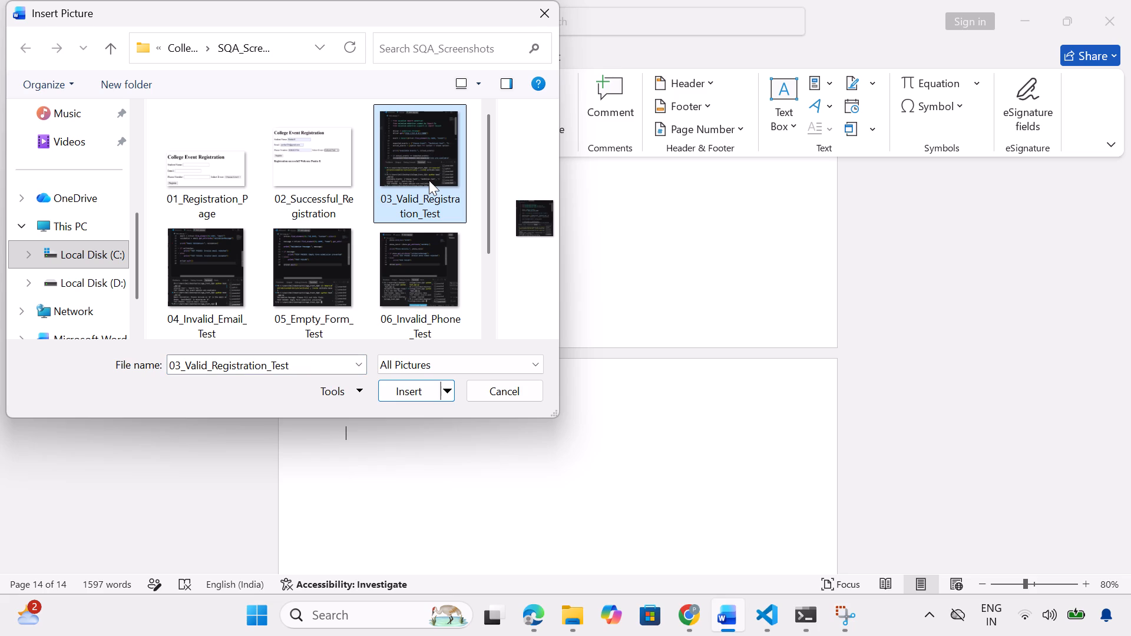
pyautogui.click(411, 390)
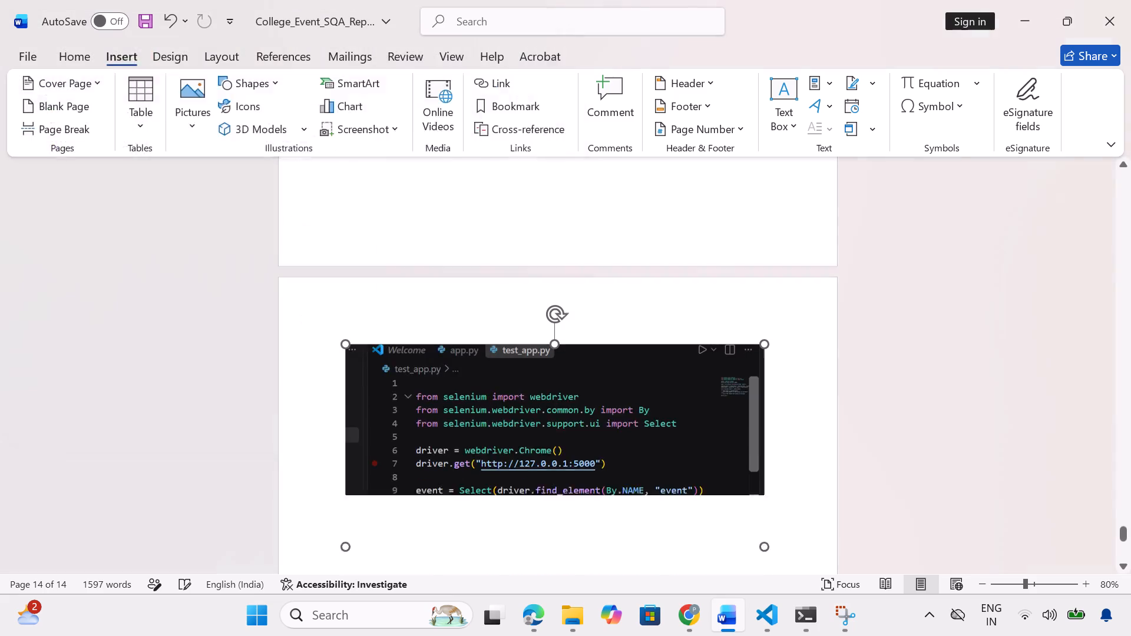
pyautogui.scroll(3, 579, 311)
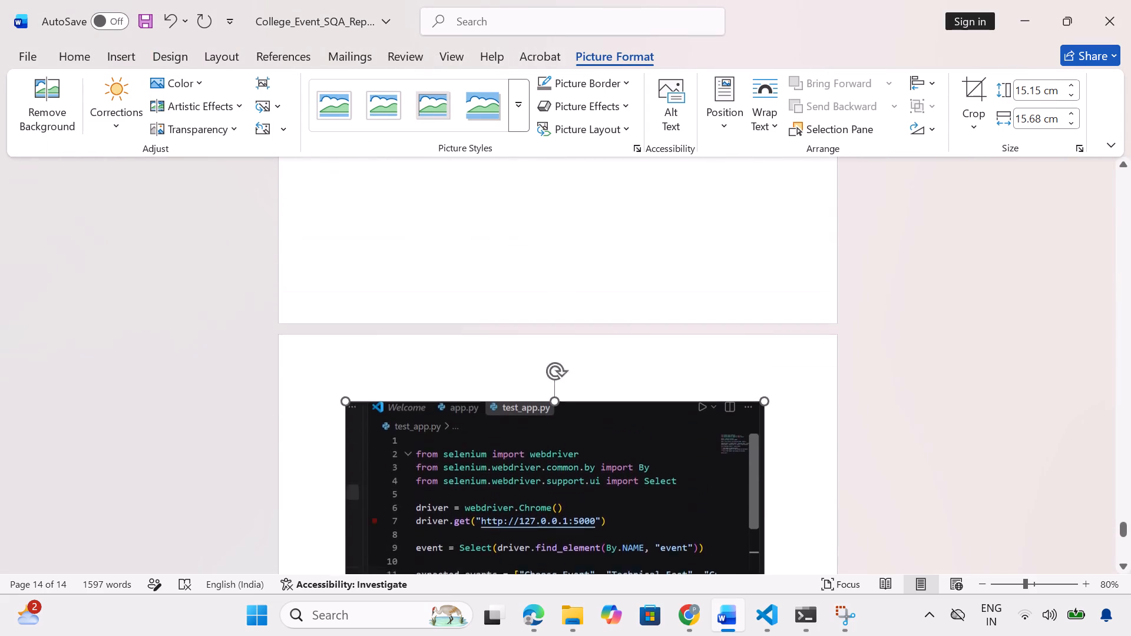
pyautogui.scroll(1, 579, 311)
pyautogui.scroll(-2, 579, 311)
pyautogui.scroll(1, 579, 311)
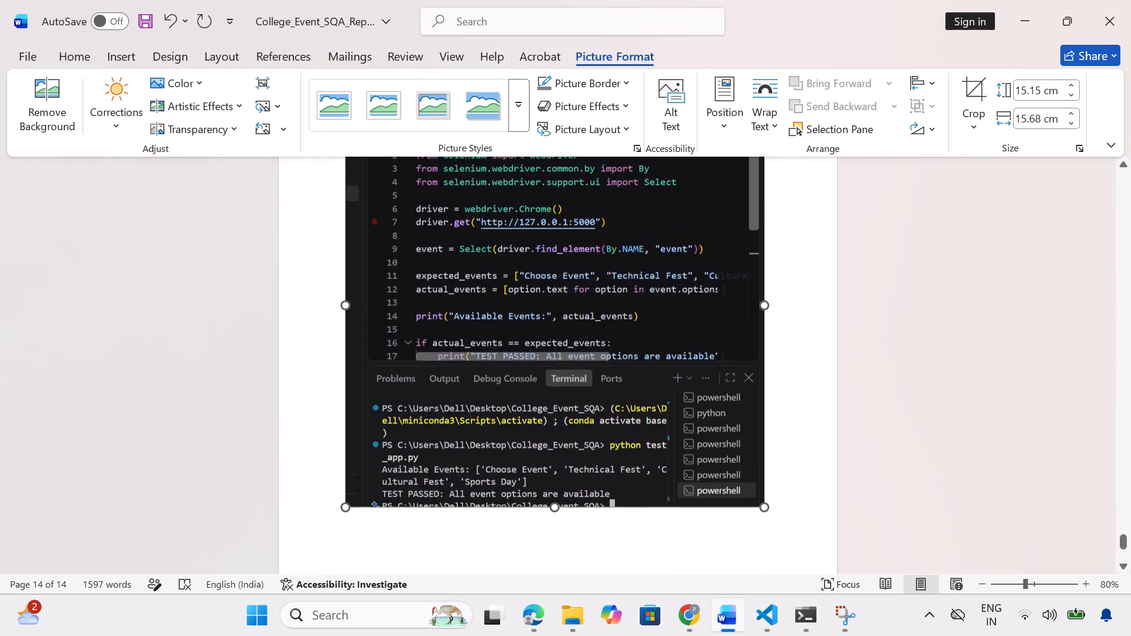
# Stretch the event options test picture on the last page to about 24.45 cm high, keeping its width.
pyautogui.scroll(1, 579, 311)
pyautogui.moveTo(555, 515); pyautogui.dragTo(562, 623)
pyautogui.scroll(-1, 562, 623)
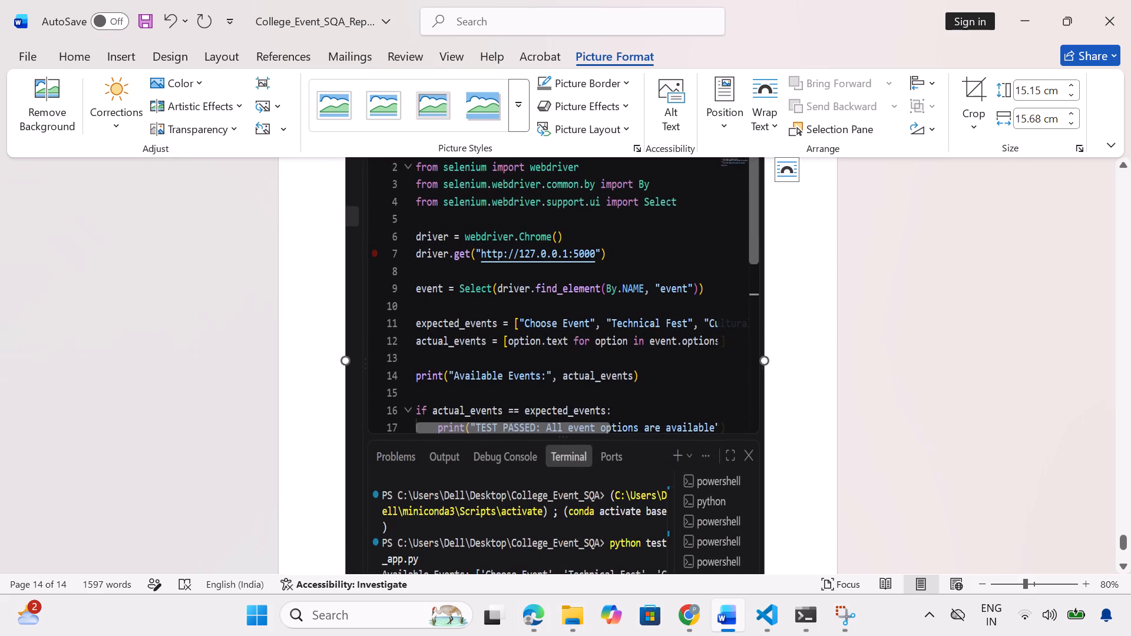
pyautogui.scroll(-2, 561, 507)
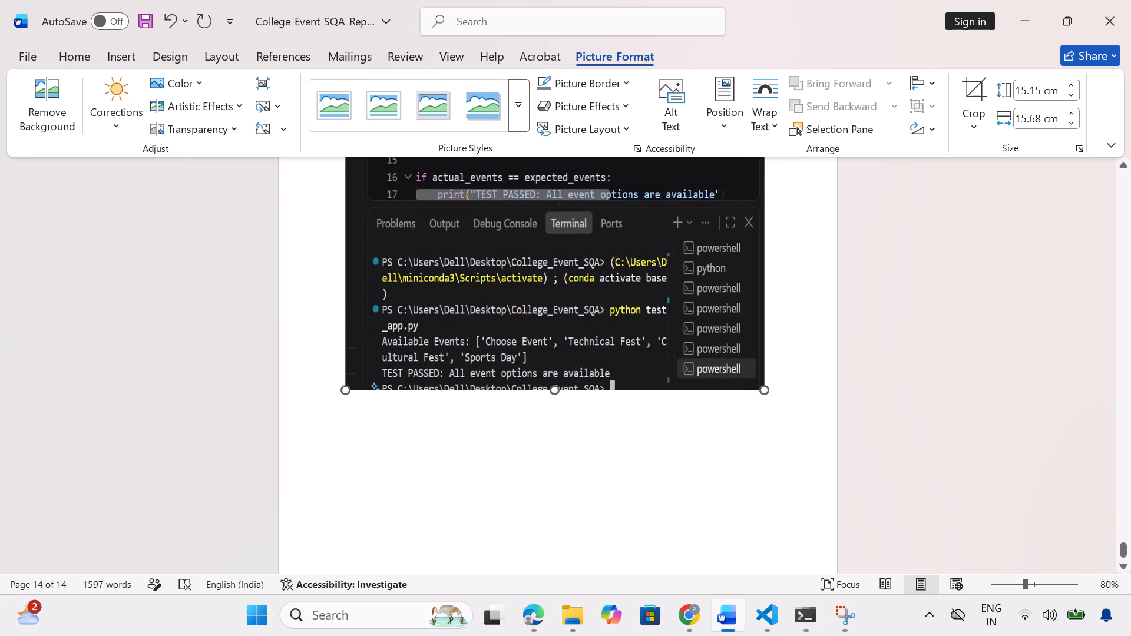
pyautogui.moveTo(552, 386); pyautogui.dragTo(576, 518)
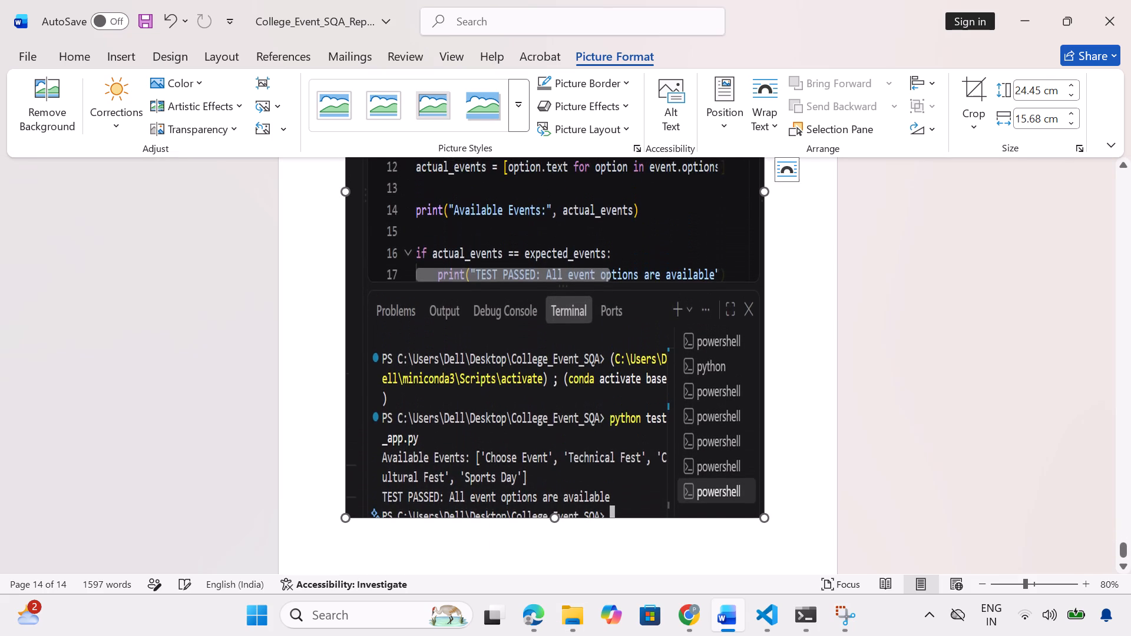
pyautogui.hscroll(1, 576, 518)
pyautogui.scroll(-2, 576, 518)
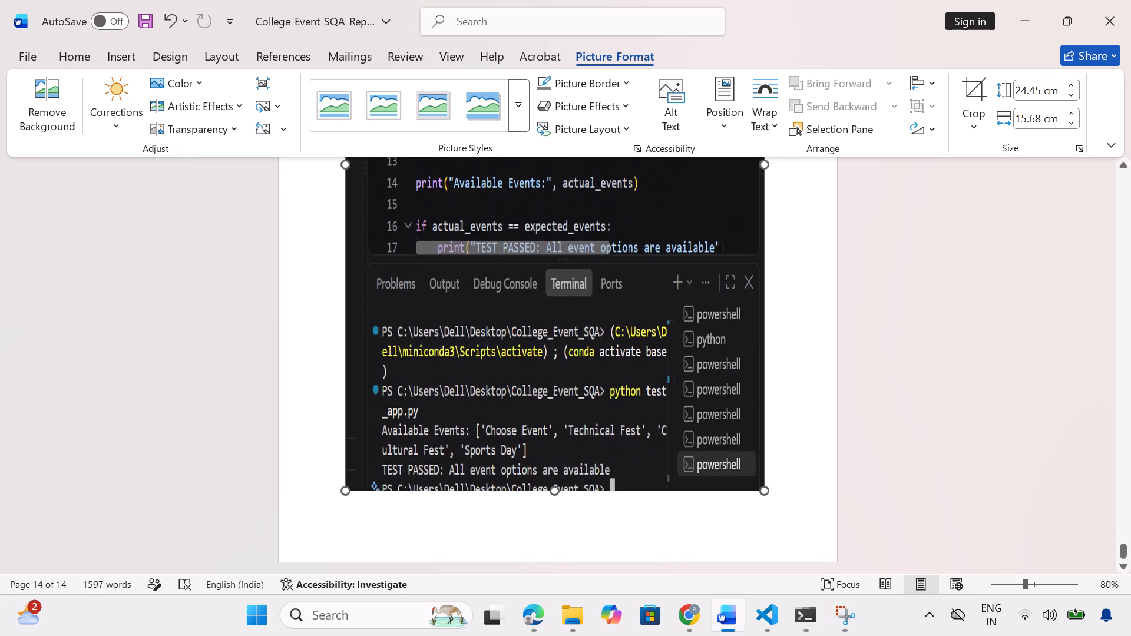
pyautogui.scroll(-4, 576, 518)
# Deselect the event options test picture, check how it fits on the last page and save the report.
pyautogui.click(490, 523)
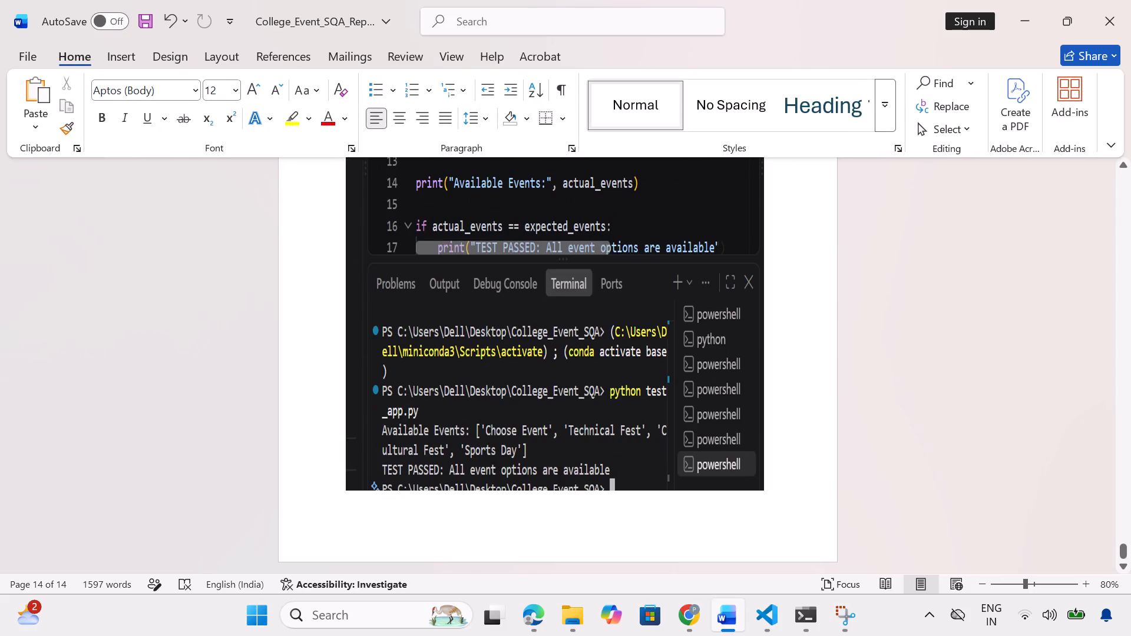
pyautogui.scroll(-2, 532, 514)
pyautogui.scroll(6, 532, 514)
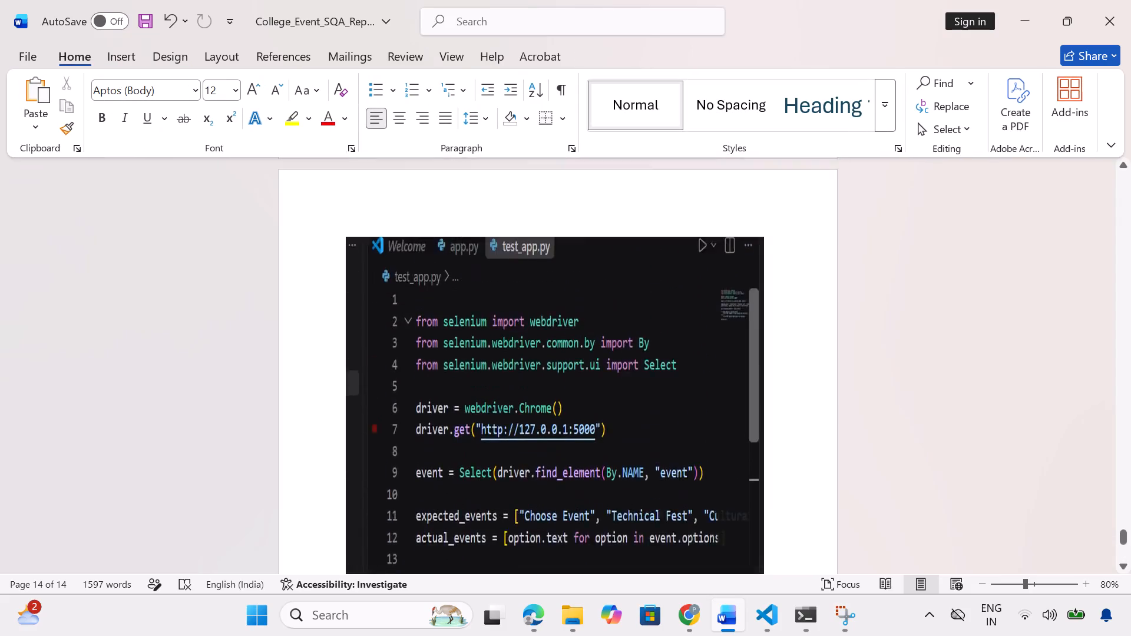
pyautogui.scroll(3, 532, 514)
pyautogui.scroll(-8, 532, 514)
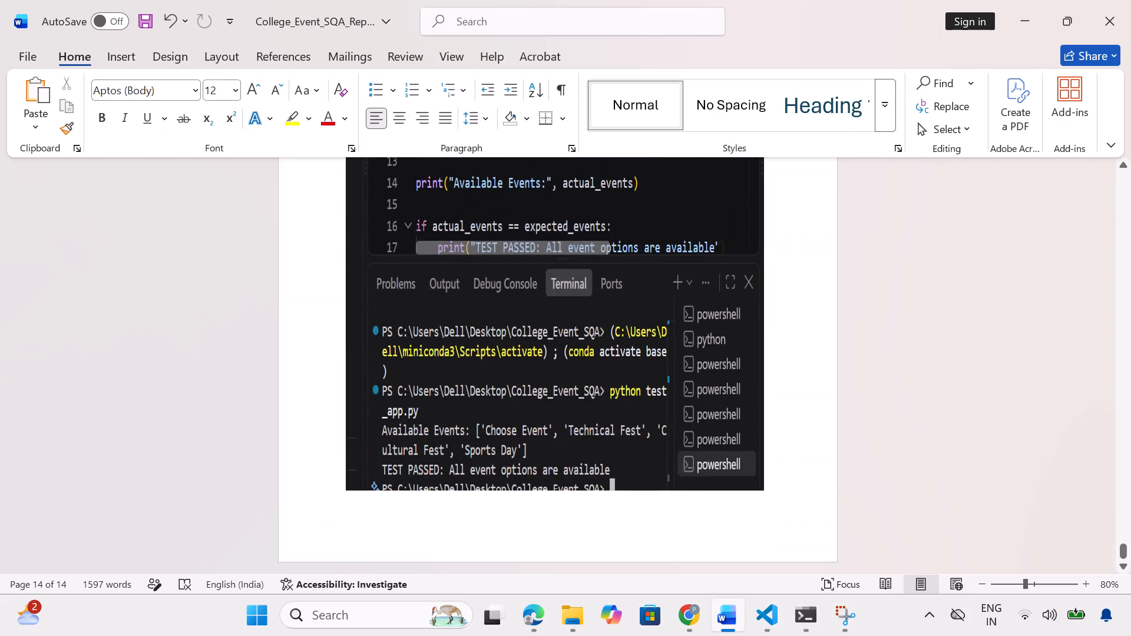
pyautogui.scroll(-4, 532, 514)
pyautogui.hotkey('ctrl', 's')
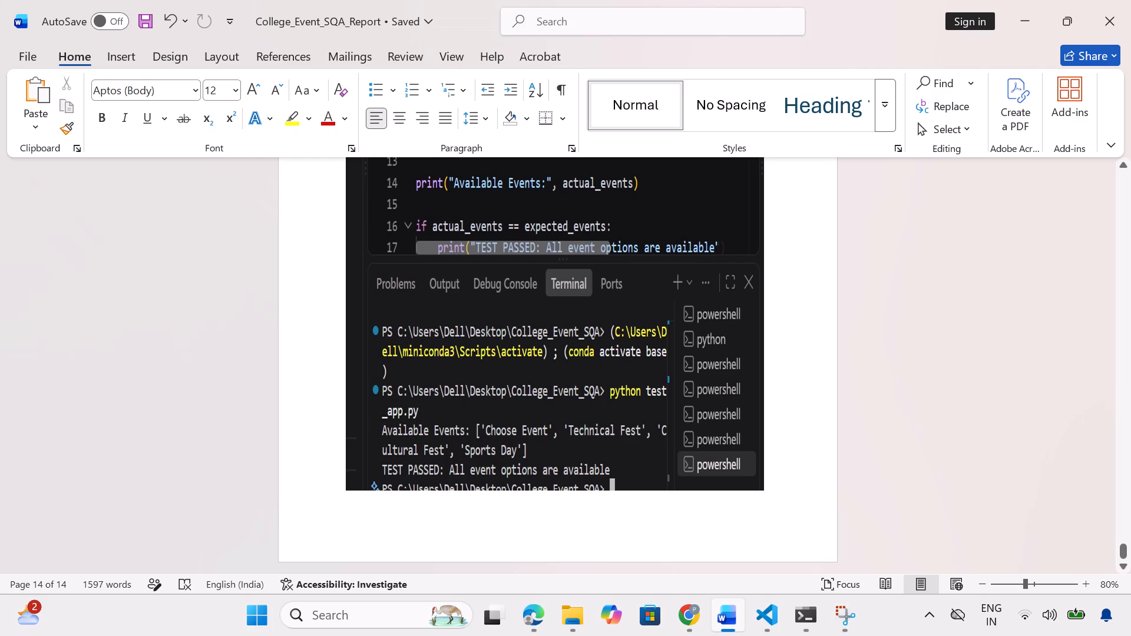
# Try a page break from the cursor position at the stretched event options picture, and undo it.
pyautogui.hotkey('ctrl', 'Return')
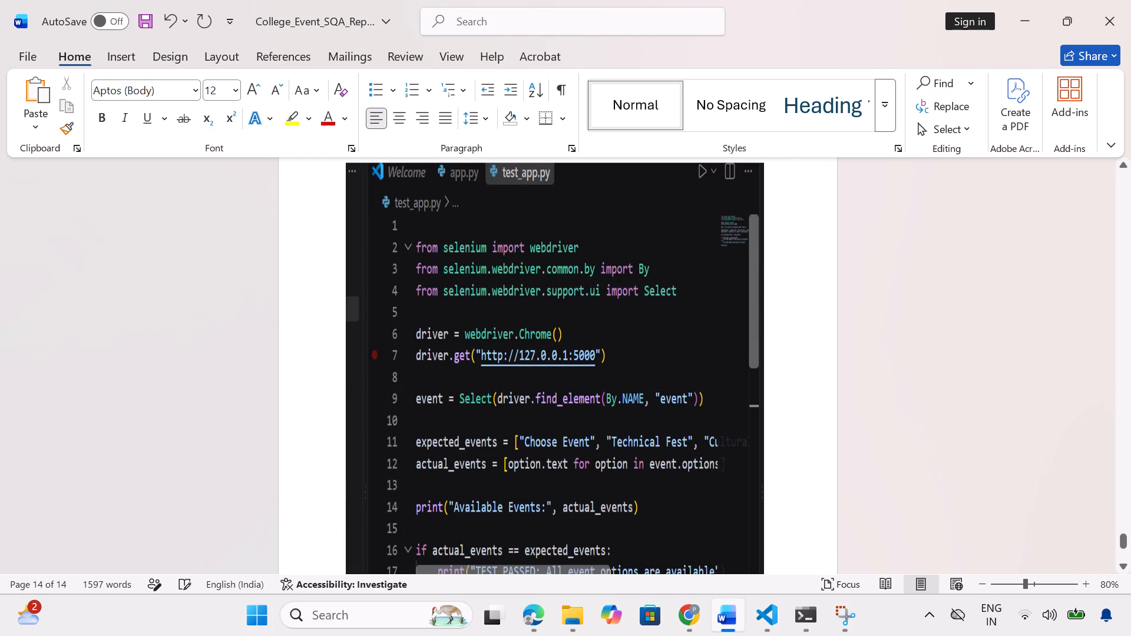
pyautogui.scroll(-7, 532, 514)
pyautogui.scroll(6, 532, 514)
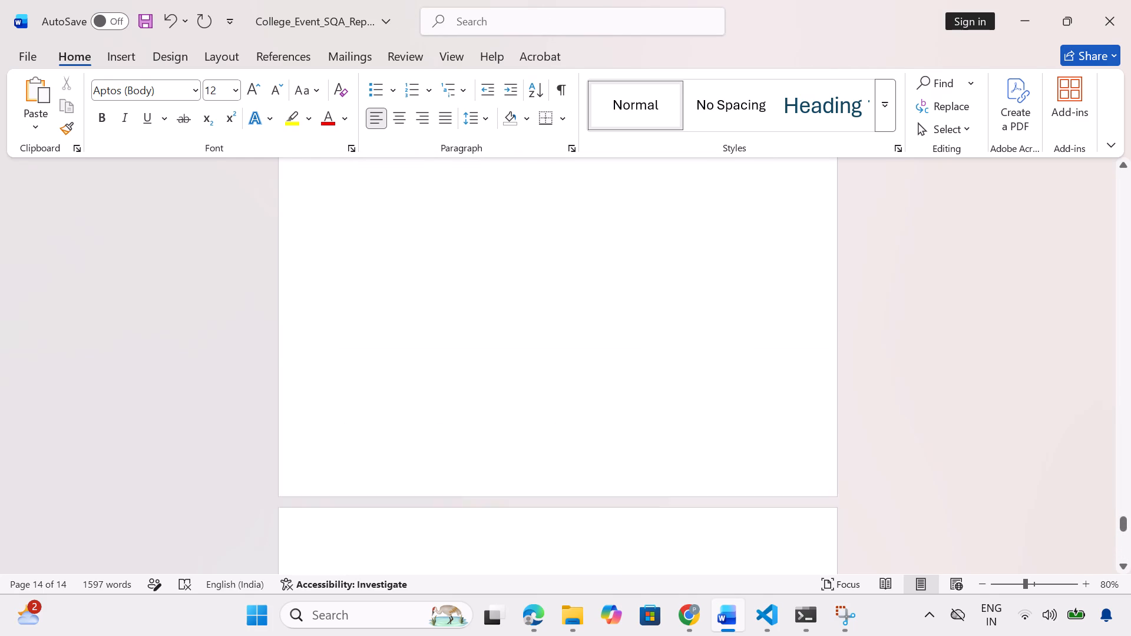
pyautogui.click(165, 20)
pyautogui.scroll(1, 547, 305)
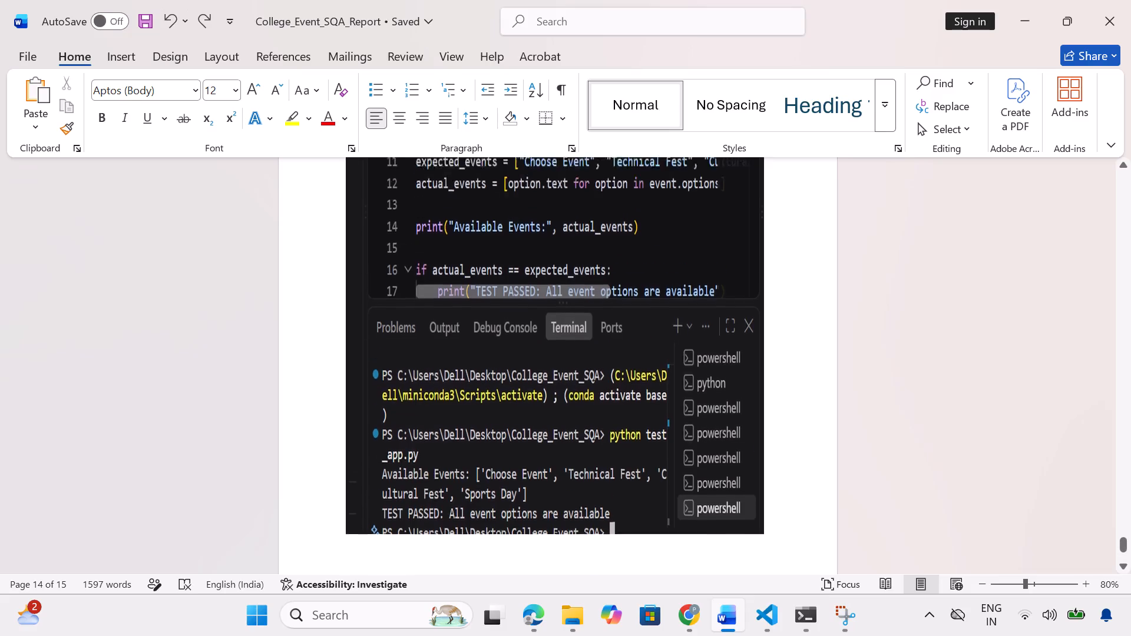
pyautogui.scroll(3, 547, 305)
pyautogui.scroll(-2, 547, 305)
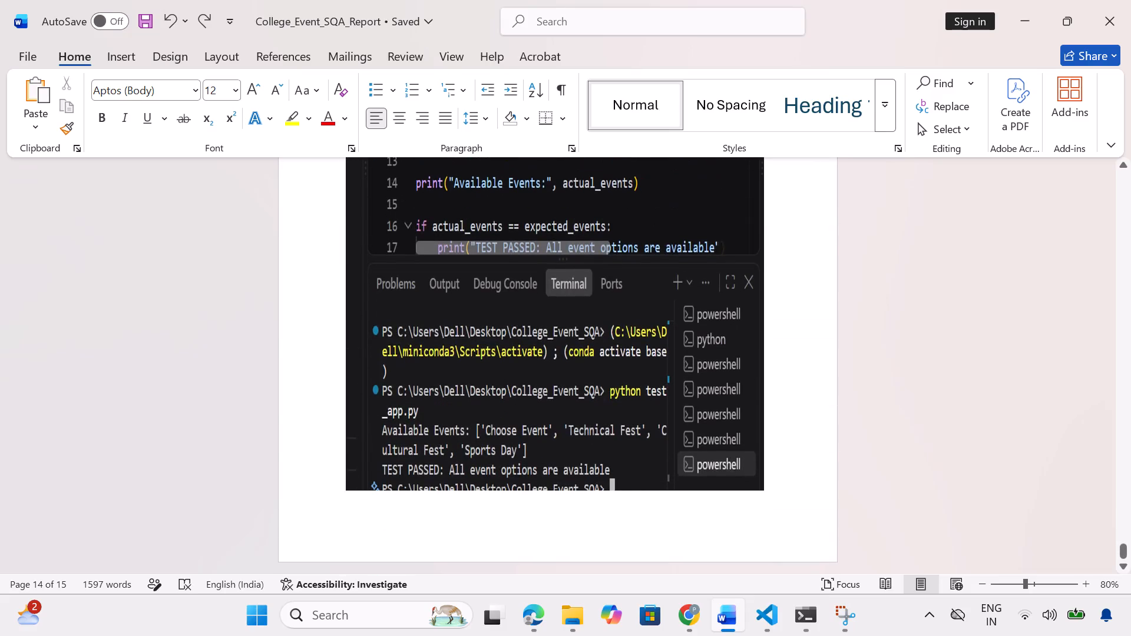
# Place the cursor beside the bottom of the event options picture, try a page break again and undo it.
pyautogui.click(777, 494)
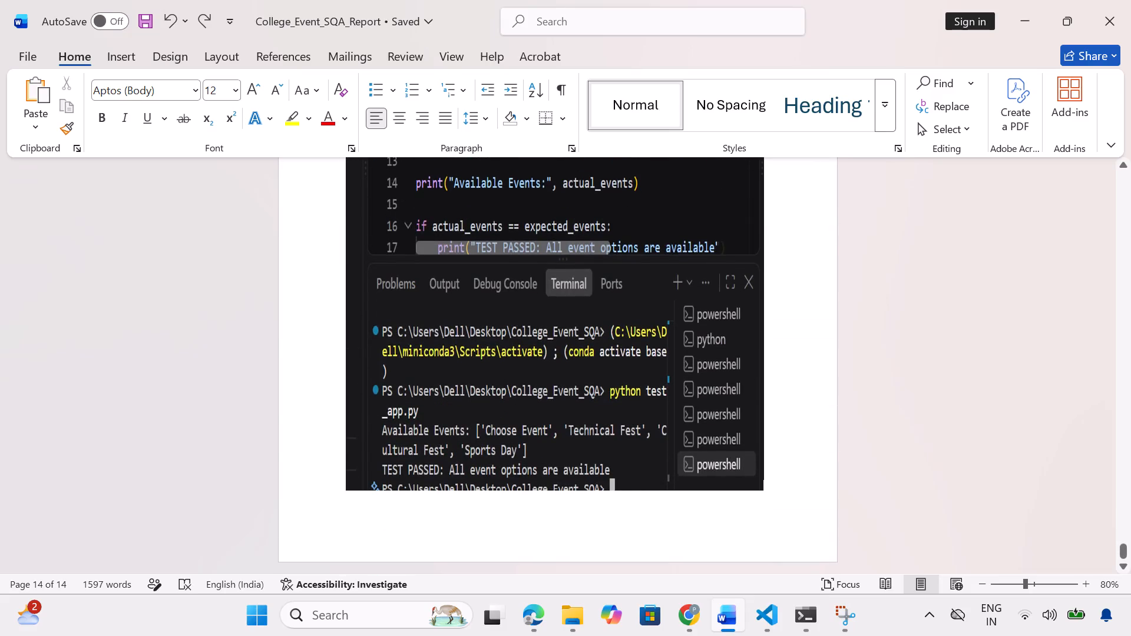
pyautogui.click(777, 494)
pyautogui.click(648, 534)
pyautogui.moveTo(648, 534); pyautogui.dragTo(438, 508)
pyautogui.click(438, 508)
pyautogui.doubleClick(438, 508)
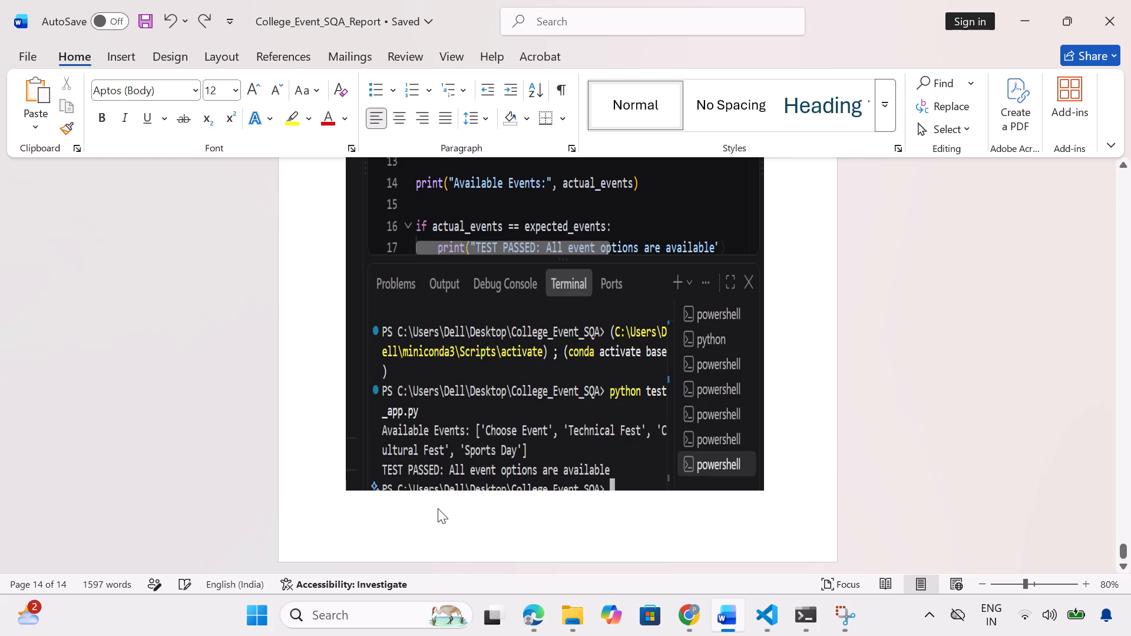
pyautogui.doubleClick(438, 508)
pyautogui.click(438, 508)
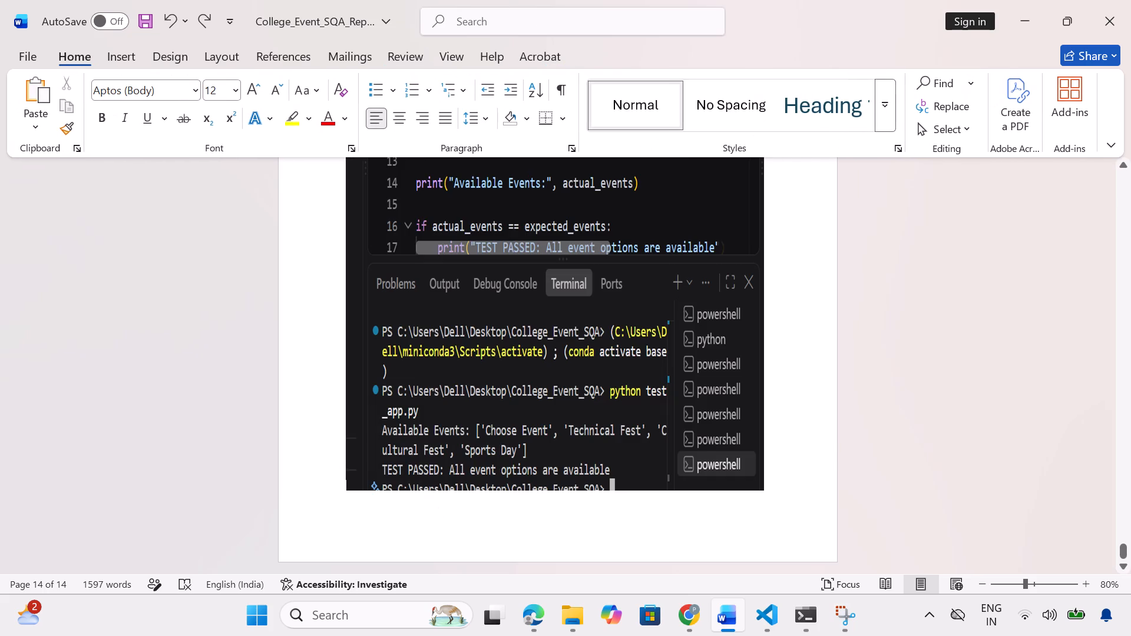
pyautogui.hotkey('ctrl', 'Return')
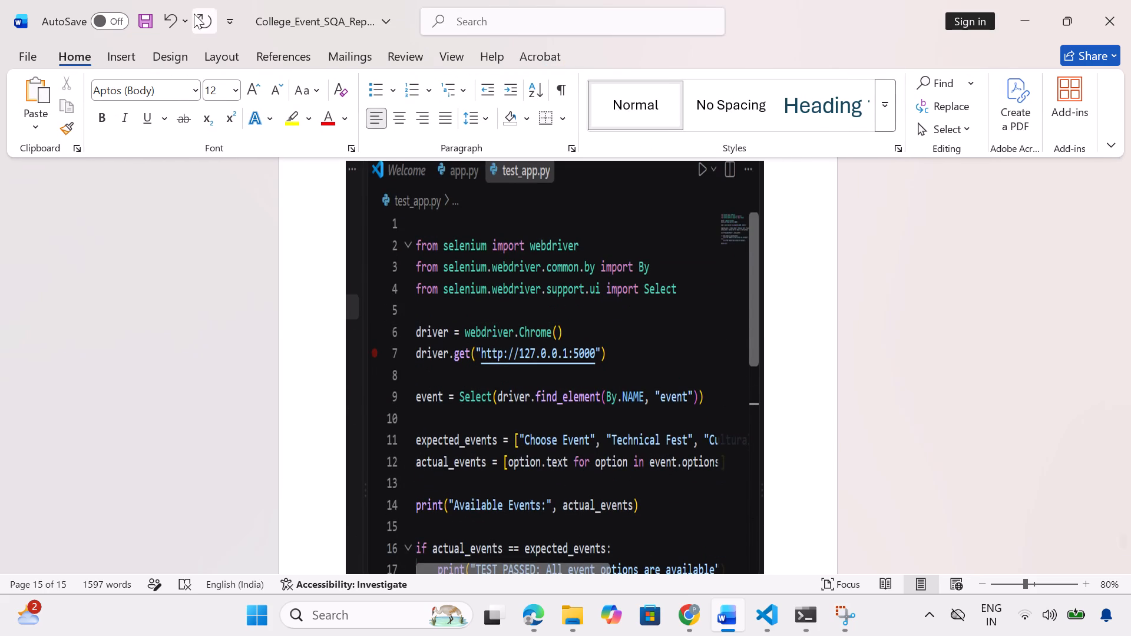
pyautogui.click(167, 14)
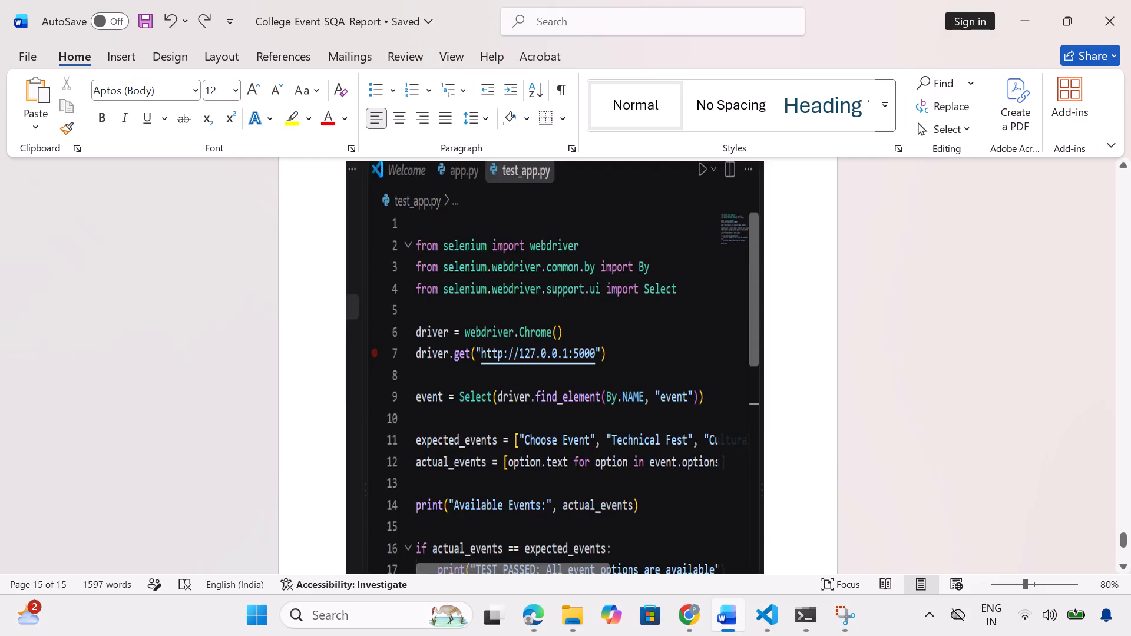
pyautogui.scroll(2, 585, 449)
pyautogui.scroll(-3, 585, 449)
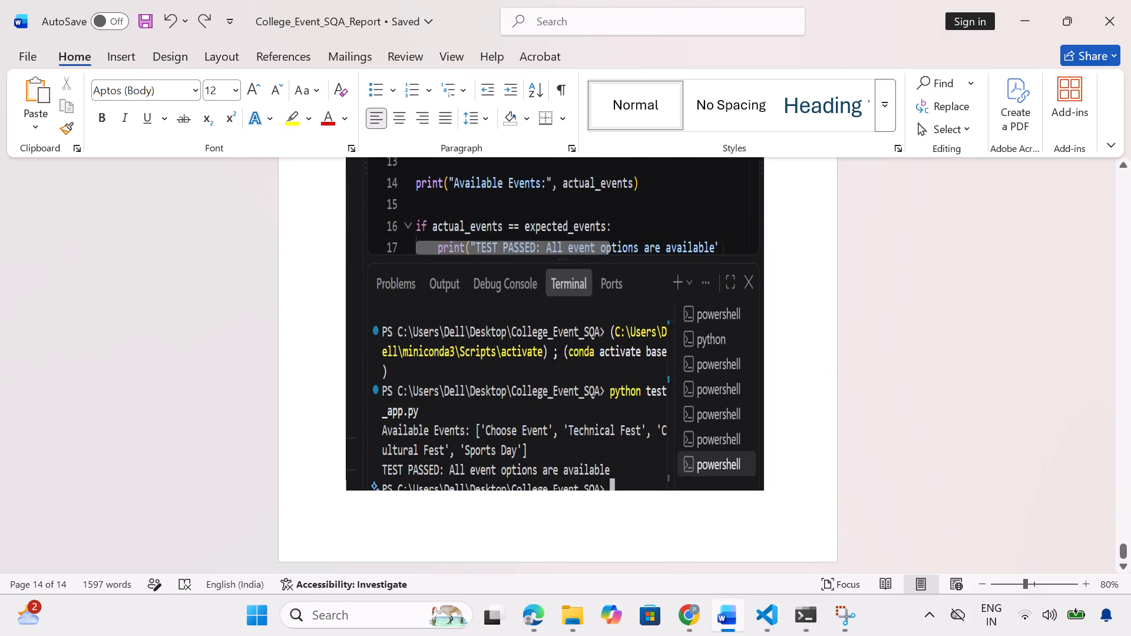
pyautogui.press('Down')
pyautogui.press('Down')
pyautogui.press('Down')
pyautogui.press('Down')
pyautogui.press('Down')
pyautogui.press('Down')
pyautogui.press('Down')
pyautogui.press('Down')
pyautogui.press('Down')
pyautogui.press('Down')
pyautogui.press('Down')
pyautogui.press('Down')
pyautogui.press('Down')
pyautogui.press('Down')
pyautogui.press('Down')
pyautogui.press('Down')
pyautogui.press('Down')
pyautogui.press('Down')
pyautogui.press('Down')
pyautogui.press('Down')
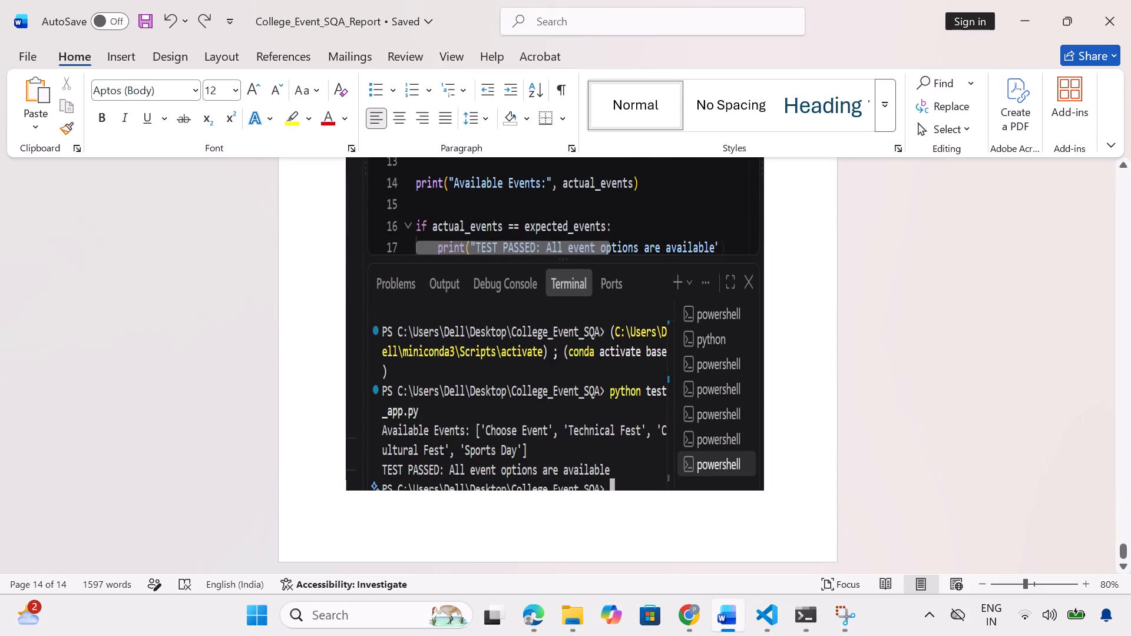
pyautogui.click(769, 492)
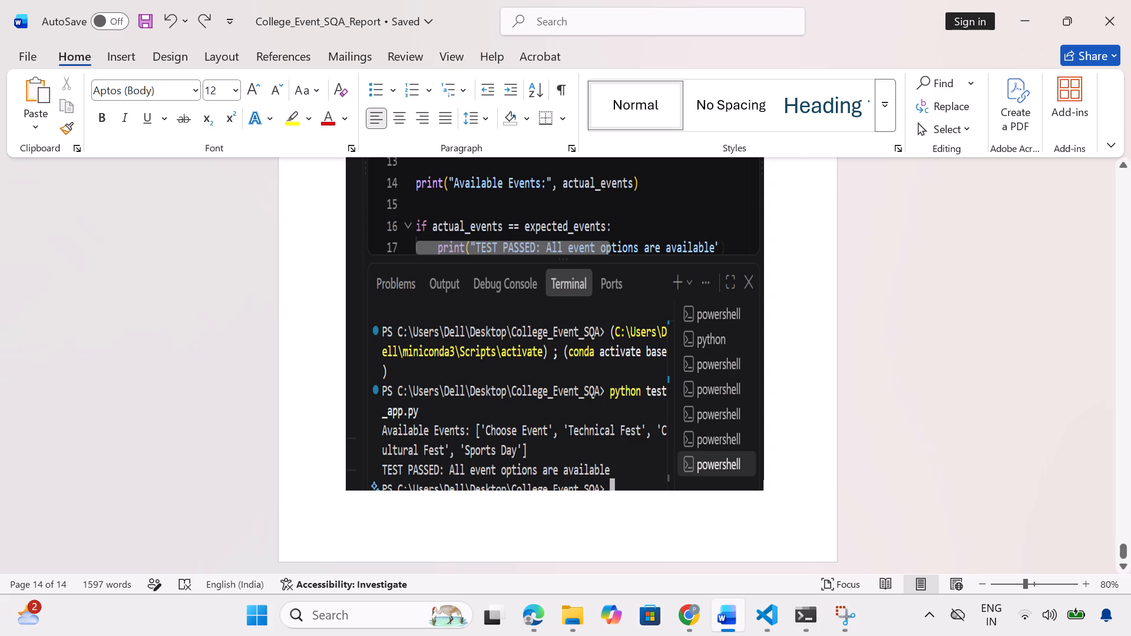
# Put the computer to sleep.
pyautogui.click(257, 611)
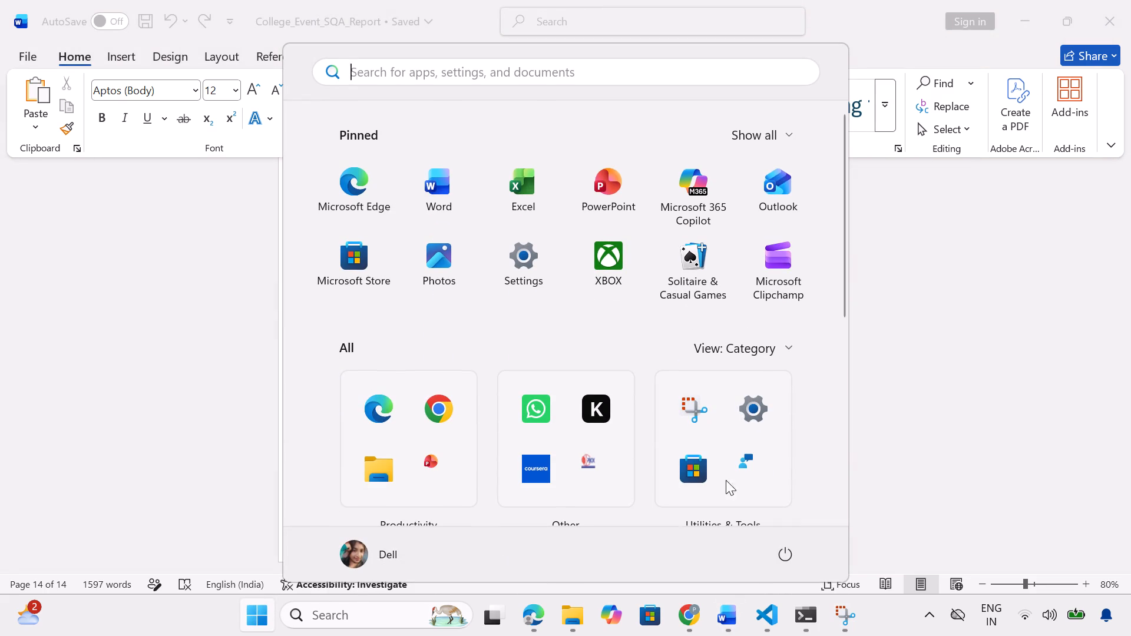
pyautogui.click(773, 551)
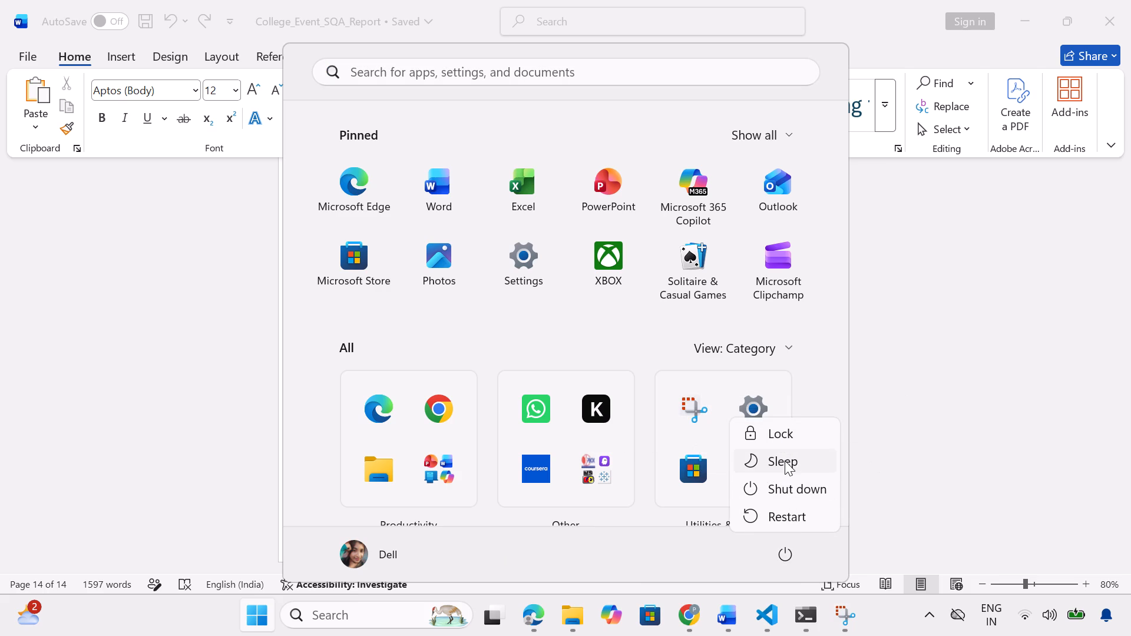
pyautogui.click(785, 461)
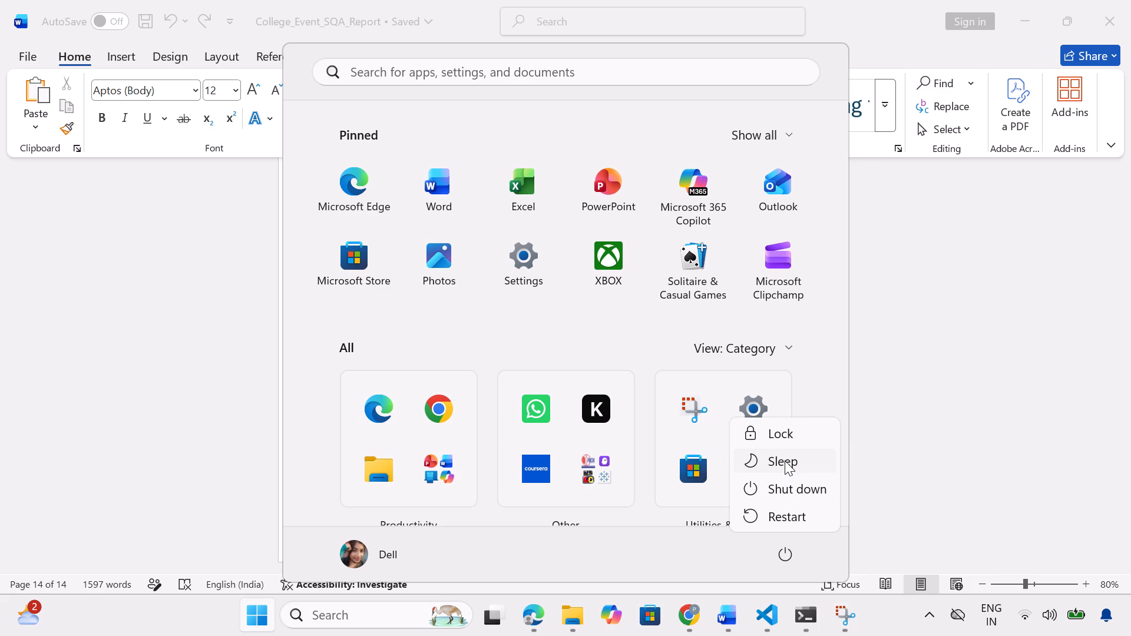